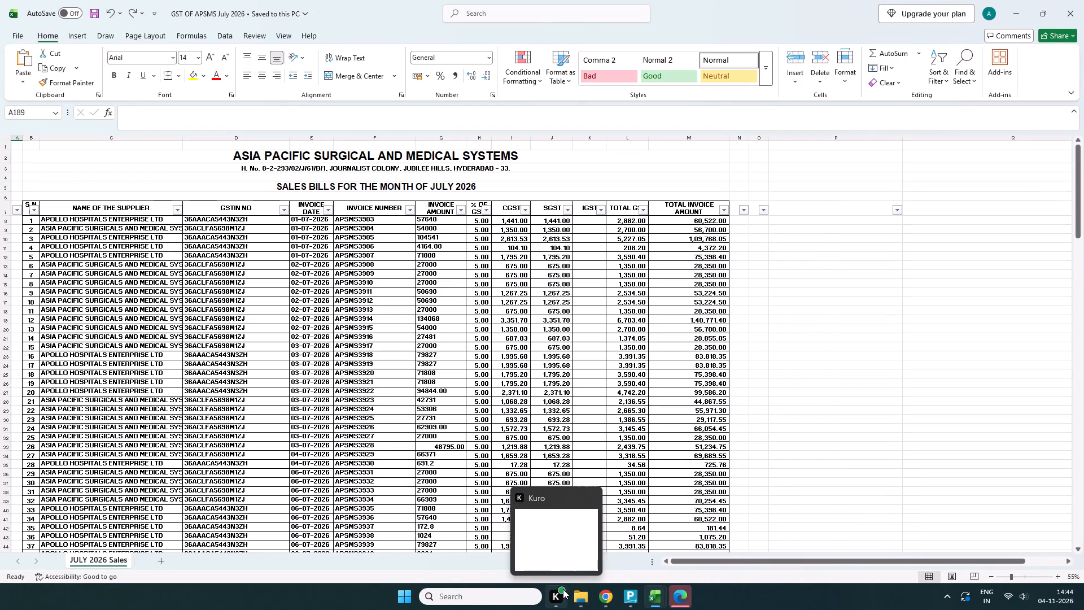
# In TallyPrime, select stock item DESTIKNEE Articular Surface SZ E-5, 6 9mm (Ref-MK-MLPSXE509) as the first line of sales voucher APMS/503.
pyautogui.click(652, 541)
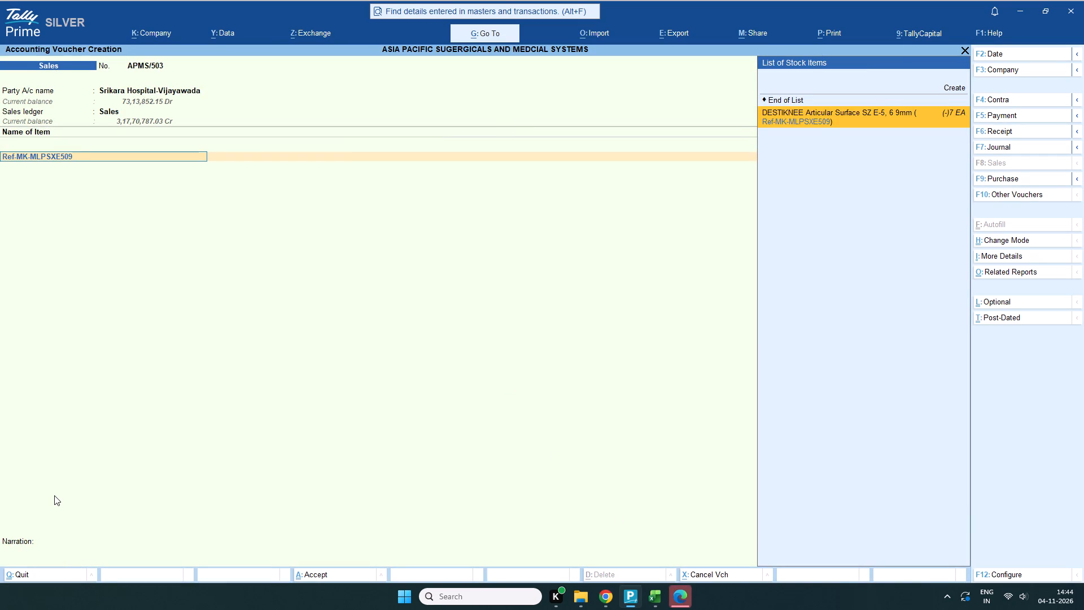
pyautogui.click(823, 114)
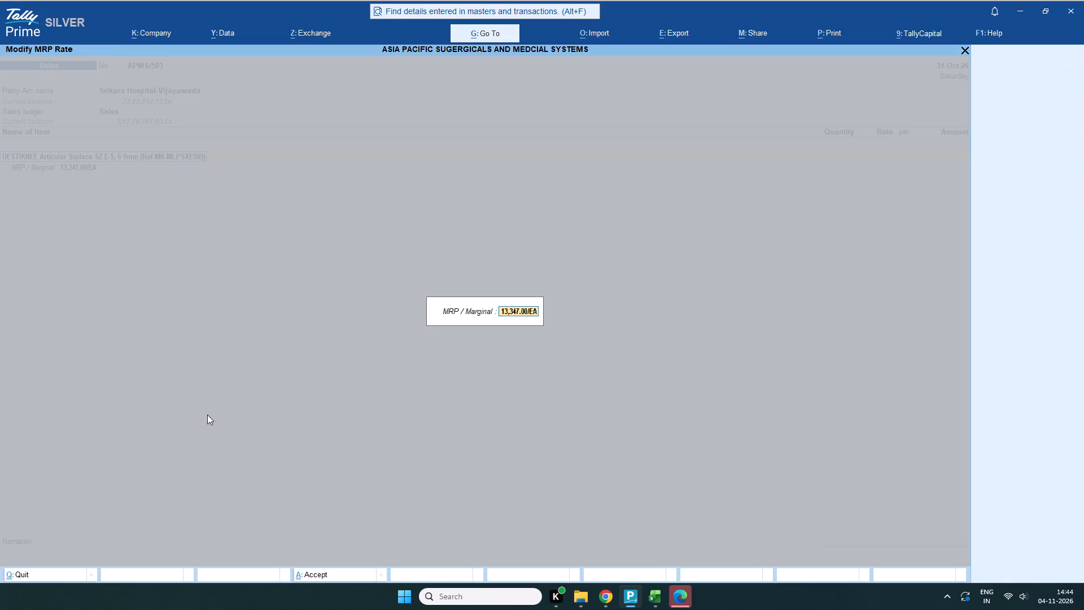
pyautogui.click(961, 49)
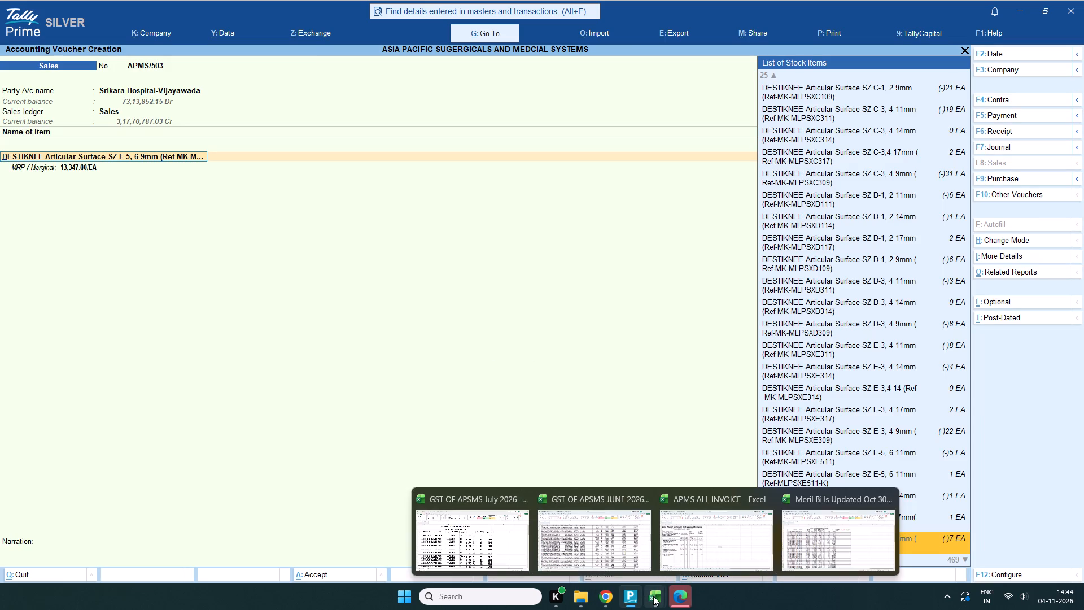
# Copy the DESTIKNEE item's lot number C26070087 from sheet 503 of the APMS ALL INVOICE workbook in Excel and return to TallyPrime.
pyautogui.click(815, 551)
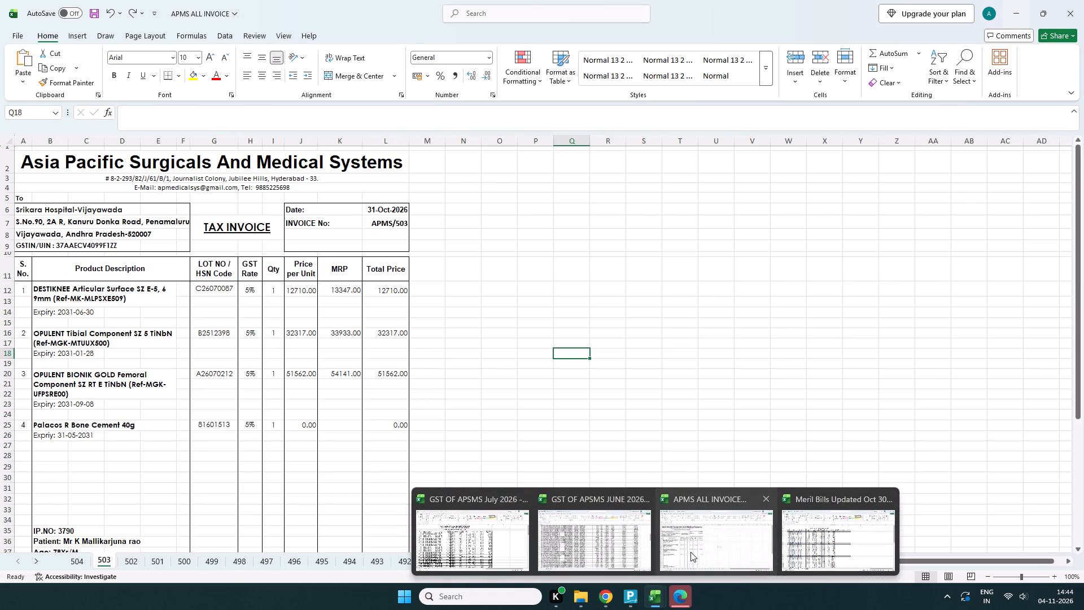
pyautogui.click(701, 538)
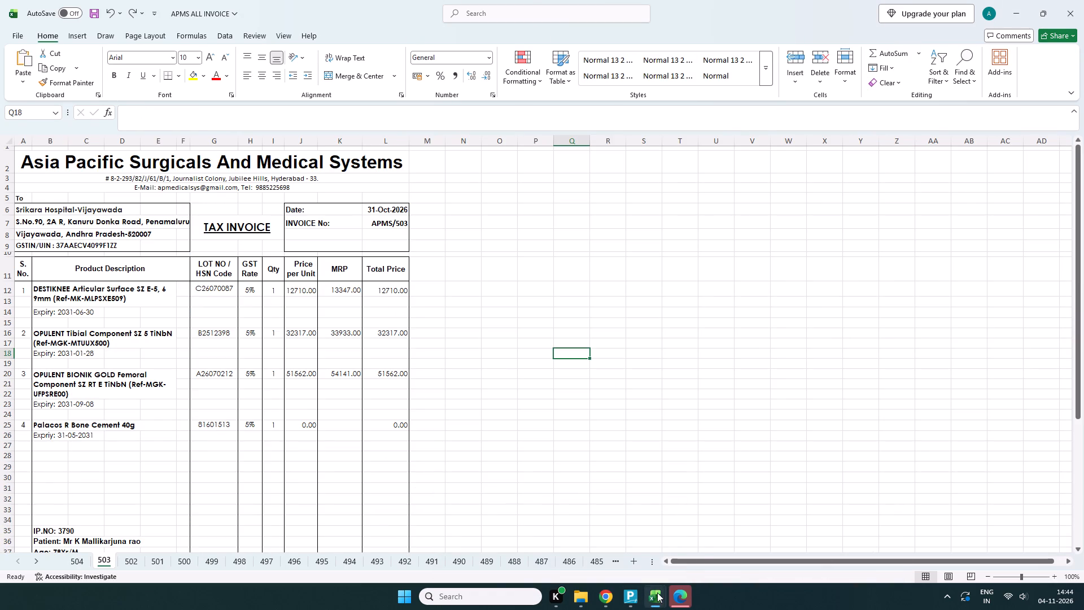
pyautogui.click(633, 522)
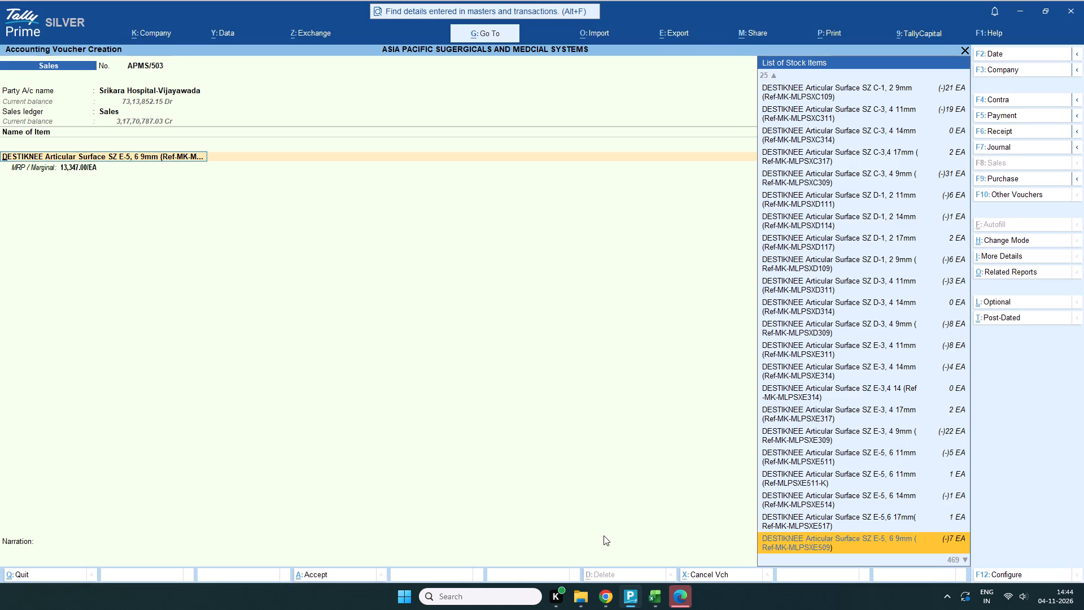
pyautogui.click(622, 543)
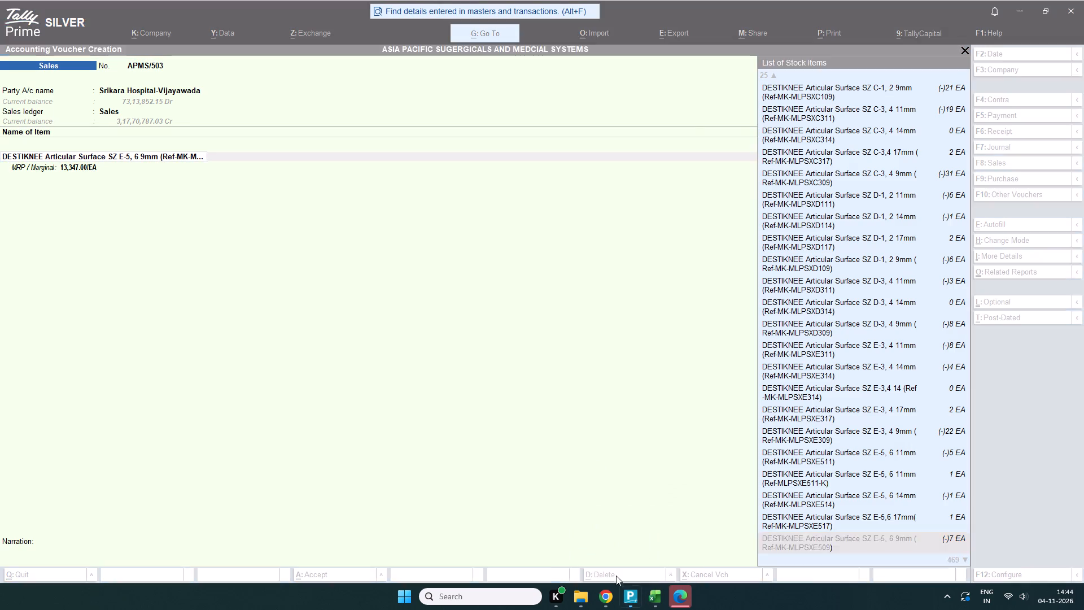
pyautogui.click(687, 538)
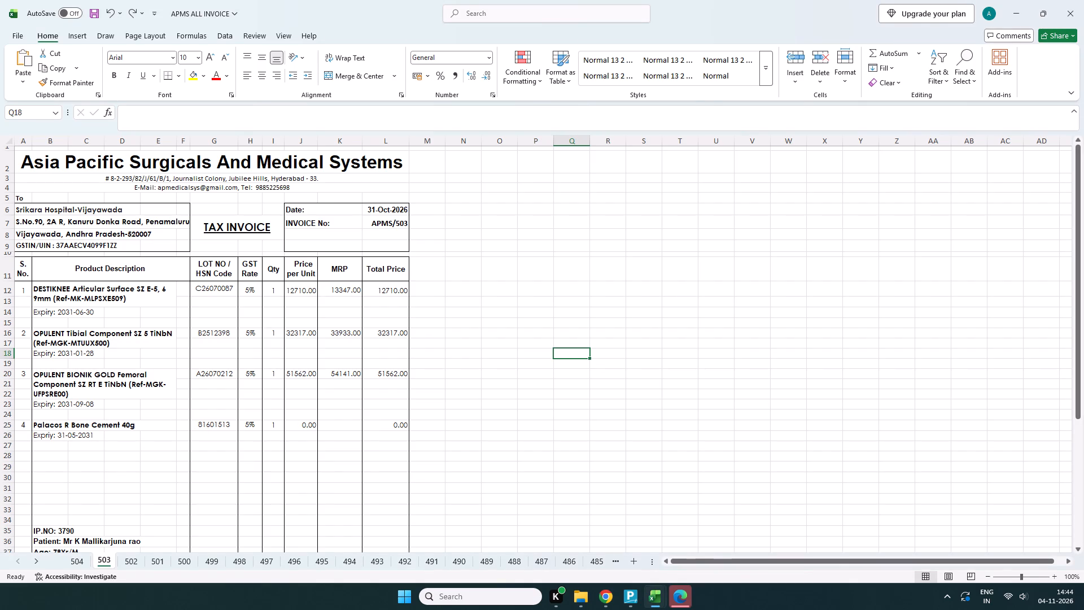
pyautogui.click(218, 293)
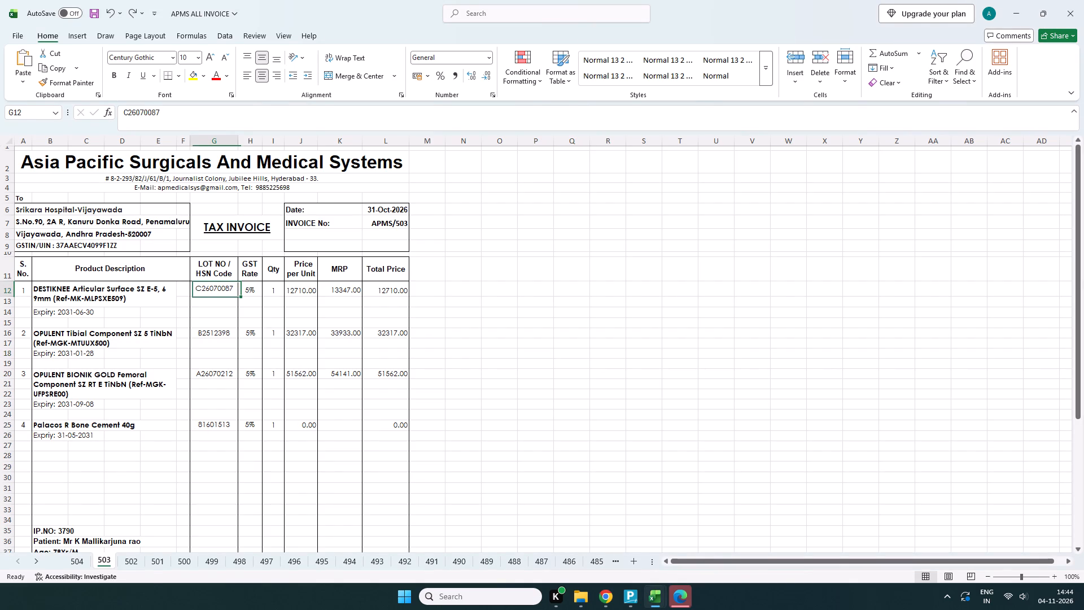
pyautogui.hotkey('ctrl', 'c')
pyautogui.click(616, 526)
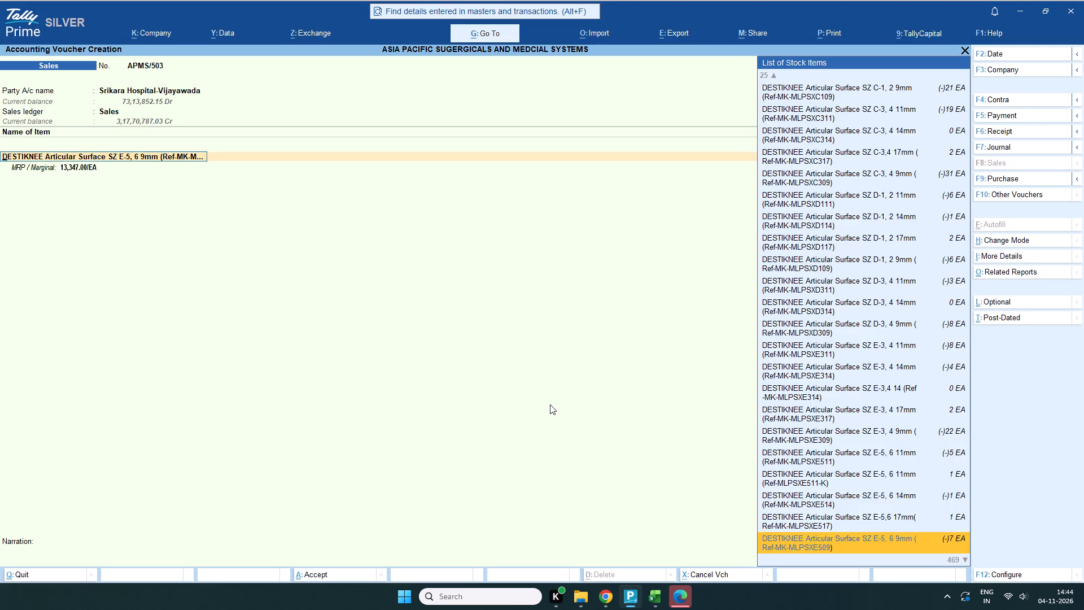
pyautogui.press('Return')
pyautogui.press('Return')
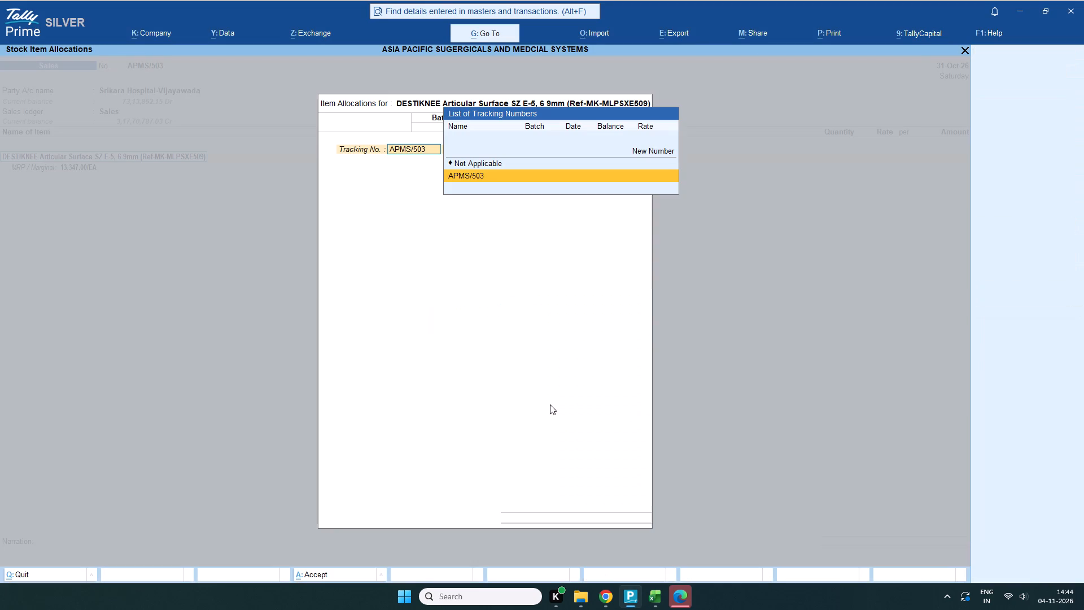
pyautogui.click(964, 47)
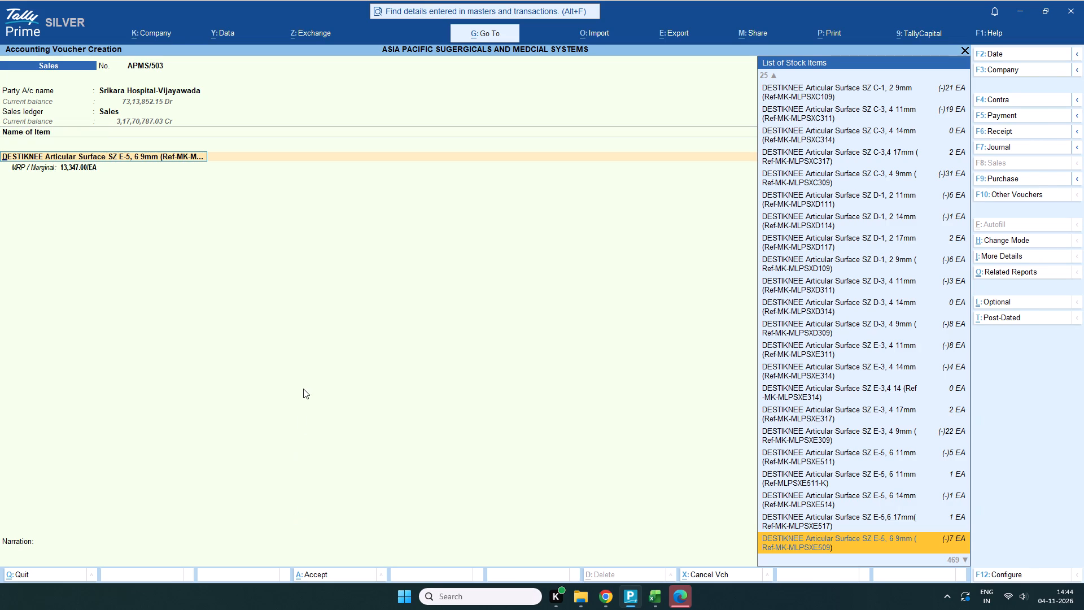
# Alter the DESTIKNEE Articular Surface stock item with HSN/SAC C26070087, keeping its other details, and save it.
pyautogui.hotkey('ctrl', 'Return')
pyautogui.press('Return')
pyautogui.press('Return')
pyautogui.press('Return')
pyautogui.press('Return')
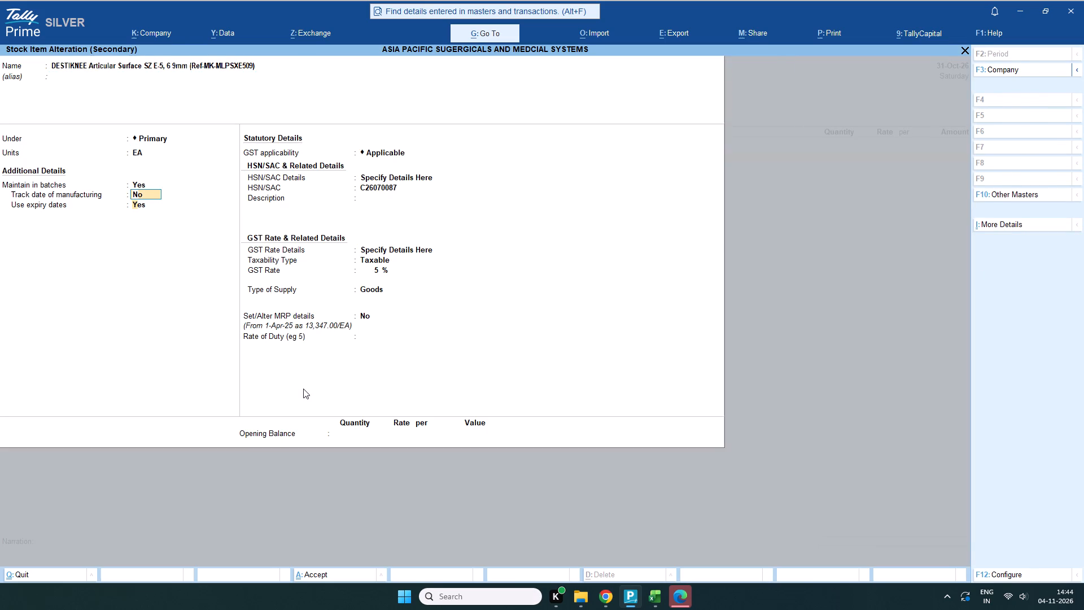
pyautogui.press('Return')
pyautogui.press('Return')
pyautogui.press('Return')
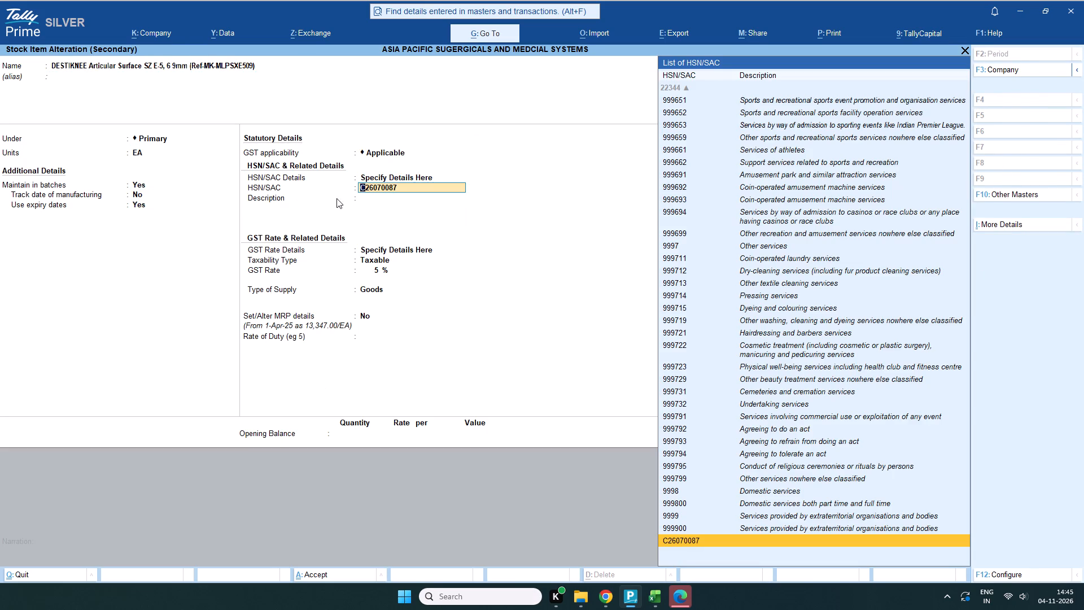
pyautogui.moveTo(360, 188); pyautogui.dragTo(423, 187)
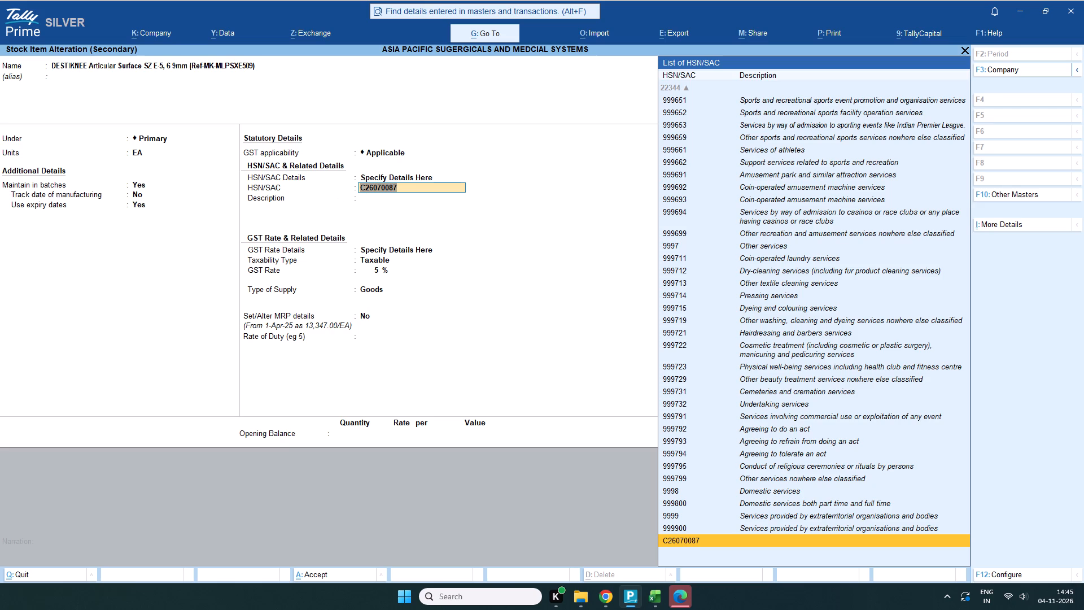
pyautogui.press('BackSpace')
pyautogui.hotkey('ctrl', 'v')
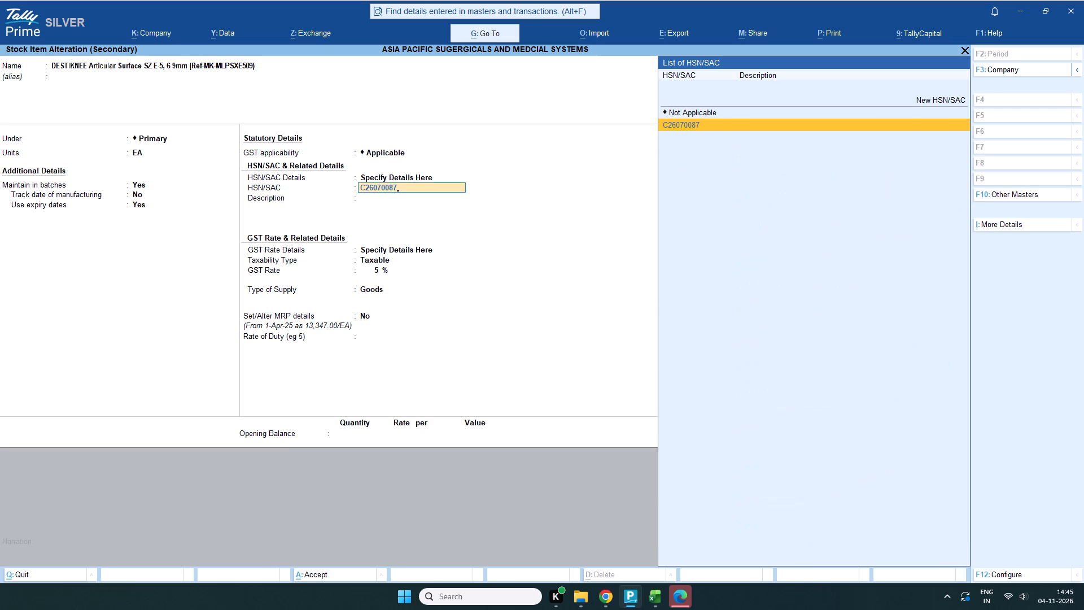
pyautogui.press('Return')
pyautogui.press('Return')
pyautogui.press('Return')
pyautogui.press('Return')
pyautogui.press('Return')
pyautogui.press('Return')
pyautogui.press('Return')
pyautogui.press('Return')
pyautogui.press('Return')
pyautogui.press('Return')
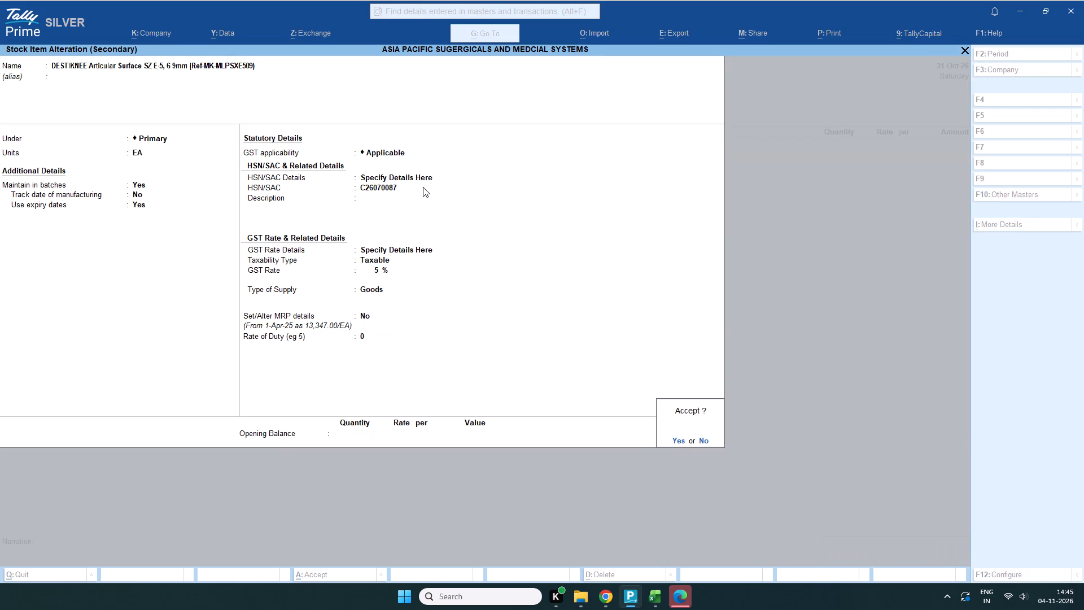
pyautogui.press('Return')
# Allocate the DESTIKNEE item with tracking number Not Applicable, batch C26070087, quantity 1 EA, rate 12,710.00 and expiry 30-Jun-31.
pyautogui.press('Return')
pyautogui.scroll(1, 492, 182)
pyautogui.click(493, 166)
pyautogui.hotkey('ctrl', 'v')
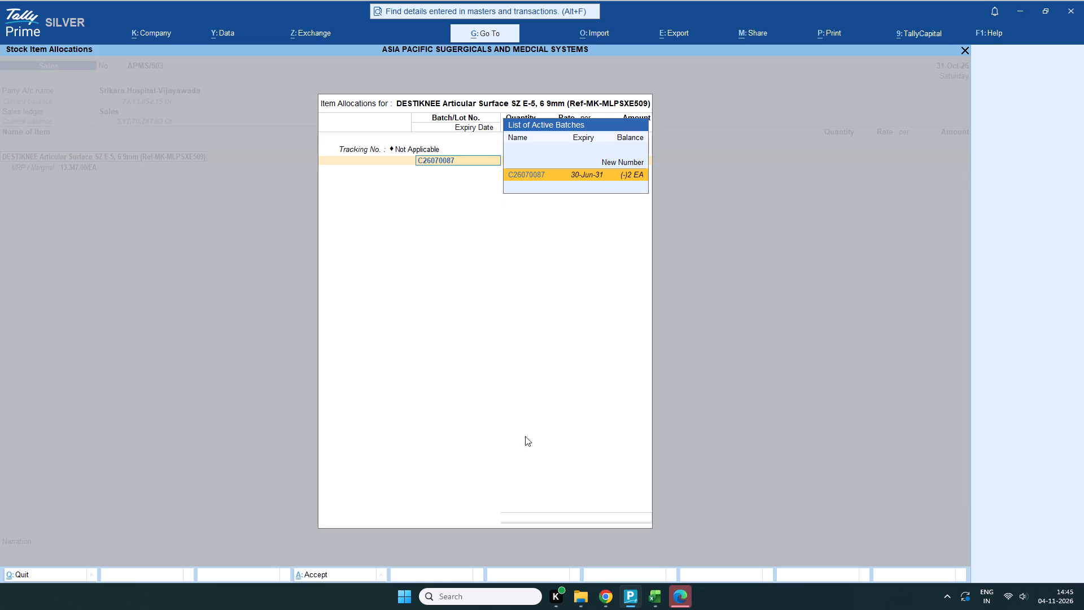
pyautogui.press('Return')
pyautogui.press('1')
pyautogui.press('Return')
pyautogui.press('Return')
pyautogui.press('Return')
pyautogui.press('Return')
pyautogui.press('Return')
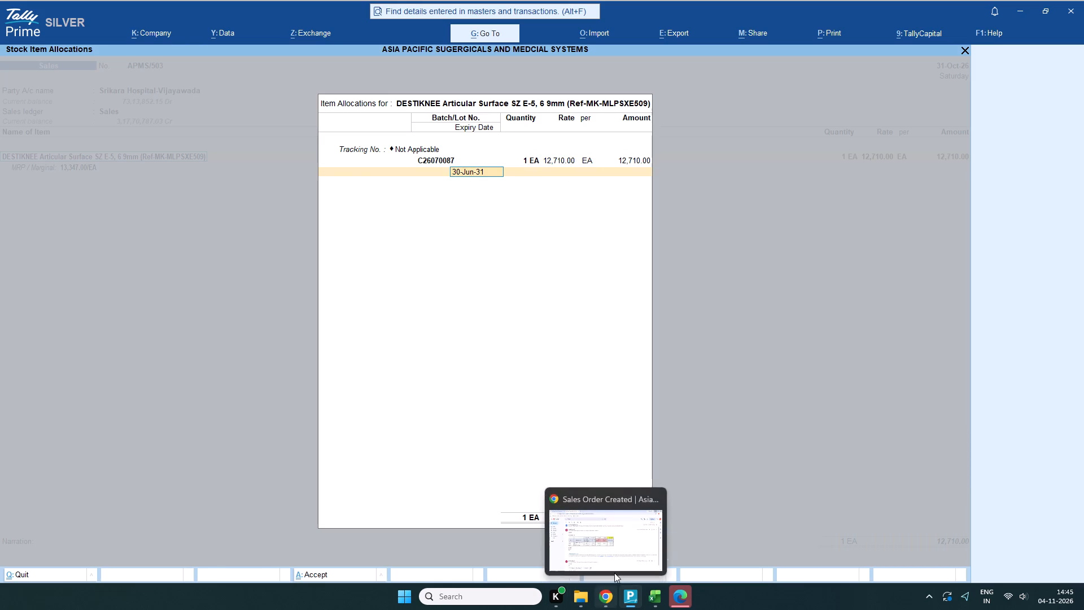
pyautogui.click(715, 529)
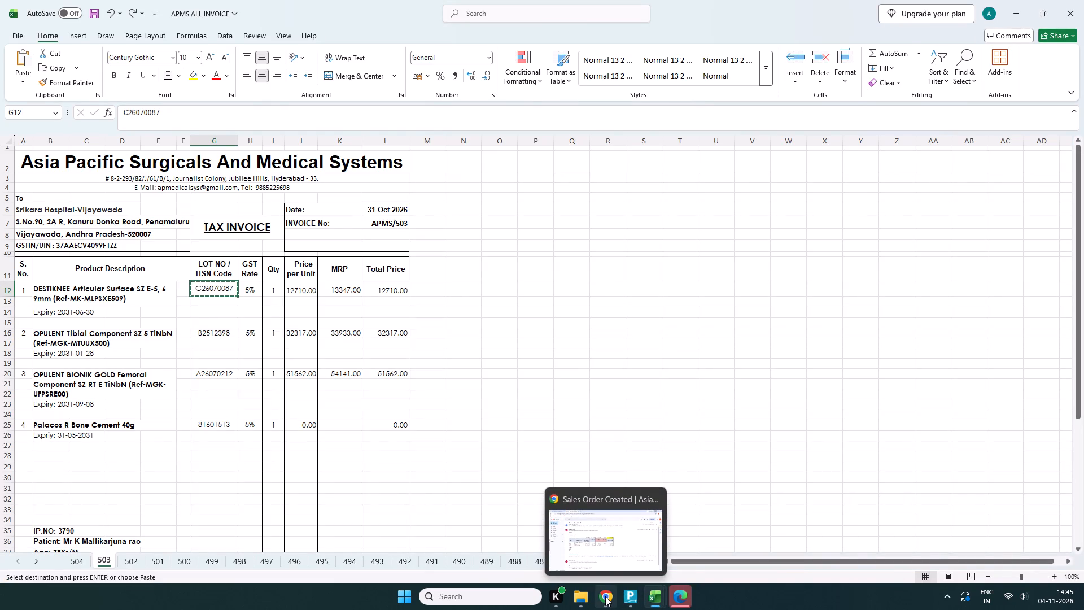
pyautogui.click(633, 538)
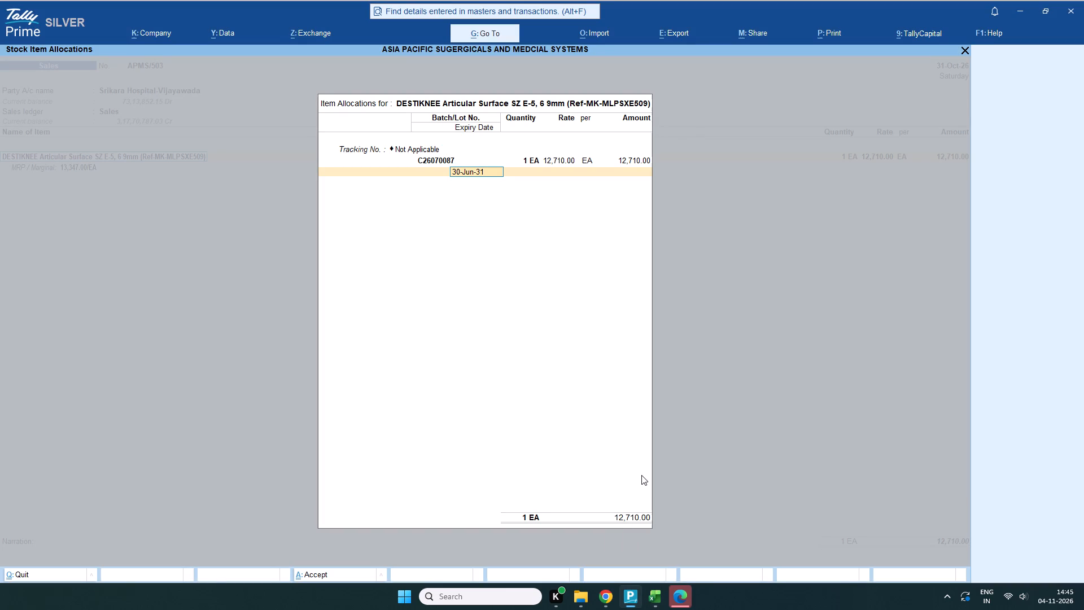
pyautogui.press('Return')
pyautogui.press('Return')
pyautogui.press('Return')
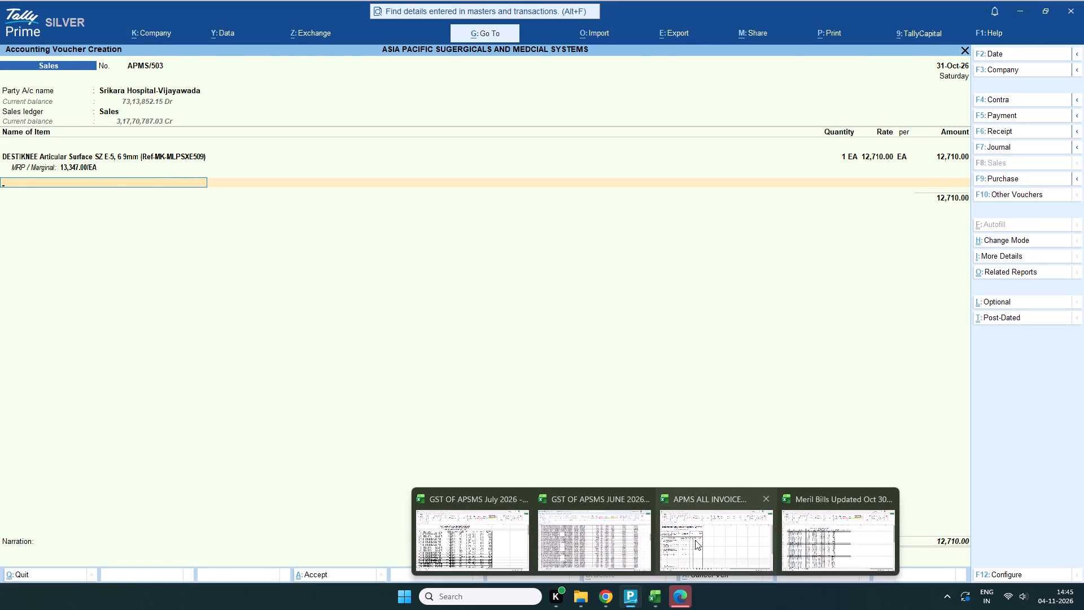
# Copy reference Ref-MGK-MTUUX500 from the Excel invoice and use it to add OPULENT Tibial Component SZ 5 TiNbN as the TallyPrime voucher's second item.
pyautogui.click(695, 540)
pyautogui.click(139, 332)
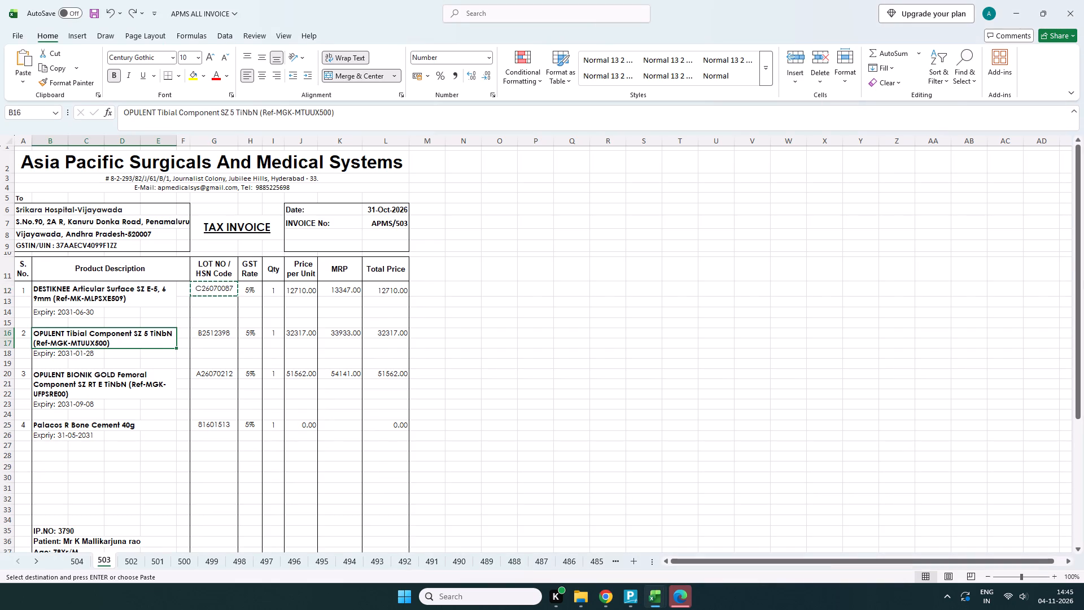
pyautogui.moveTo(263, 111); pyautogui.dragTo(331, 117)
pyautogui.hotkey('ctrl', 'c')
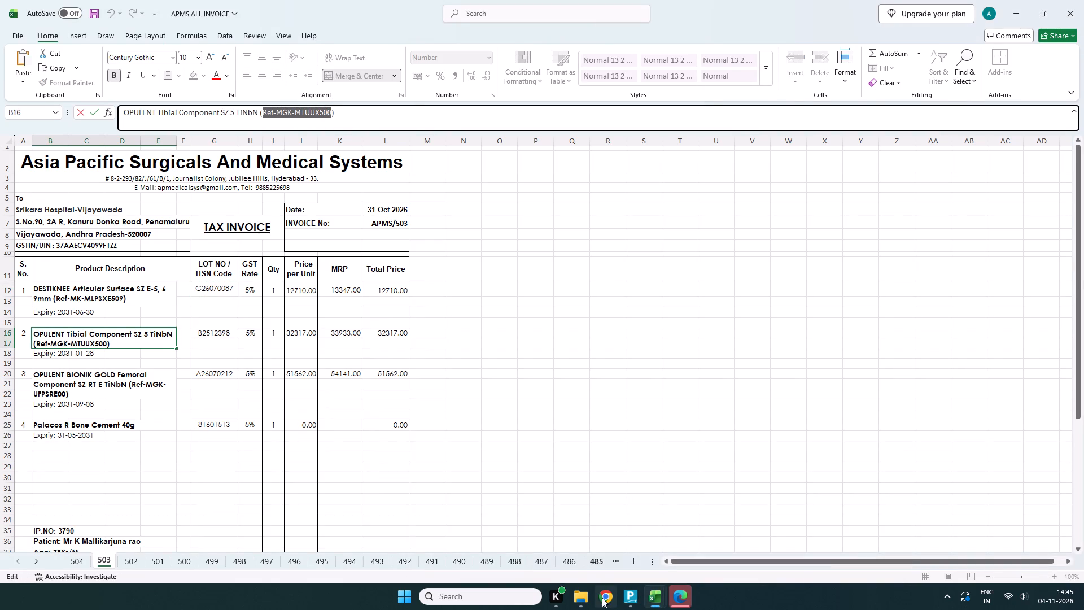
pyautogui.click(635, 503)
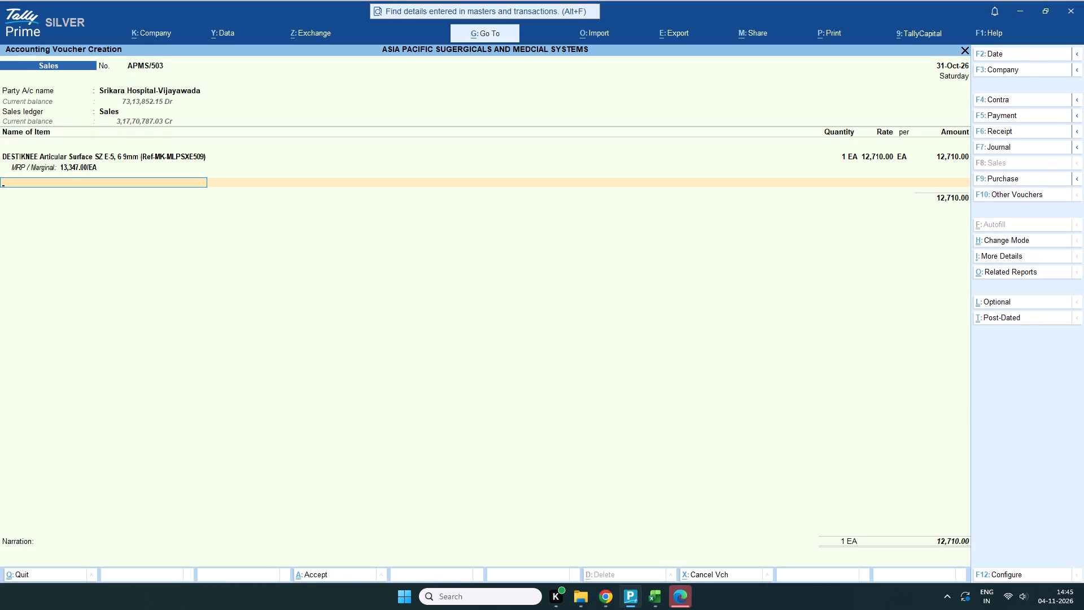
pyautogui.hotkey('ctrl', 'v')
pyautogui.click(900, 112)
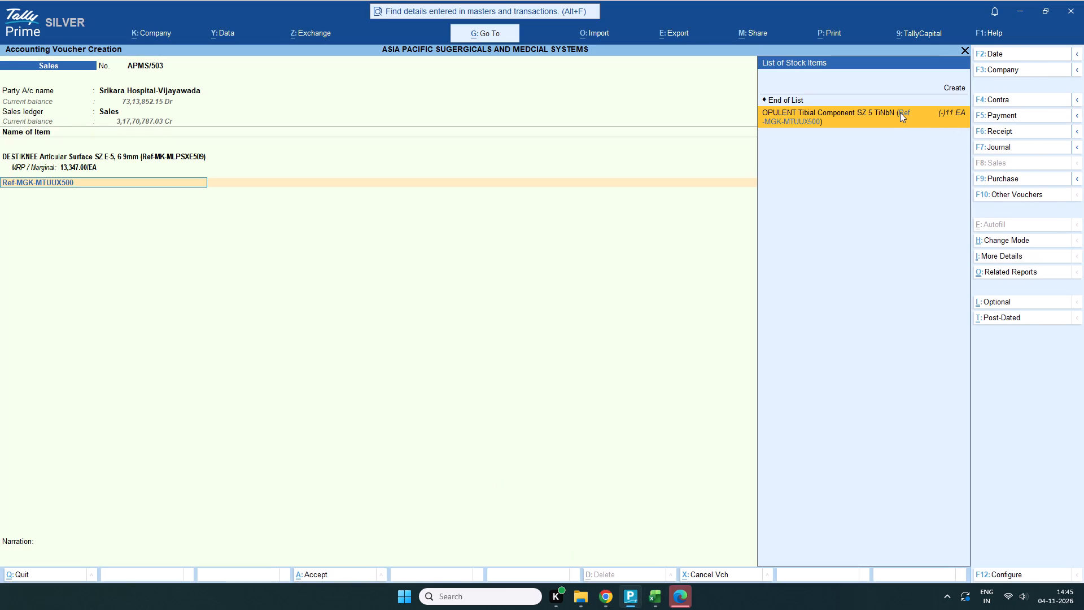
pyautogui.click(968, 48)
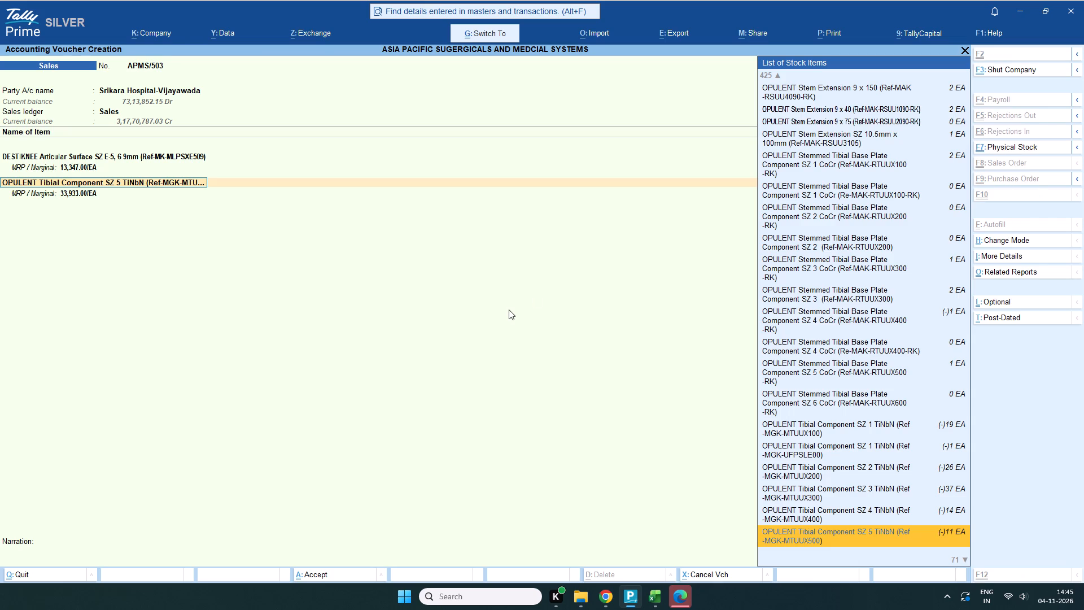
# Alter the OPULENT Tibial Component stock item, setting HSN/SAC to lot number B2512398 copied from Excel invoice sheet 503, and save it in TallyPrime.
pyautogui.hotkey('ctrl', 'Return')
pyautogui.press('Return')
pyautogui.press('Return')
pyautogui.press('Return')
pyautogui.press('Return')
pyautogui.press('Return')
pyautogui.press('Return')
pyautogui.press('Return')
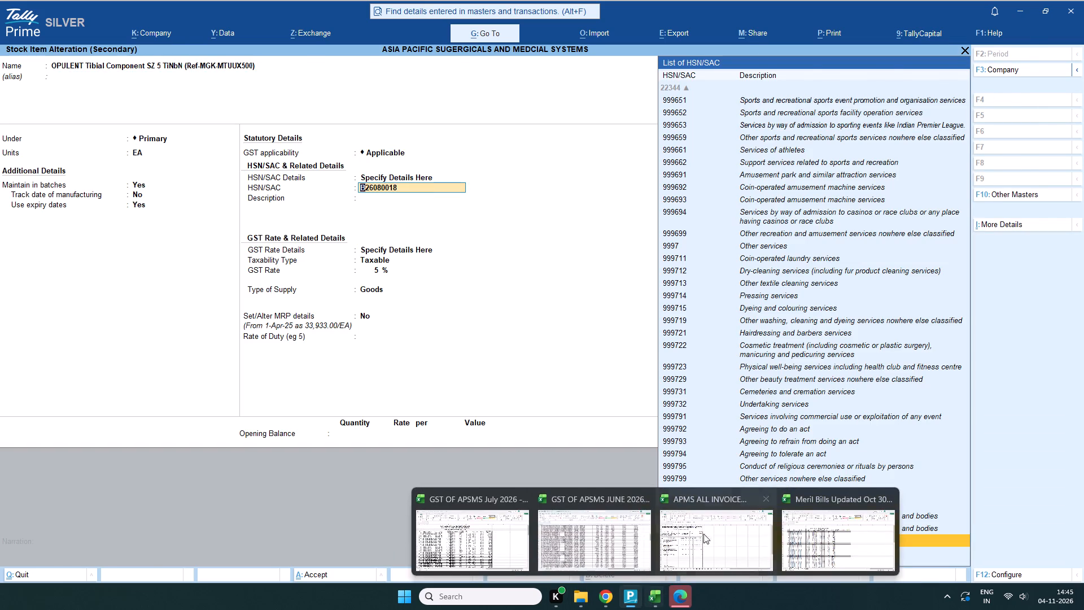
pyautogui.click(698, 537)
pyautogui.click(210, 338)
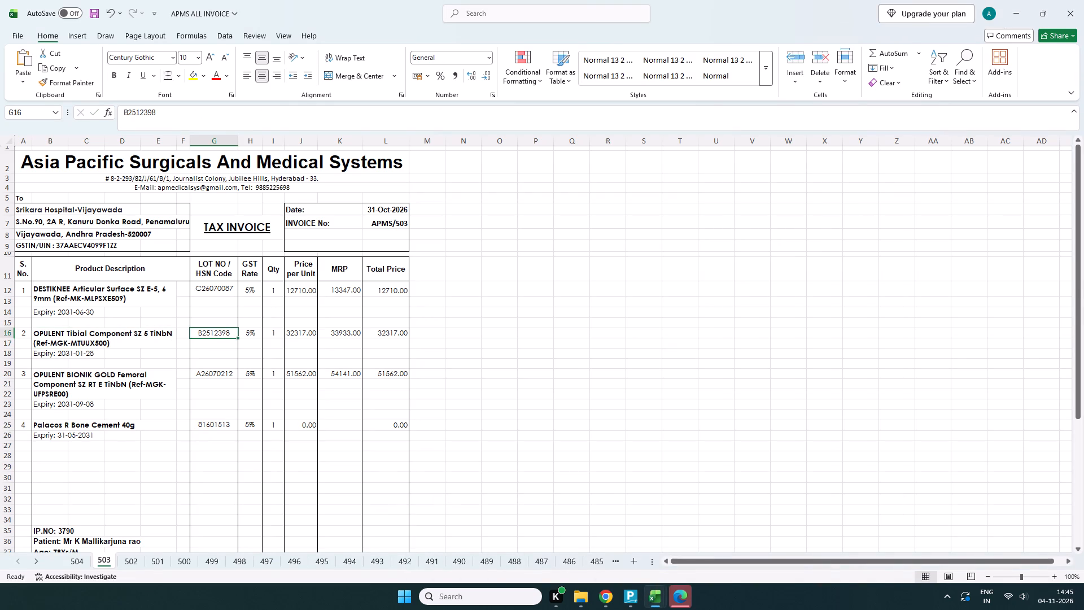
pyautogui.hotkey('ctrl', 'c')
pyautogui.click(622, 495)
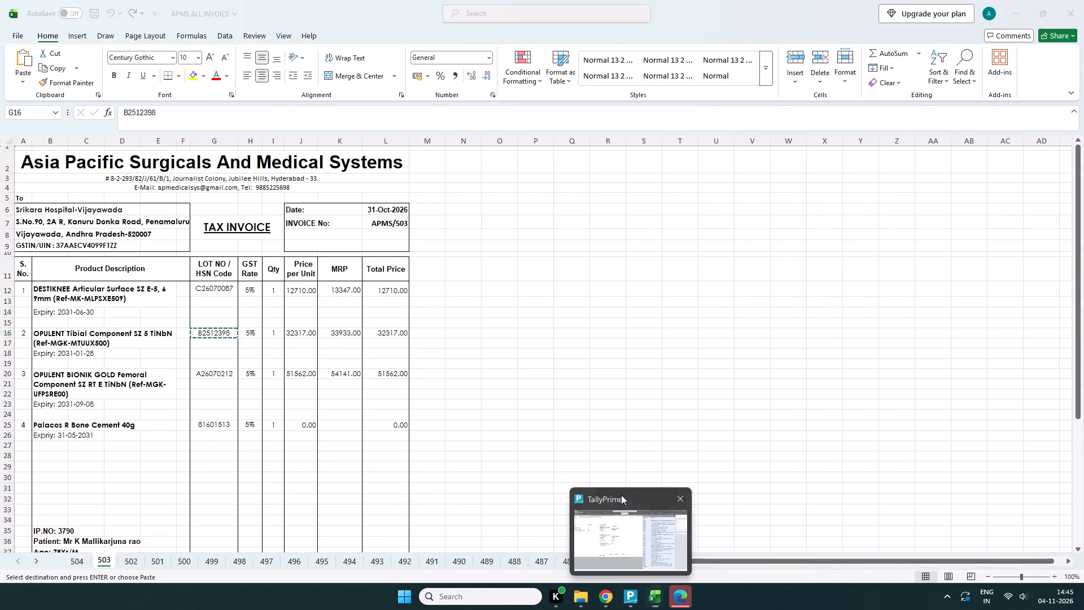
pyautogui.hotkey('ctrl', 'v')
pyautogui.press('Return')
pyautogui.press('Return')
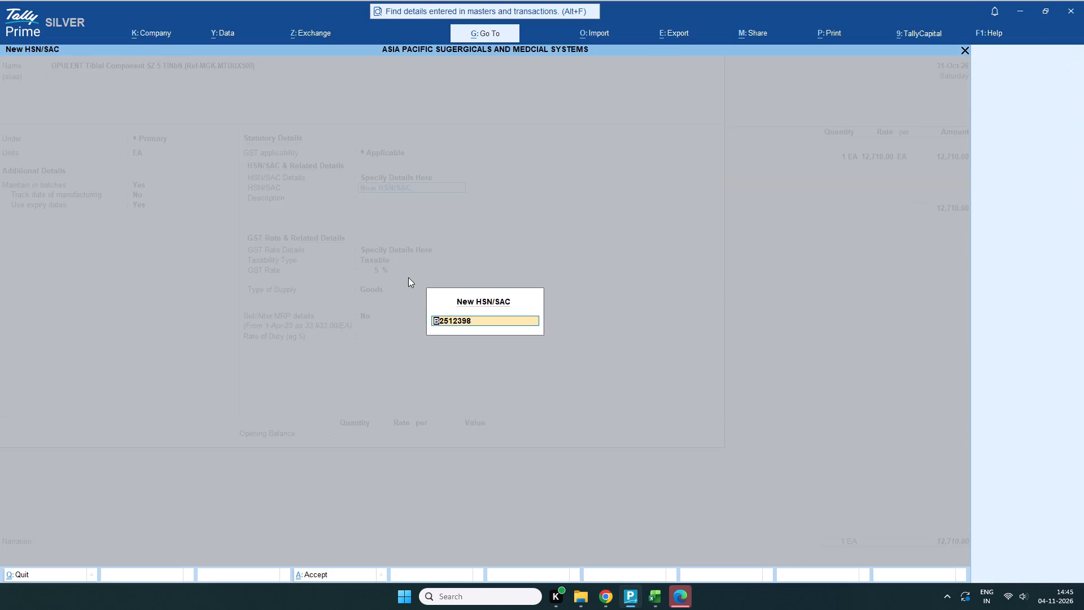
pyautogui.press('Return')
pyautogui.press('Return')
pyautogui.press('Return')
pyautogui.press('Return')
pyautogui.press('Return')
pyautogui.press('Return')
pyautogui.press('Return')
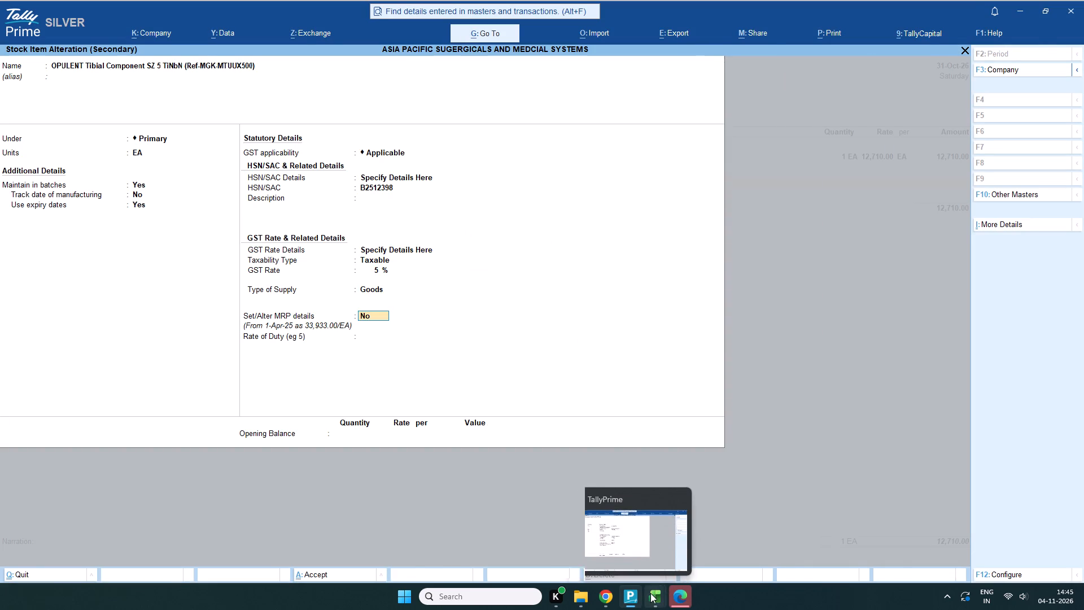
pyautogui.click(692, 544)
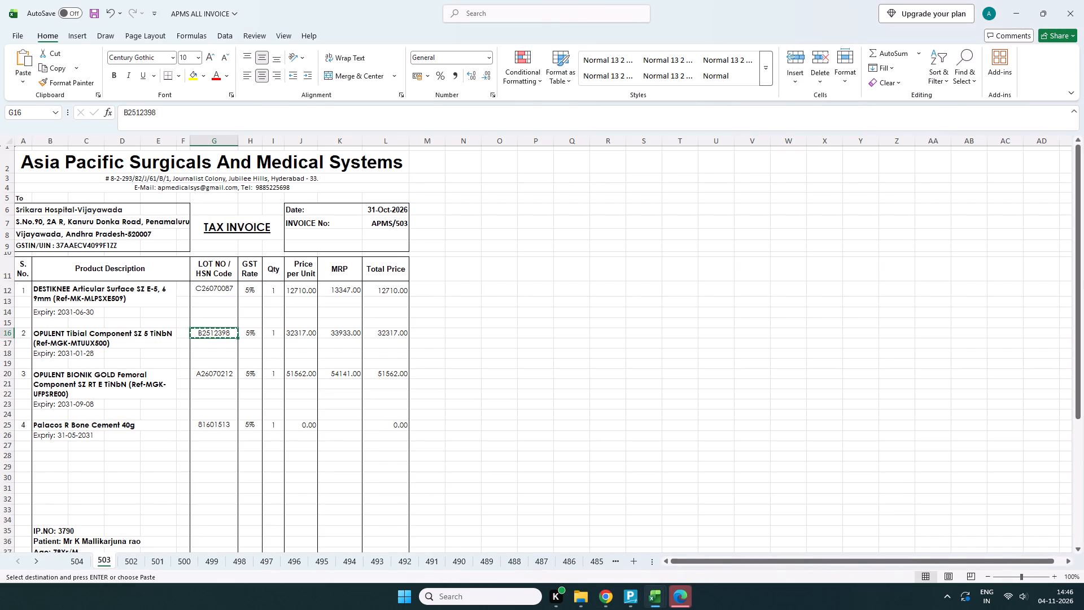
pyautogui.click(626, 522)
pyautogui.press('Return')
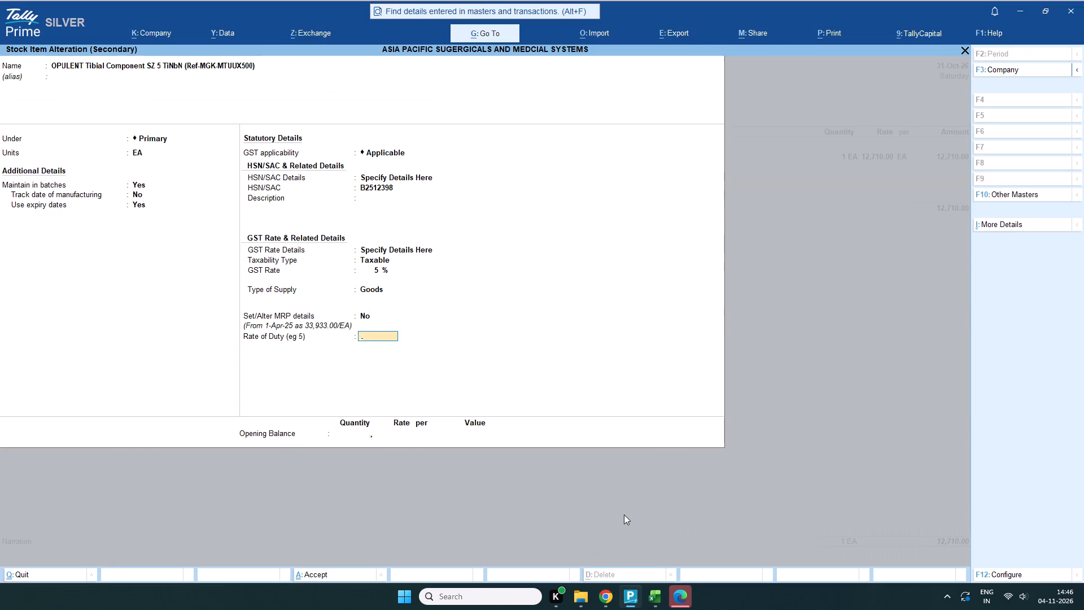
pyautogui.press('Return')
pyautogui.press('Return')
pyautogui.press('Return')
# Complete and save the altered OPULENT Tibial Component stock item.
pyautogui.press('Return')
pyautogui.press('Return')
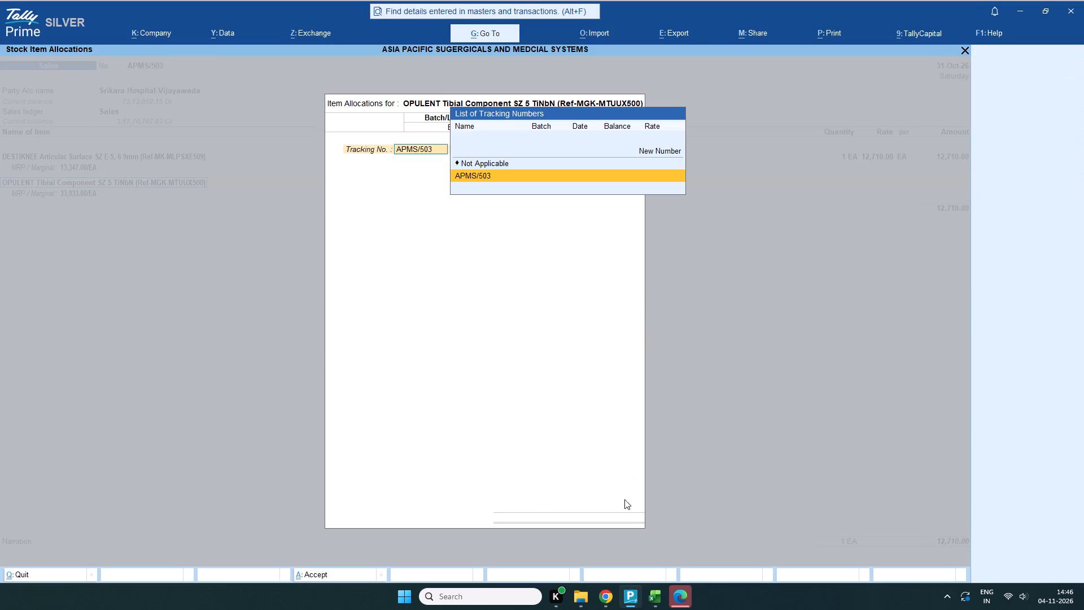
# Allocate the OPULENT Tibial Component with tracking number Not Applicable, batch B2512398, quantity 1 EA, rate 32,317.00 and expiry 28-Jan-31, checking the expiry against the Excel invoice.
pyautogui.scroll(1, 626, 488)
pyautogui.click(515, 160)
pyautogui.hotkey('ctrl', 'v')
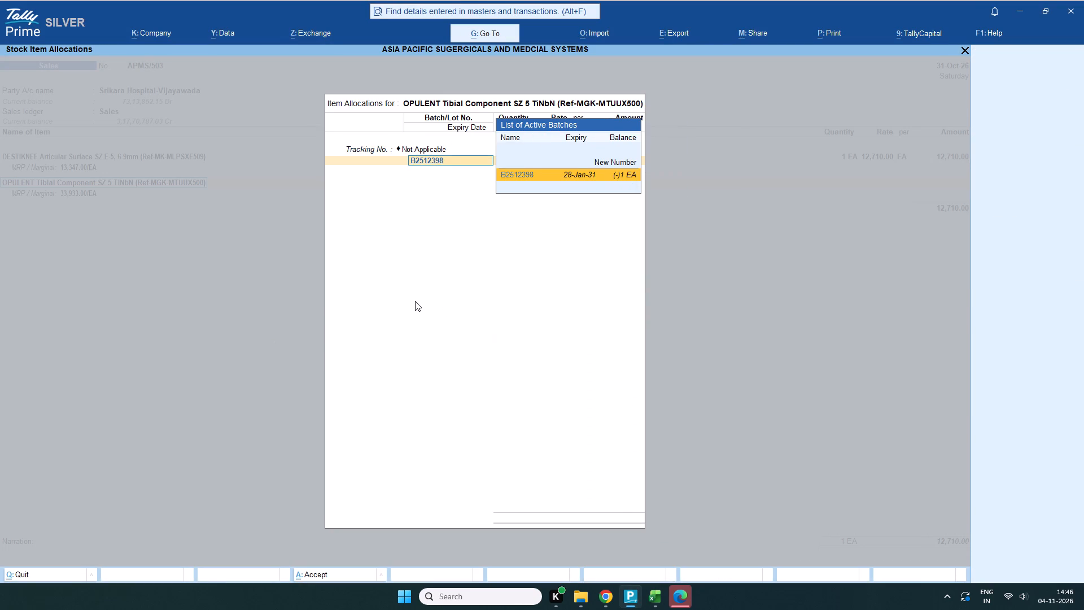
pyautogui.press('Return')
pyautogui.press('1')
pyautogui.press('Return')
pyautogui.press('Return')
pyautogui.press('Return')
pyautogui.press('Return')
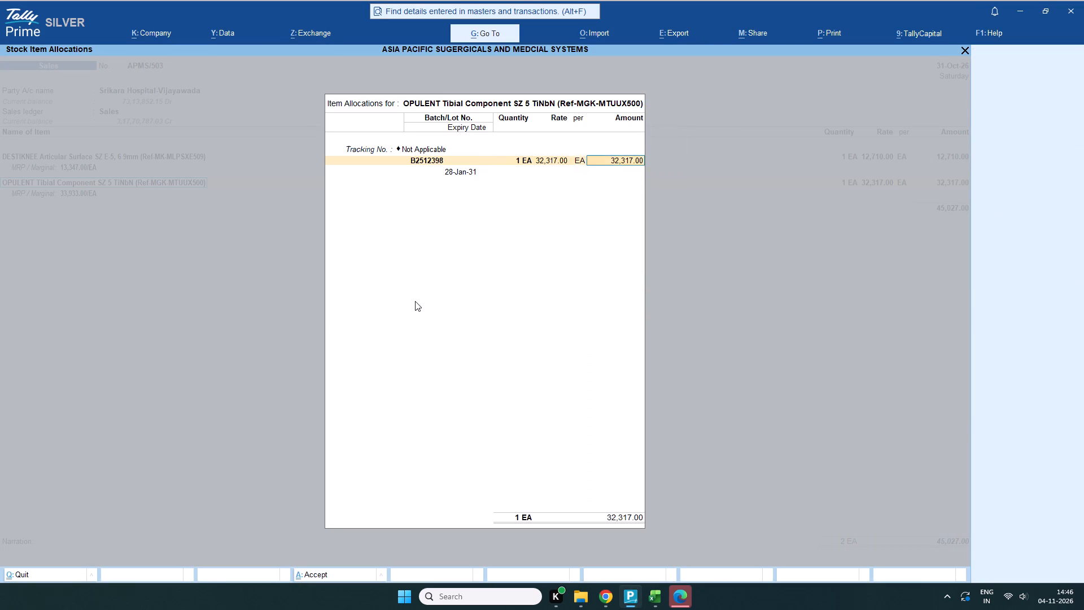
pyautogui.press('Return')
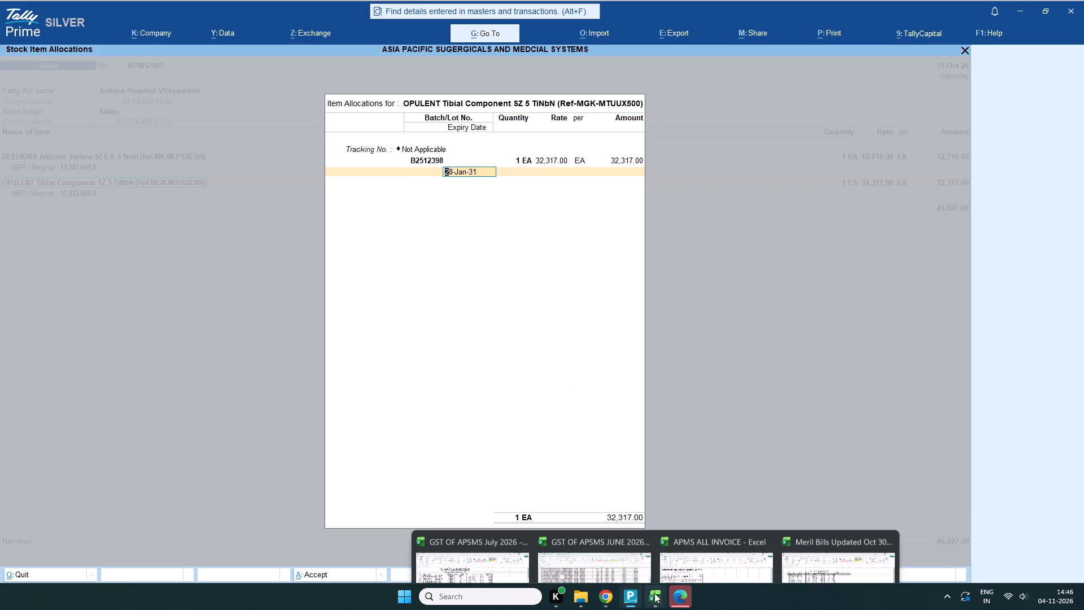
pyautogui.click(689, 536)
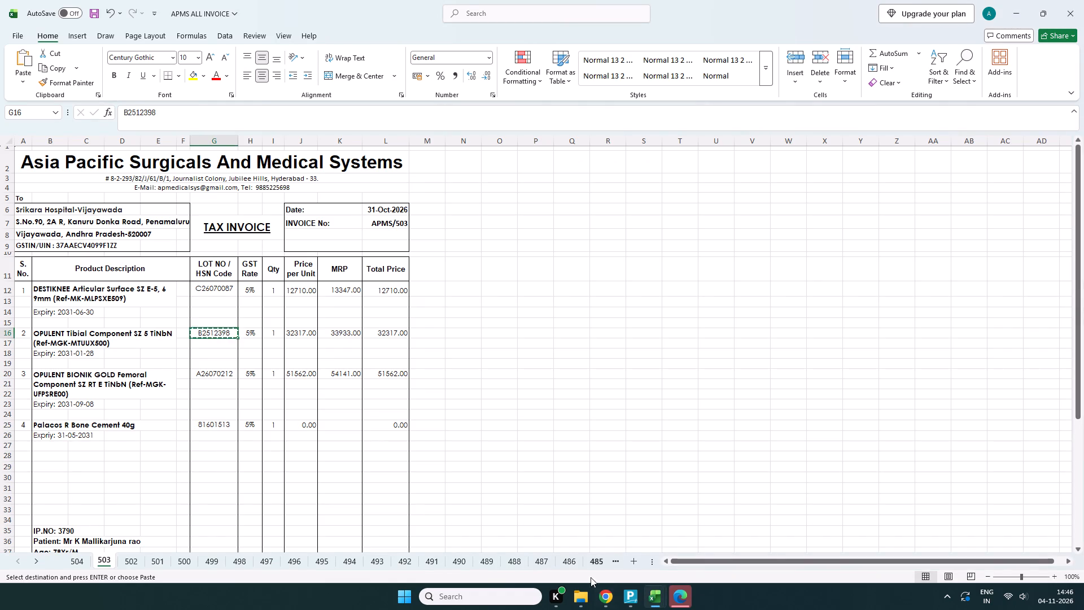
pyautogui.click(619, 532)
pyautogui.press('Return')
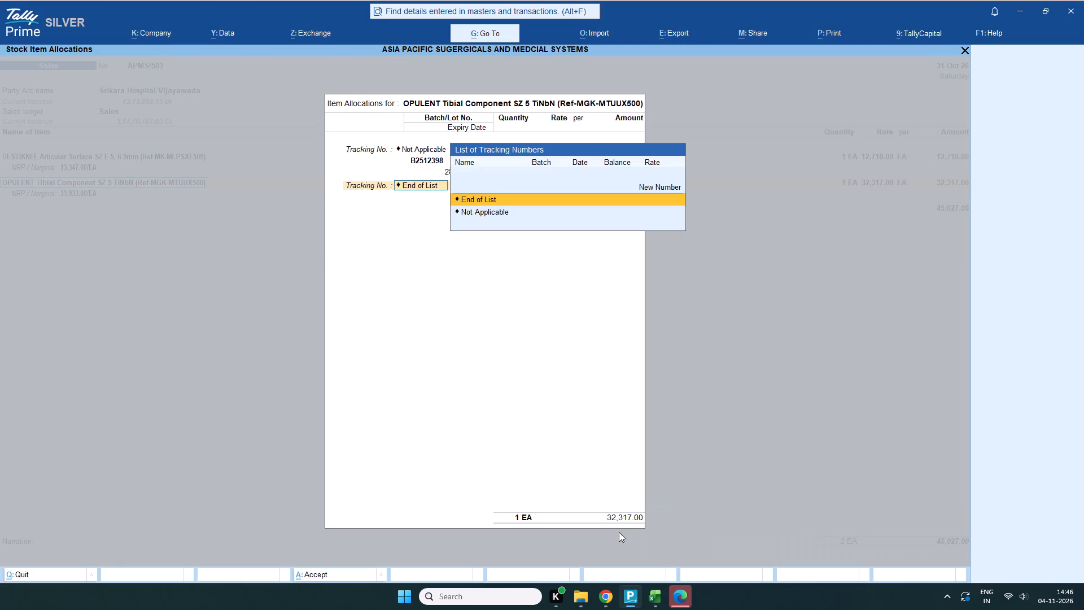
pyautogui.press('Return')
pyautogui.press('Return')
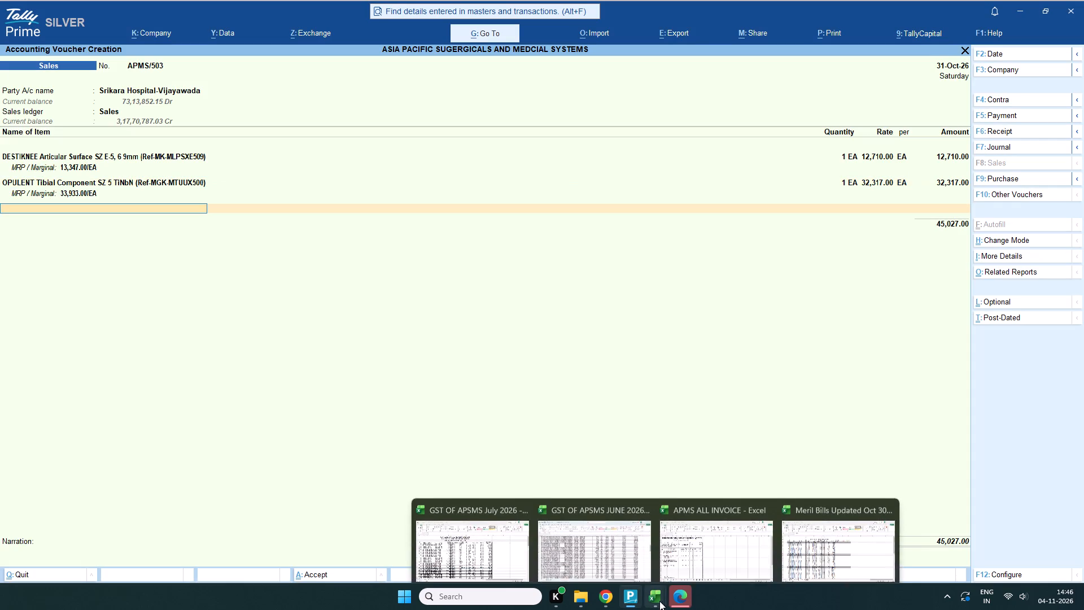
# Copy reference Ref-MGK-UFPSRE00 from the Excel invoice and use it to add OPULENT BIONIK GOLD Femoral Component SZ RT E TiNbN as the TallyPrime voucher's third item.
pyautogui.click(687, 537)
pyautogui.click(121, 383)
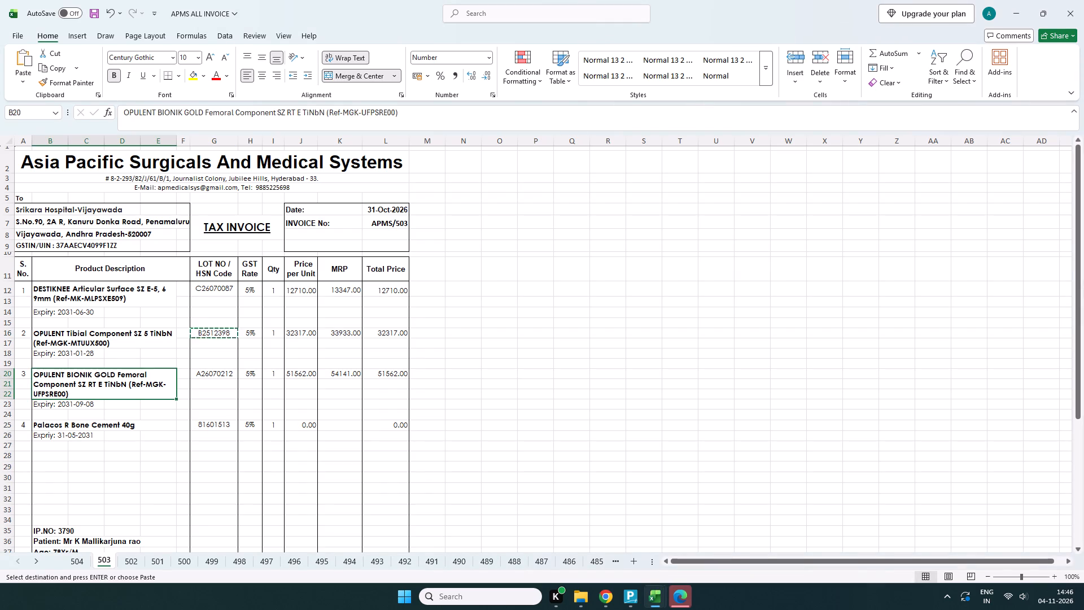
pyautogui.moveTo(329, 110); pyautogui.dragTo(392, 116)
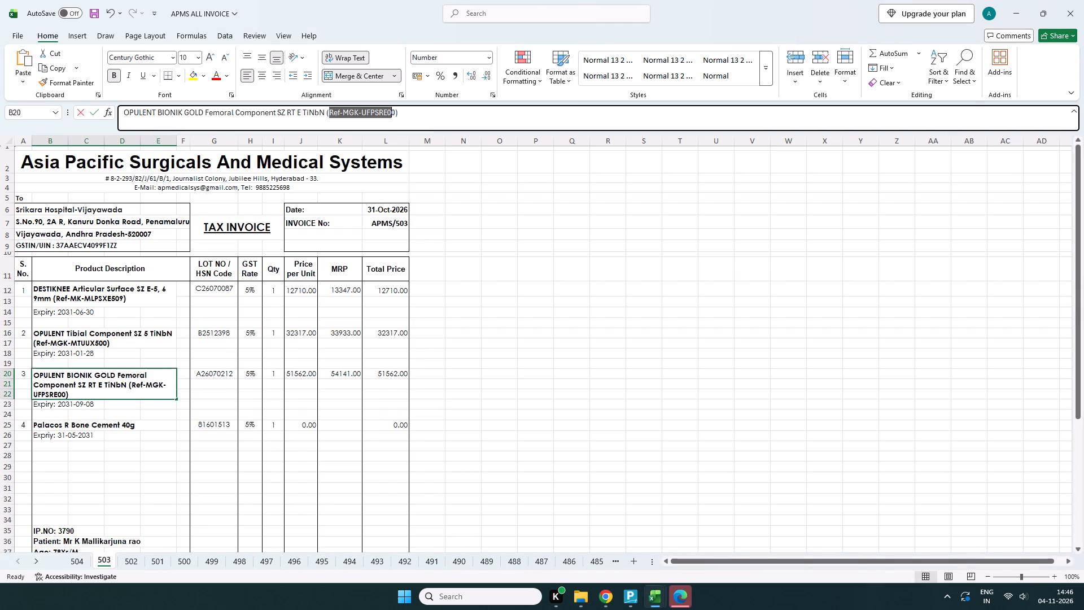
pyautogui.moveTo(392, 116); pyautogui.dragTo(399, 123)
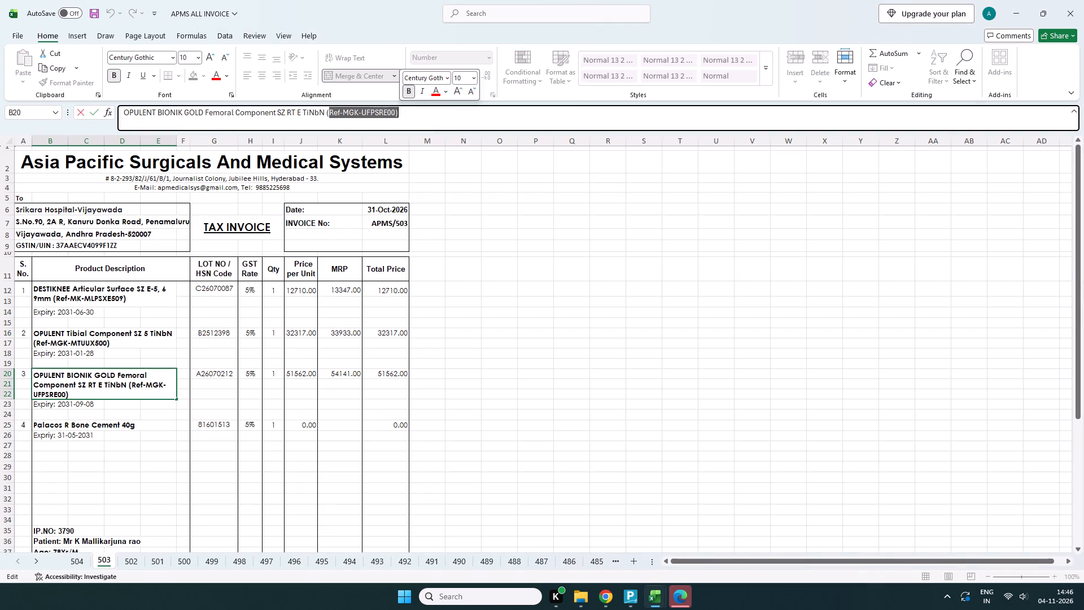
pyautogui.hotkey('ctrl', 'c')
pyautogui.click(623, 524)
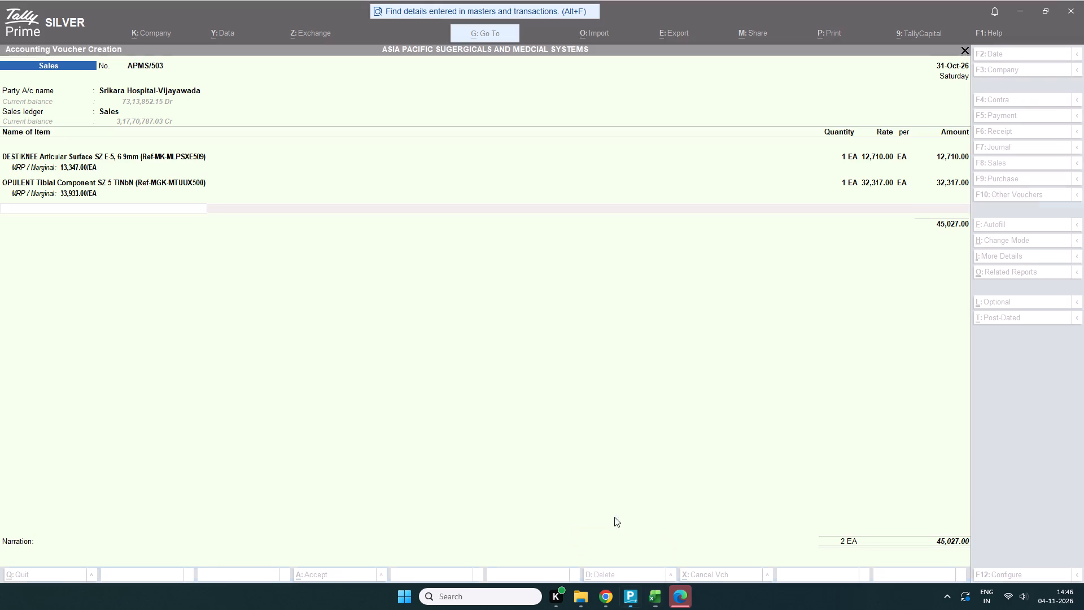
pyautogui.hotkey('ctrl', 'v')
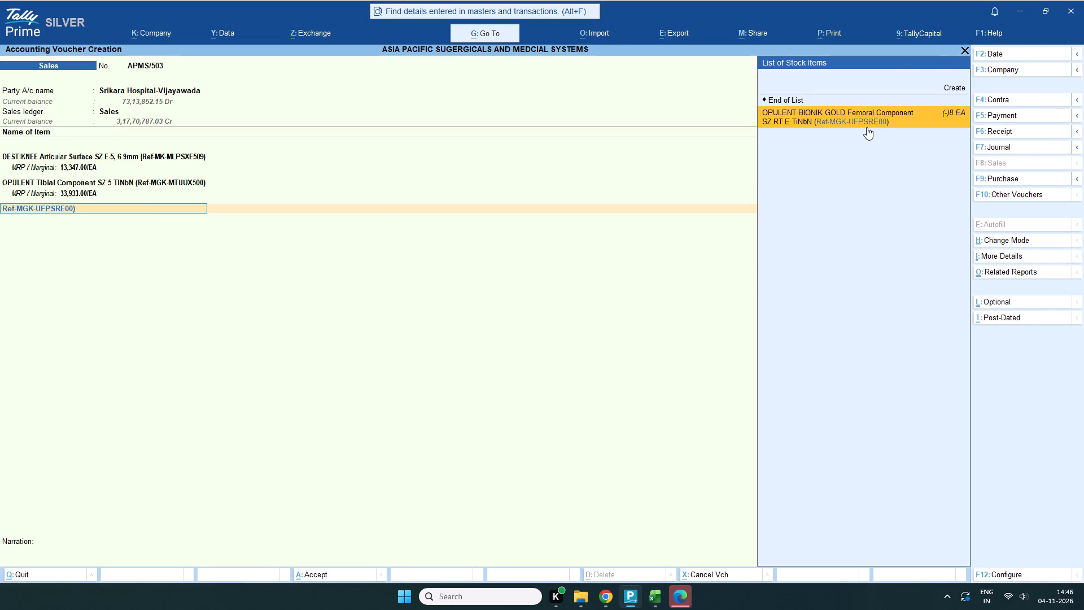
pyautogui.click(874, 112)
# Alter the OPULENT BIONIK GOLD Femoral Component stock item, setting HSN/SAC to lot number A26070212 copied from the Excel invoice, and save it in TallyPrime.
pyautogui.click(961, 48)
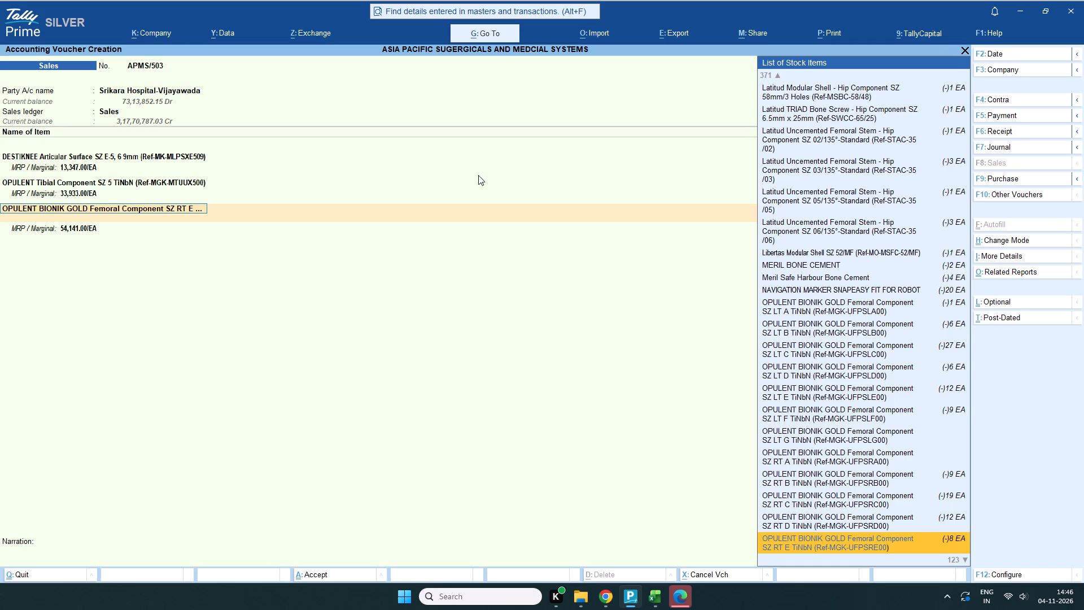
pyautogui.hotkey('ctrl', 'Return')
pyautogui.press('Return')
pyautogui.press('Return')
pyautogui.press('Return')
pyautogui.press('Return')
pyautogui.press('Return')
pyautogui.press('Return')
pyautogui.press('Return')
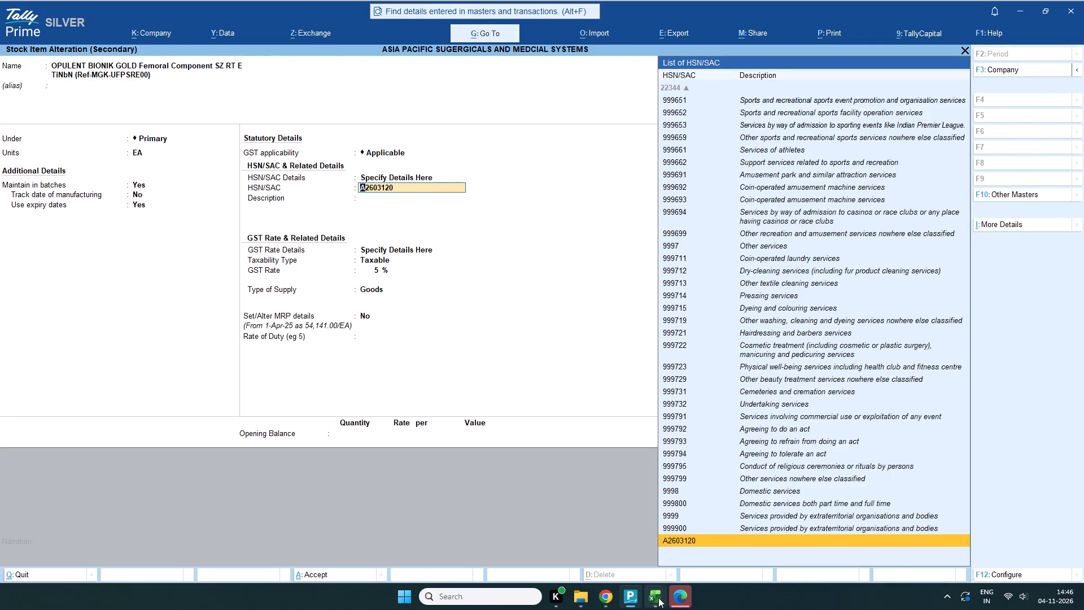
pyautogui.click(698, 543)
pyautogui.click(214, 376)
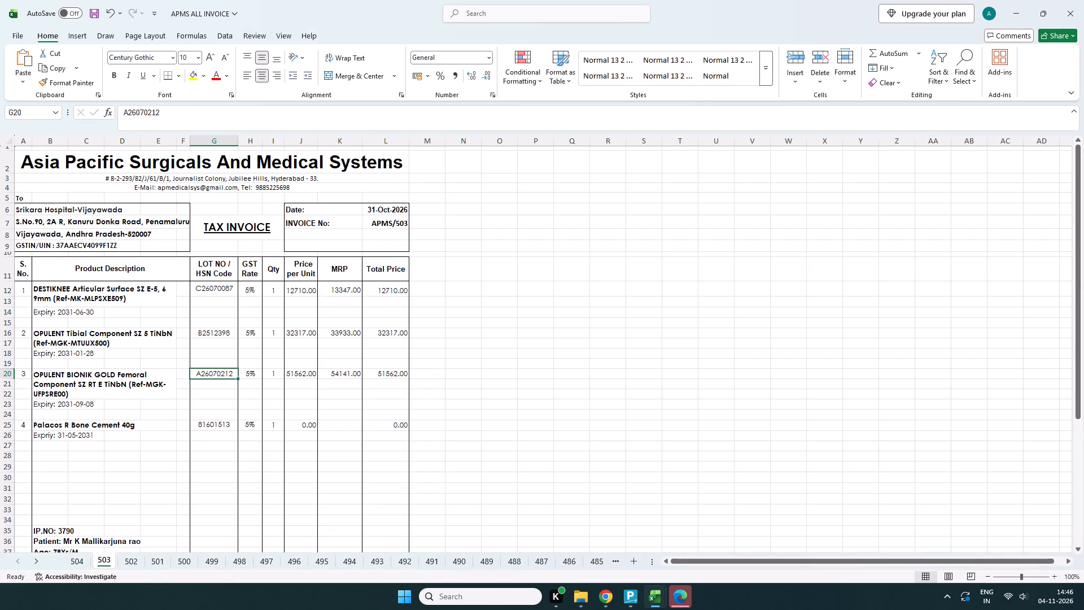
pyautogui.hotkey('ctrl', 'c')
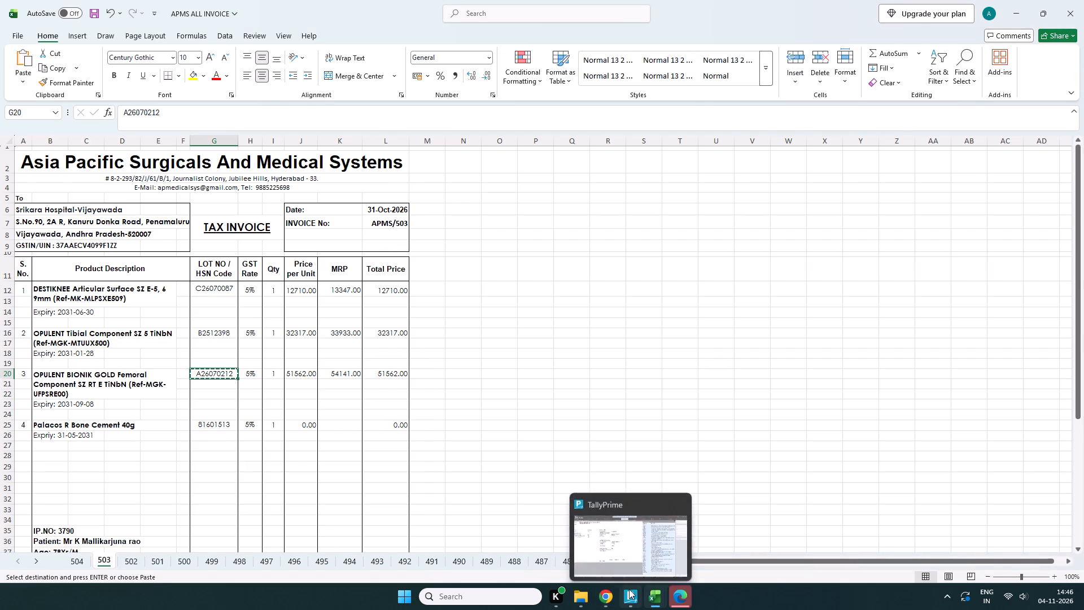
pyautogui.click(619, 537)
pyautogui.hotkey('ctrl', 'v')
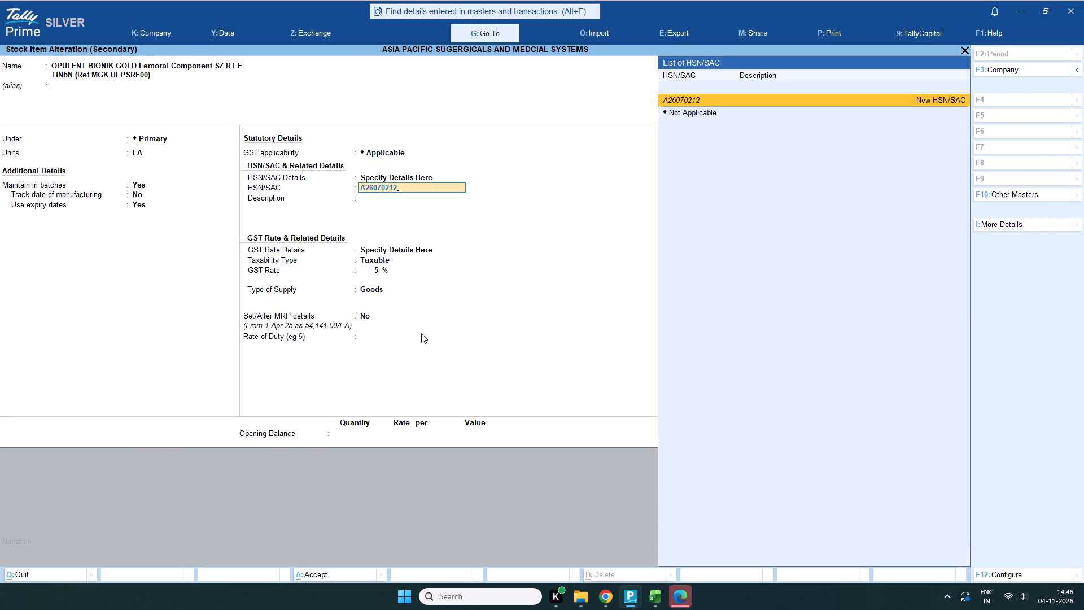
pyautogui.press('Return')
pyautogui.press('Return')
pyautogui.press('Return')
pyautogui.press('Return')
pyautogui.press('Return')
pyautogui.press('Return')
pyautogui.press('Return')
pyautogui.press('Return')
pyautogui.press('Return')
pyautogui.press('Return')
pyautogui.press('Return')
pyautogui.press('Return')
pyautogui.press('Return')
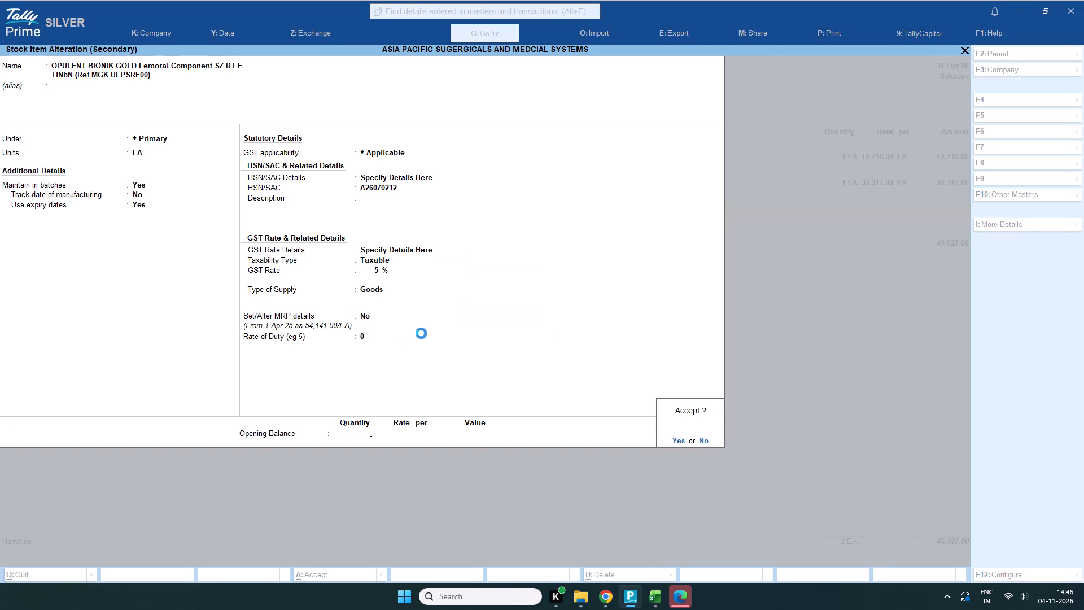
pyautogui.press('Return')
# Allocate the Femoral Component with tracking number Not Applicable, new batch A26070212, quantity 1 EA, rate 51,562.00 and the Excel invoice's expiry date 08-09-2031.
pyautogui.scroll(2, 417, 334)
pyautogui.scroll(-1, 453, 172)
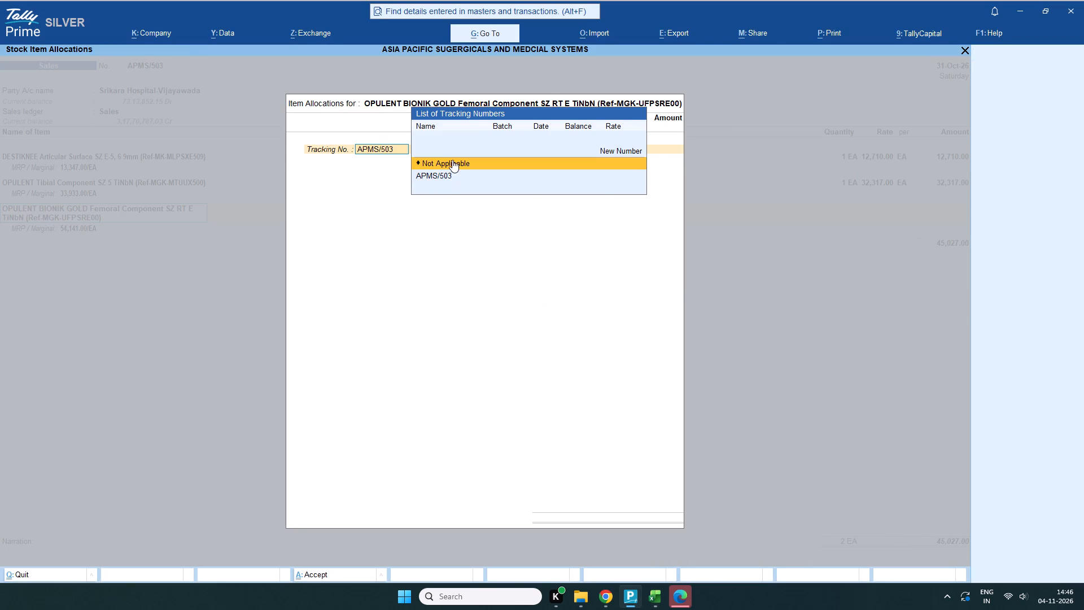
pyautogui.click(452, 160)
pyautogui.hotkey('ctrl', 'v')
pyautogui.press('Return')
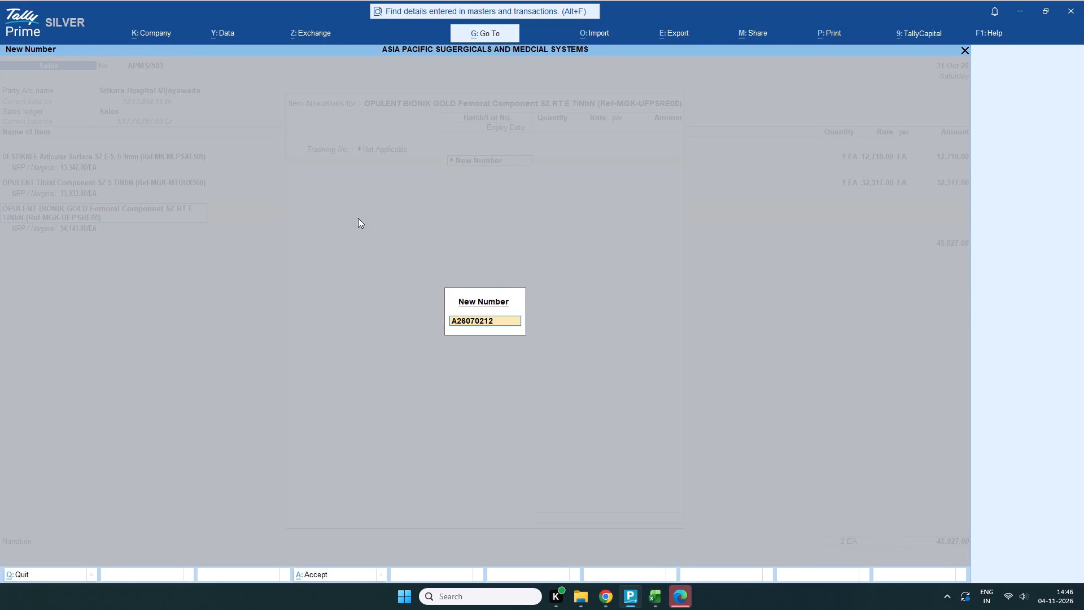
pyautogui.press('Return')
pyautogui.press('1')
pyautogui.press('Return')
pyautogui.press('Return')
pyautogui.press('Return')
pyautogui.press('Return')
pyautogui.press('Return')
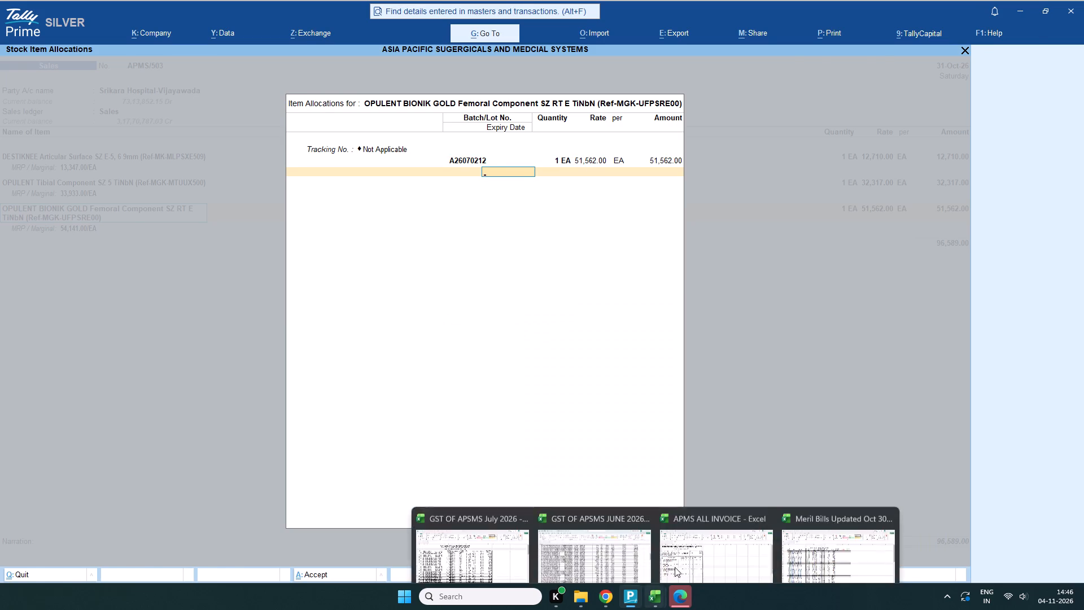
pyautogui.click(683, 549)
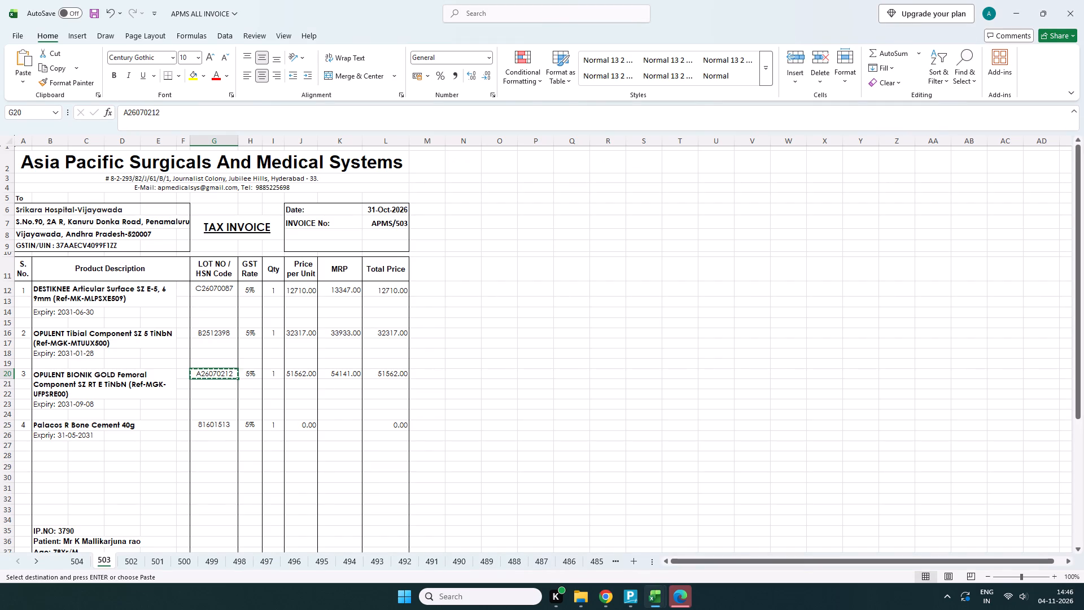
pyautogui.click(611, 528)
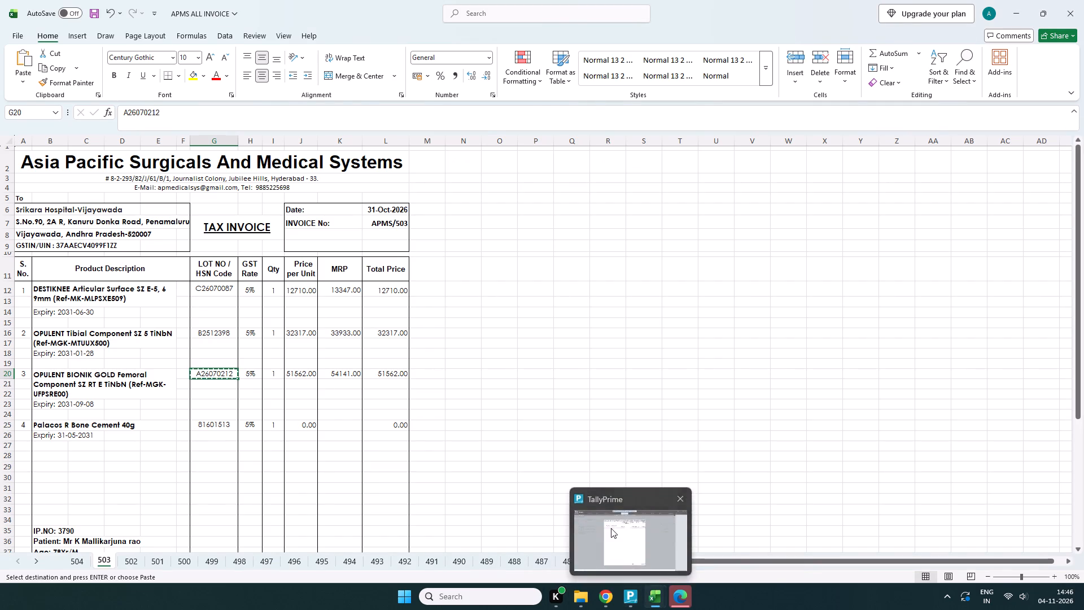
pyautogui.write('08-09-2031')
pyautogui.press('Return')
pyautogui.press('Return')
pyautogui.press('Return')
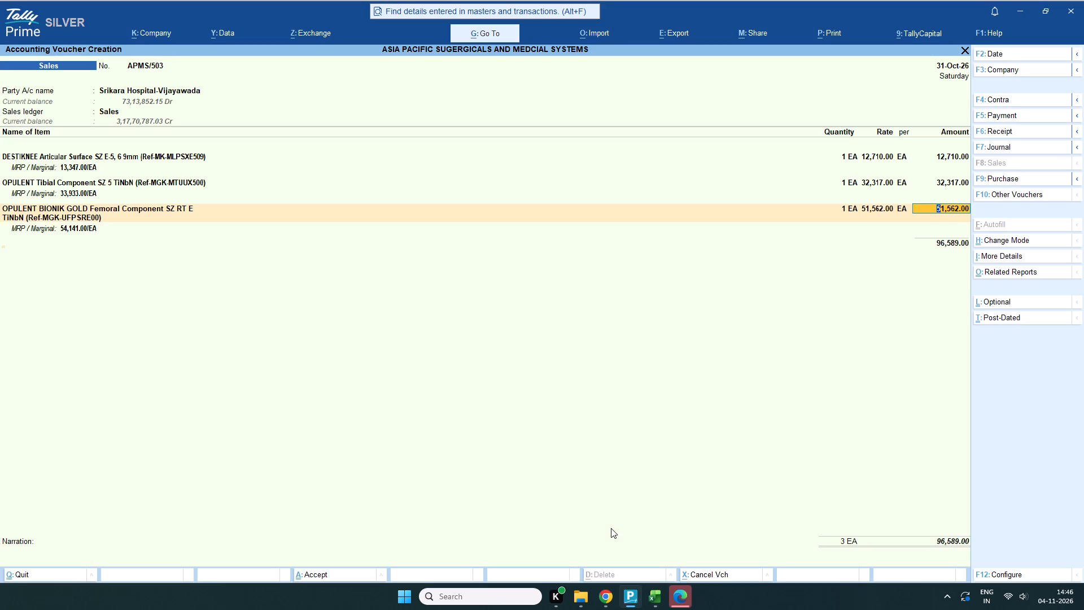
# Copy the name Palacos R Bone Cement 40g from the Excel invoice and use it to add the TallyPrime voucher's fourth item.
pyautogui.click(693, 535)
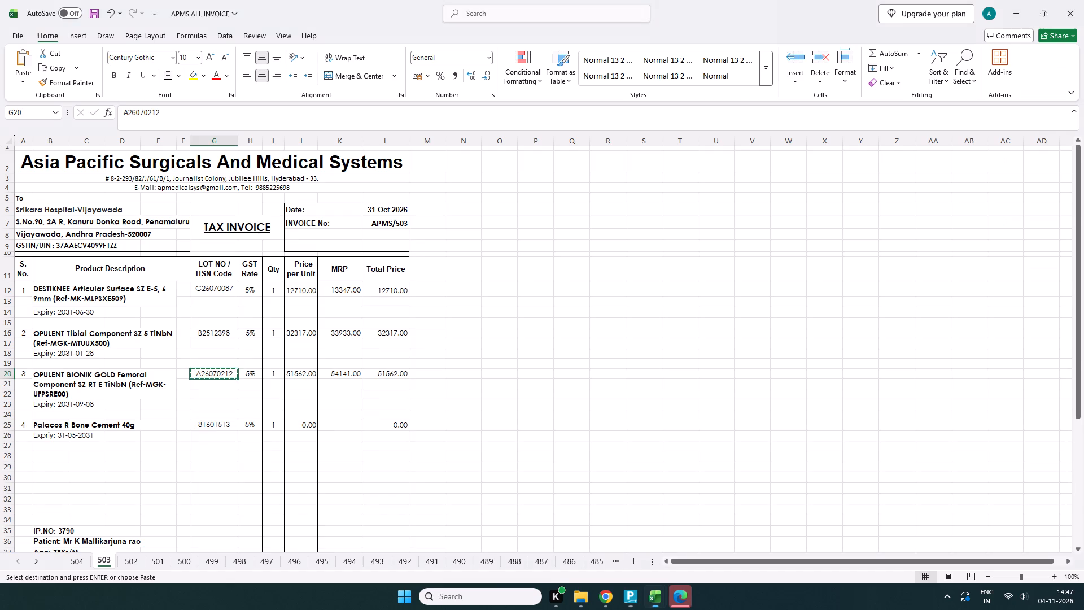
pyautogui.scroll(-2, 476, 407)
pyautogui.click(142, 380)
pyautogui.click(91, 370)
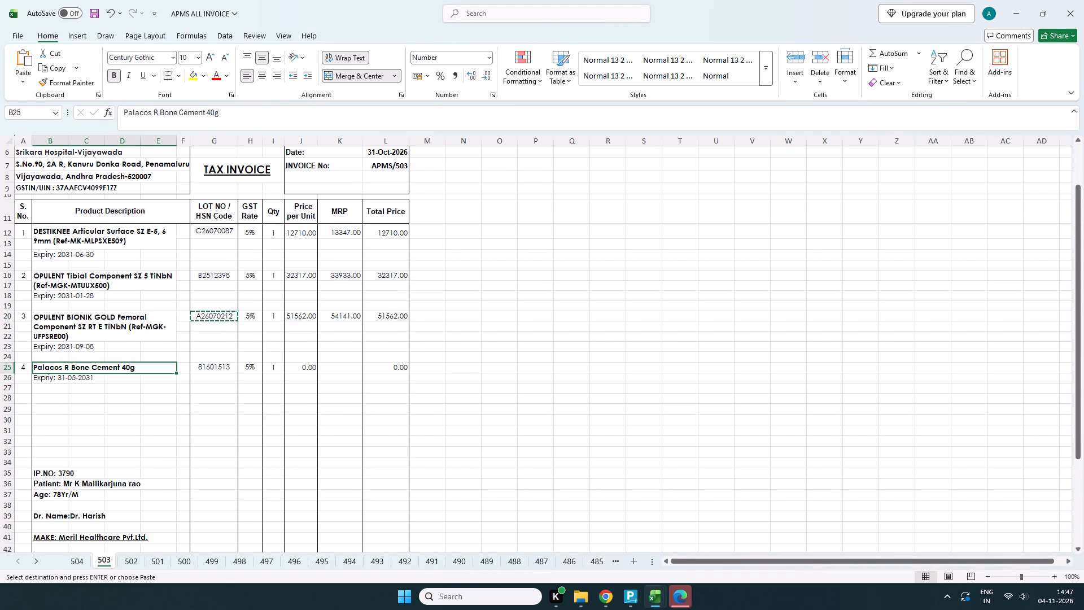
pyautogui.moveTo(123, 114); pyautogui.dragTo(257, 119)
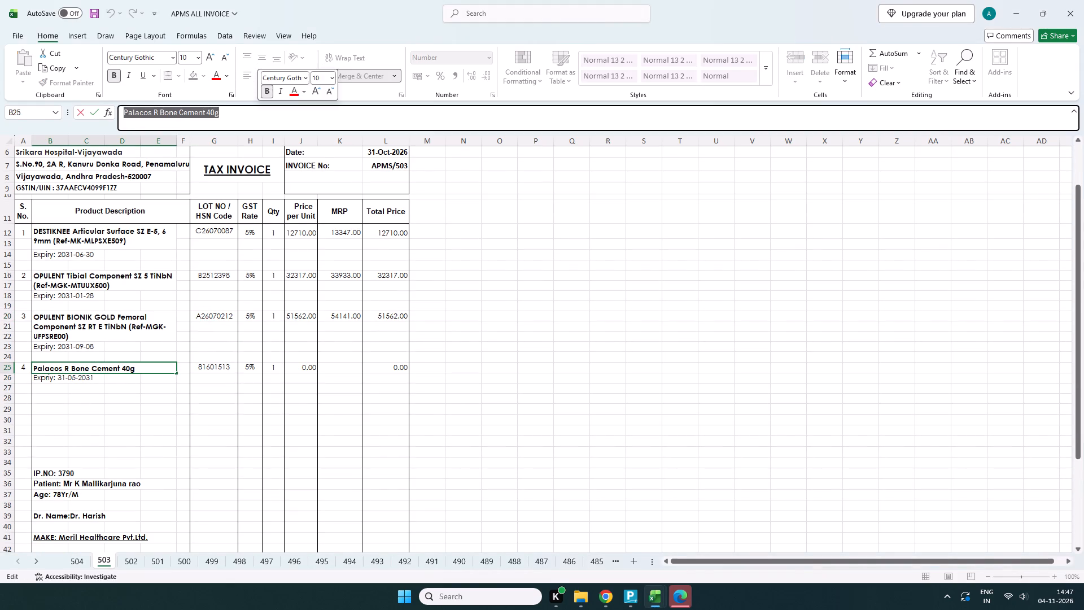
pyautogui.hotkey('ctrl', 'c')
pyautogui.moveTo(630, 559); pyautogui.dragTo(620, 550)
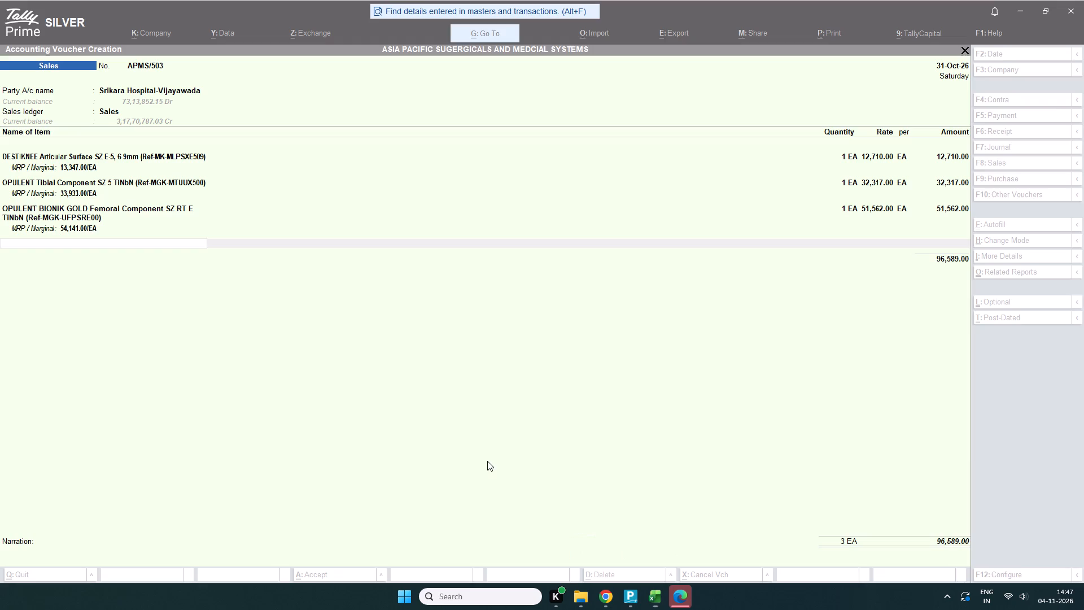
pyautogui.hotkey('ctrl', 'v')
pyautogui.click(860, 112)
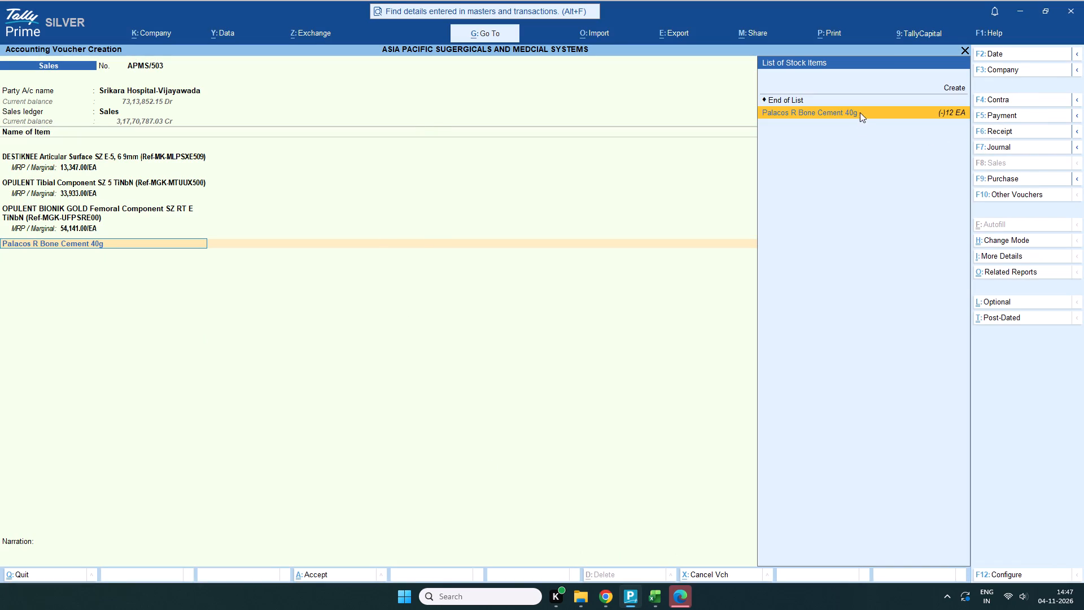
# Alter the Palacos R Bone Cement 40g stock item, setting HSN/SAC to lot number 81601513 copied from the Excel invoice, and save it in TallyPrime.
pyautogui.click(964, 48)
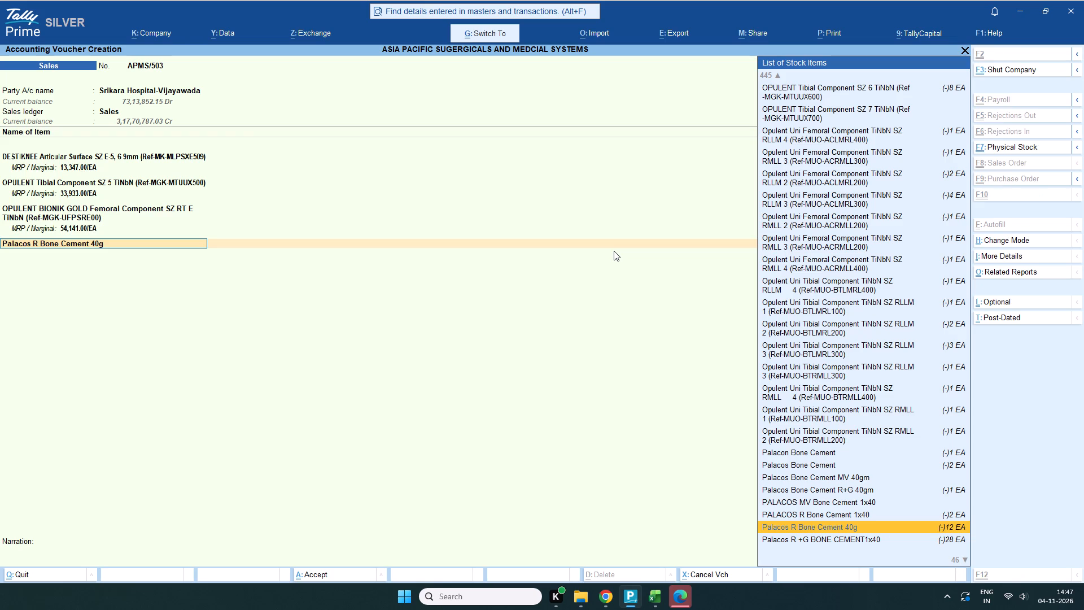
pyautogui.hotkey('ctrl', 'Return')
pyautogui.press('Return')
pyautogui.press('Return')
pyautogui.press('Return')
pyautogui.press('Return')
pyautogui.press('Return')
pyautogui.press('Return')
pyautogui.press('Return')
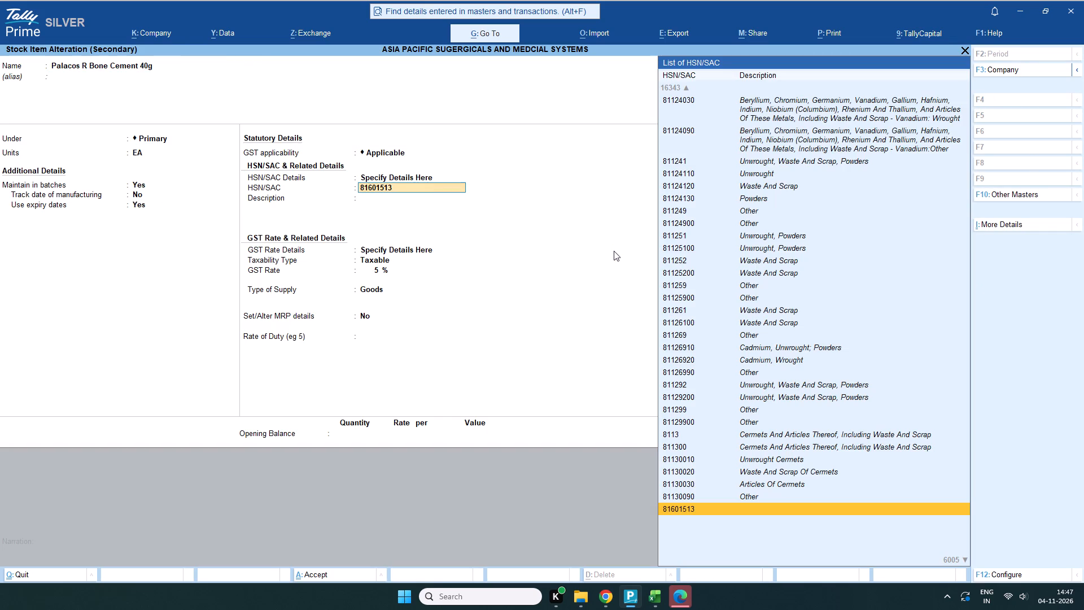
pyautogui.click(689, 546)
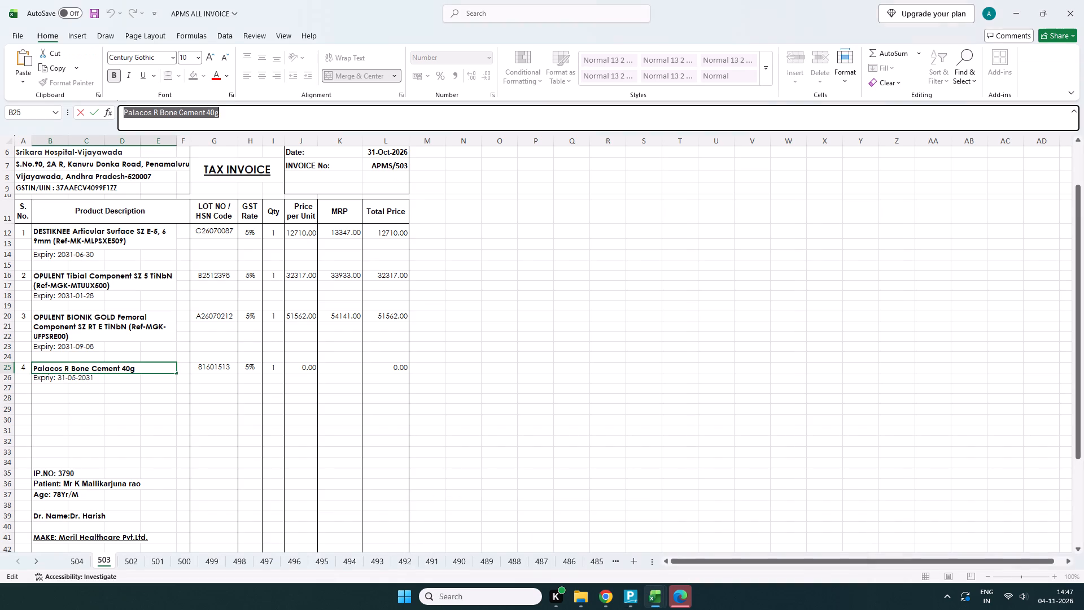
pyautogui.click(214, 361)
pyautogui.click(216, 367)
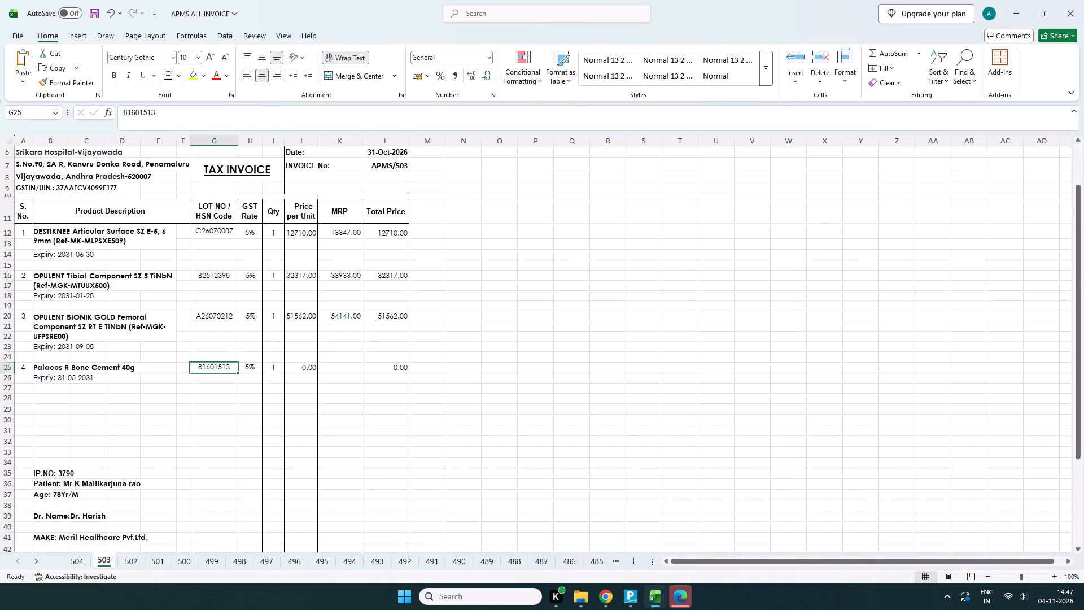
pyautogui.hotkey('ctrl', 'c')
pyautogui.click(611, 529)
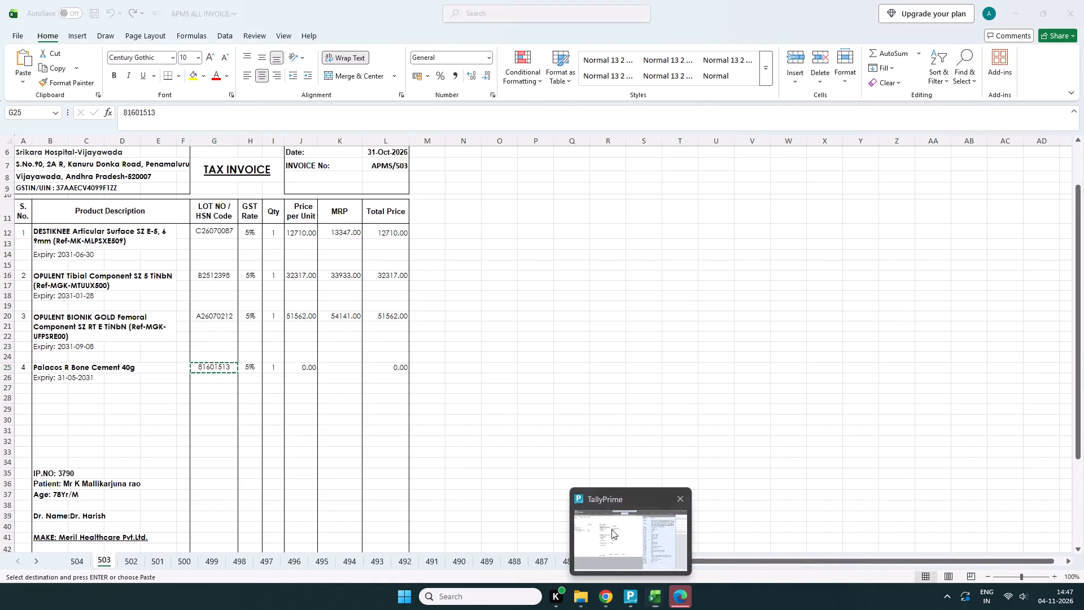
pyautogui.hotkey('ctrl', 'v')
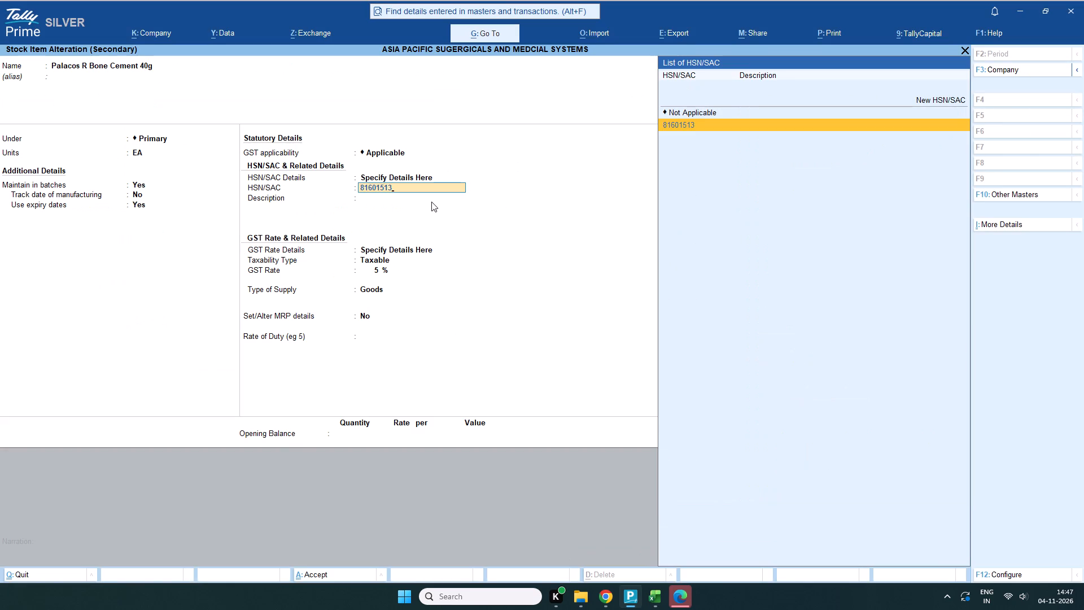
pyautogui.press('Return')
pyautogui.press('Return')
pyautogui.press('Return')
pyautogui.press('Return')
pyautogui.press('Return')
pyautogui.press('Return')
pyautogui.press('Return')
pyautogui.press('Return')
pyautogui.press('Return')
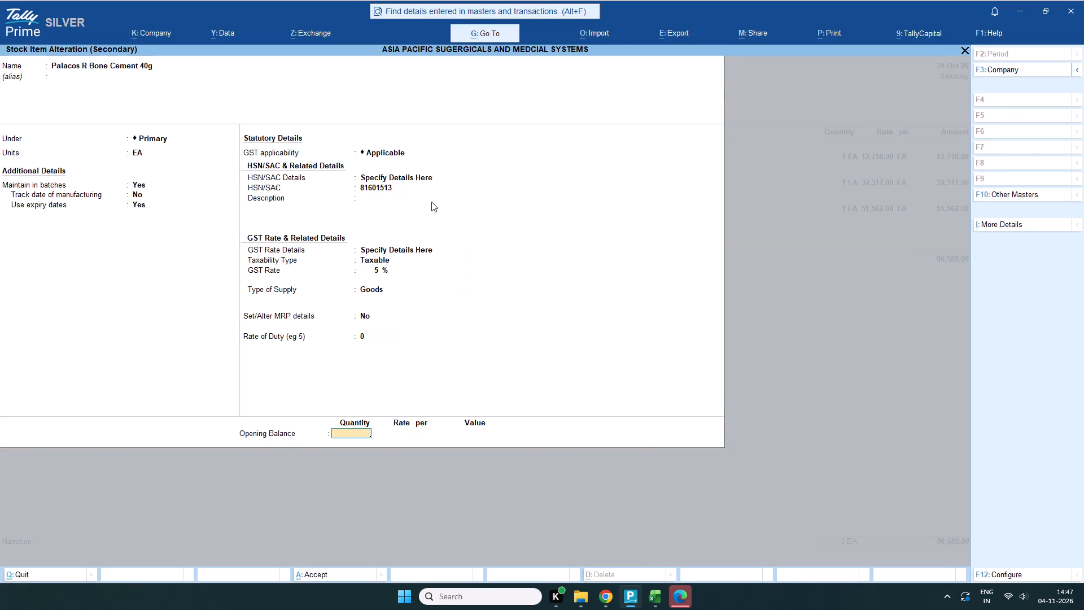
pyautogui.press('Return')
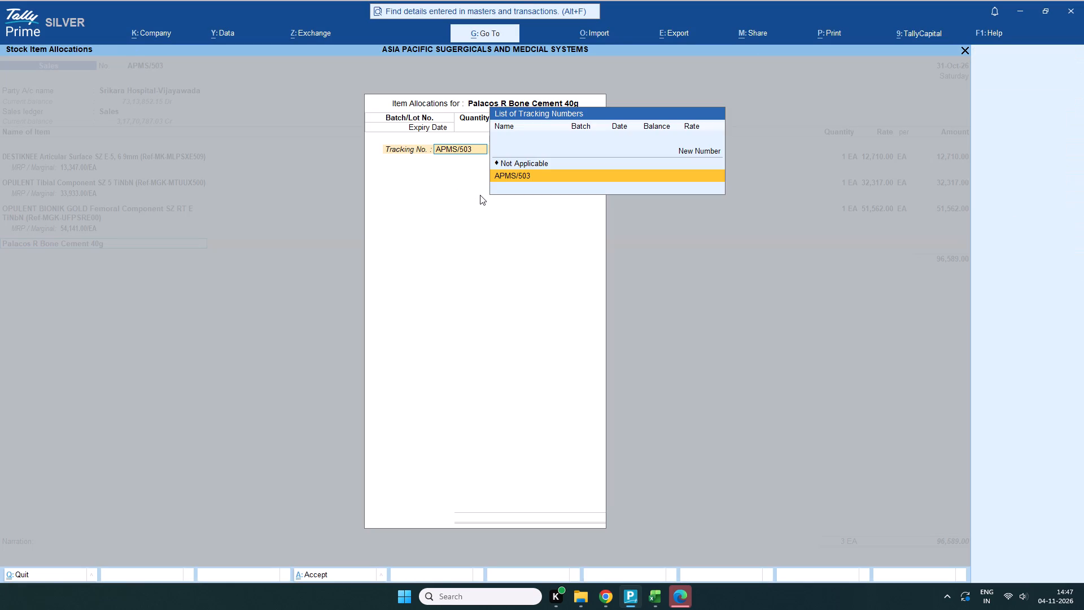
# Allocate the bone cement with tracking number Not Applicable, existing batch 81601513 and quantity 1 EA.
pyautogui.scroll(1, 480, 195)
pyautogui.press('Return')
pyautogui.hotkey('ctrl', 'v')
pyautogui.press('Return')
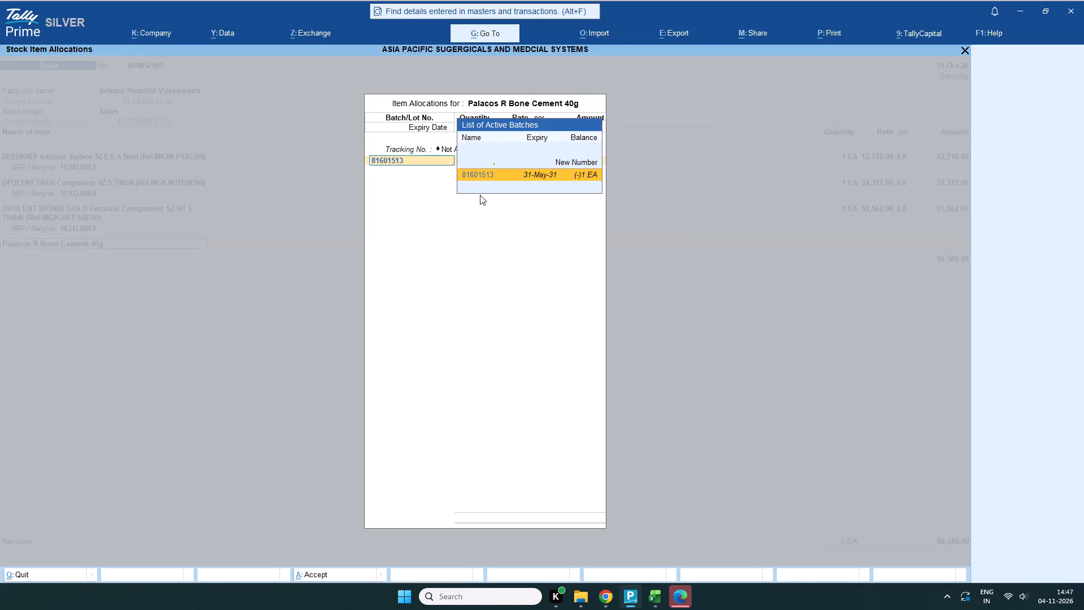
pyautogui.press('1')
pyautogui.press('Return')
pyautogui.press('Return')
pyautogui.press('Return')
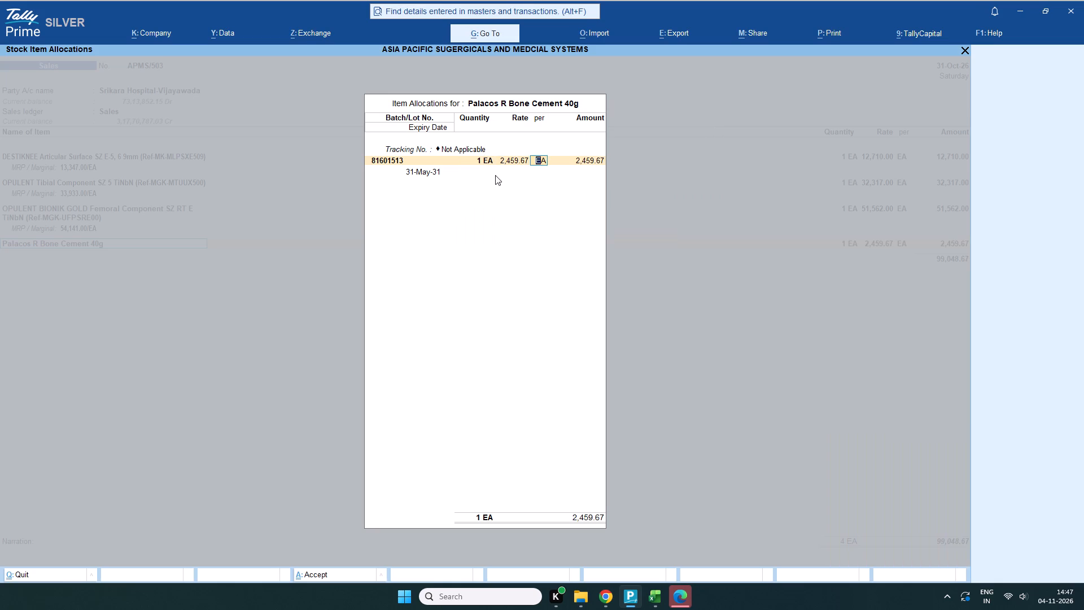
# Set the bone cement's rate to 0, check its expiry date against the Excel invoice, and accept the allocation in TallyPrime.
pyautogui.click(519, 154)
pyautogui.click(517, 165)
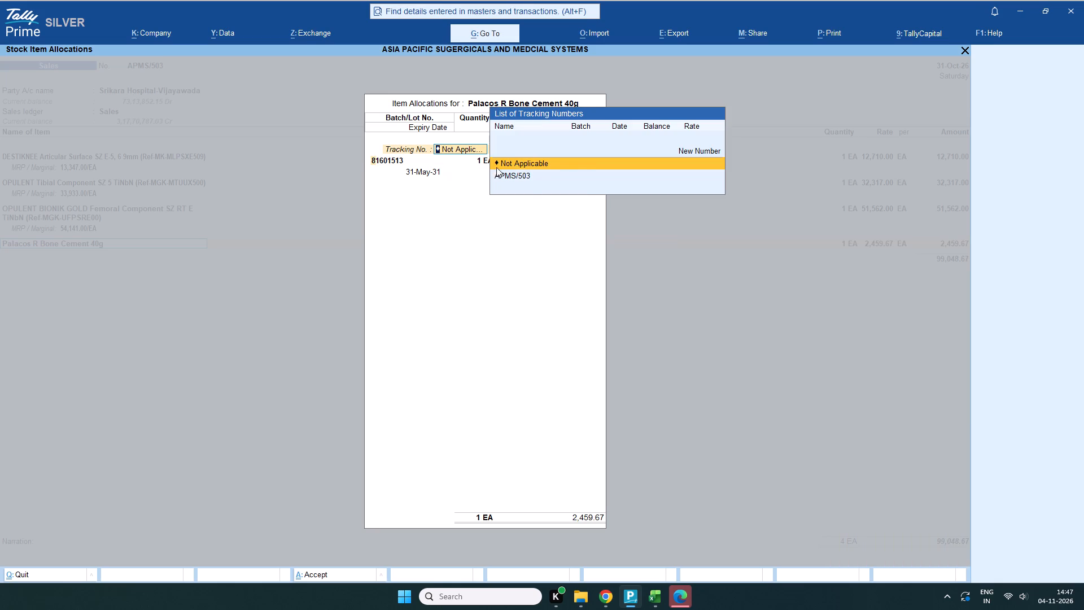
pyautogui.press('Return')
pyautogui.press('Return')
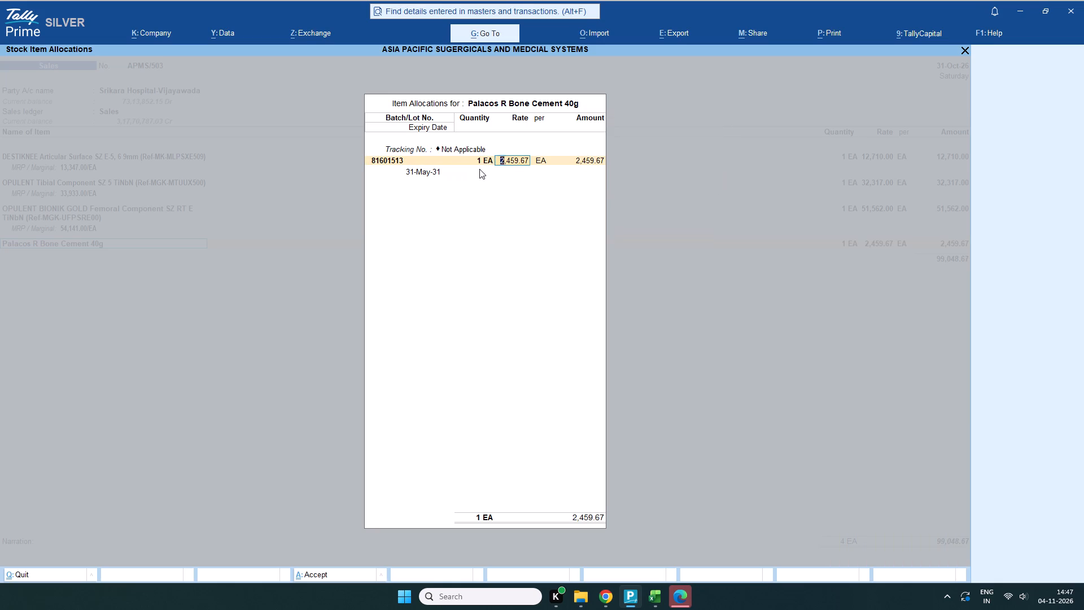
pyautogui.press('0')
pyautogui.press('Return')
pyautogui.press('Return')
pyautogui.press('Return')
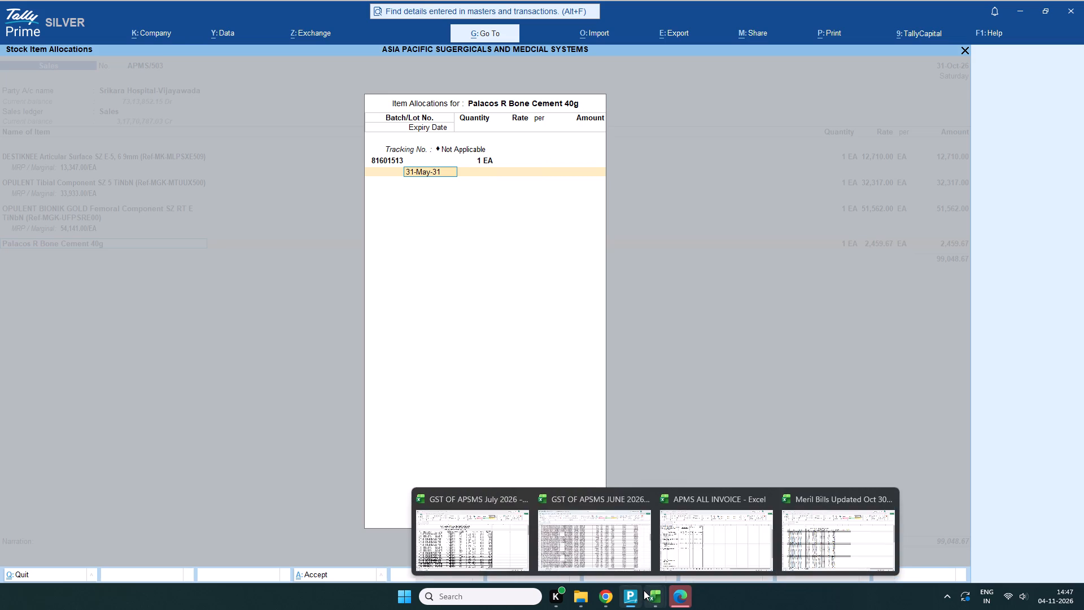
pyautogui.click(699, 523)
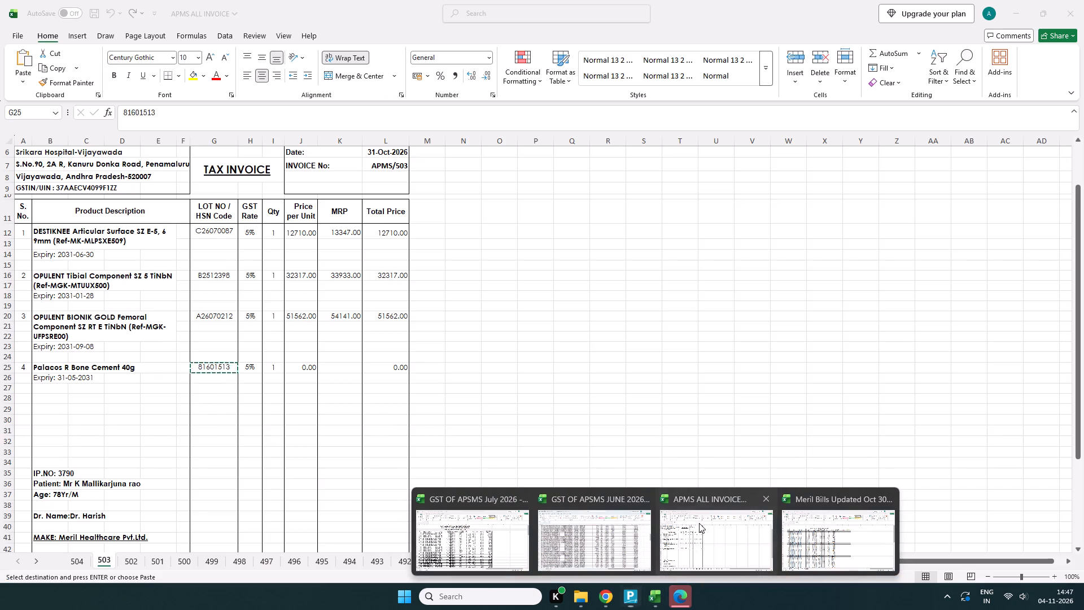
pyautogui.click(633, 519)
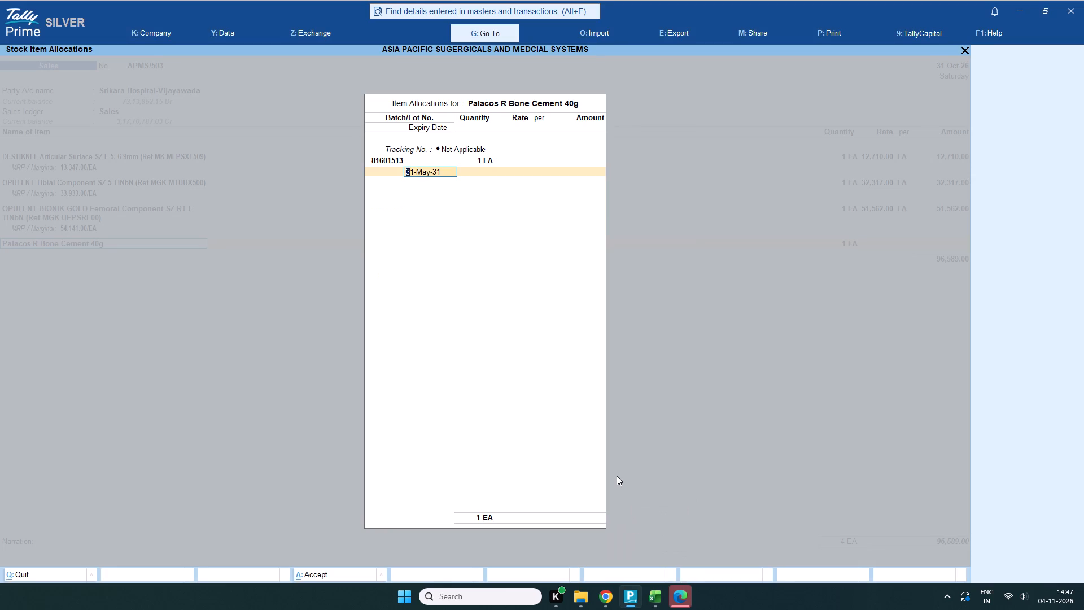
pyautogui.click(697, 556)
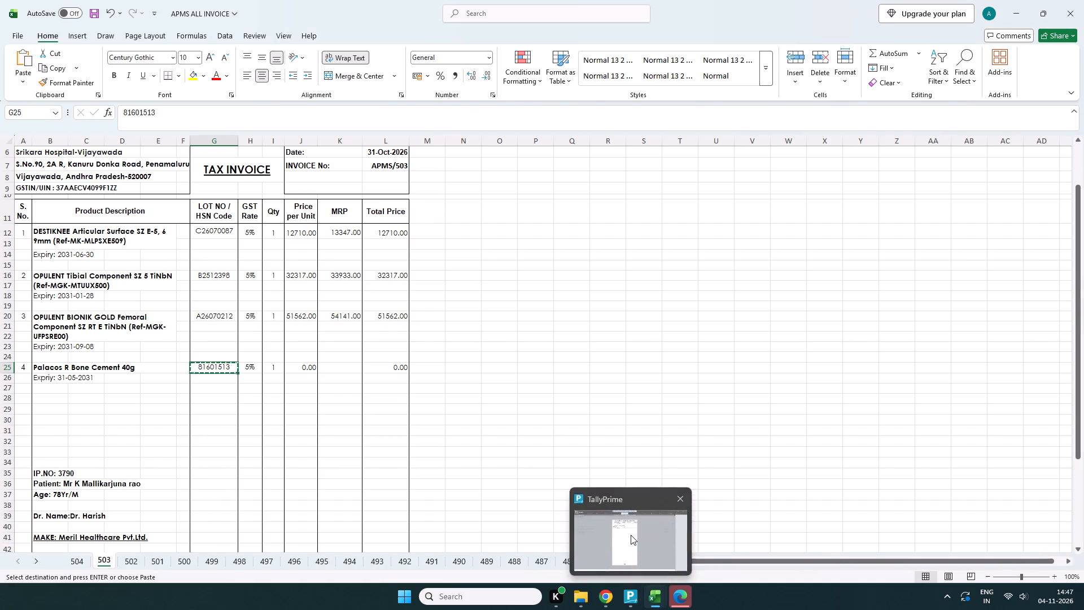
pyautogui.click(631, 535)
pyautogui.press('Return')
pyautogui.press('Return')
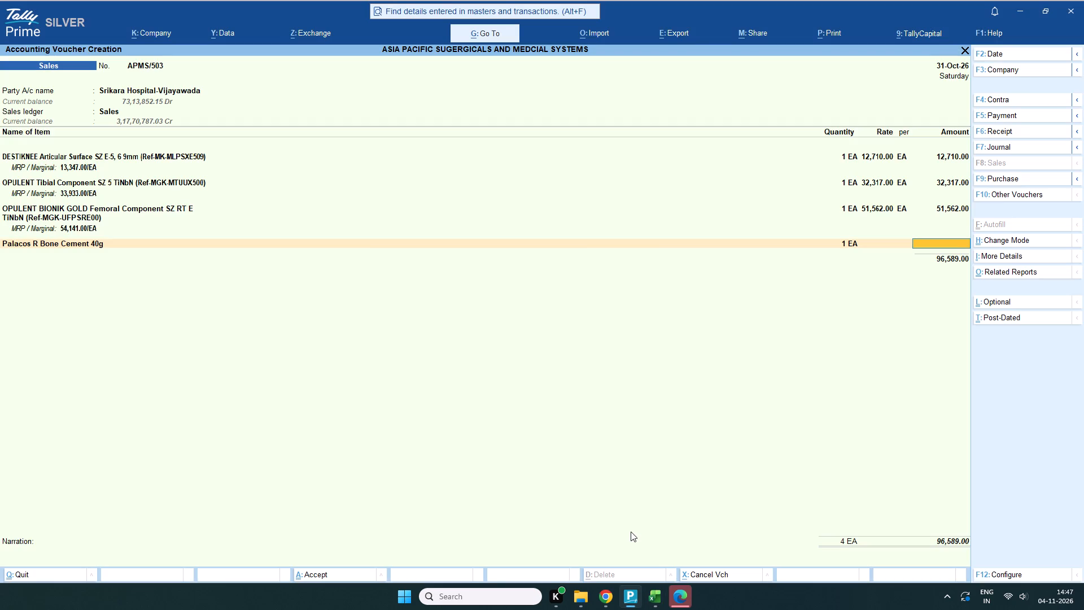
pyautogui.press('Return')
# End the item list, add the Igst ledger to sales voucher APMS/503, and save the voucher.
pyautogui.press('Return')
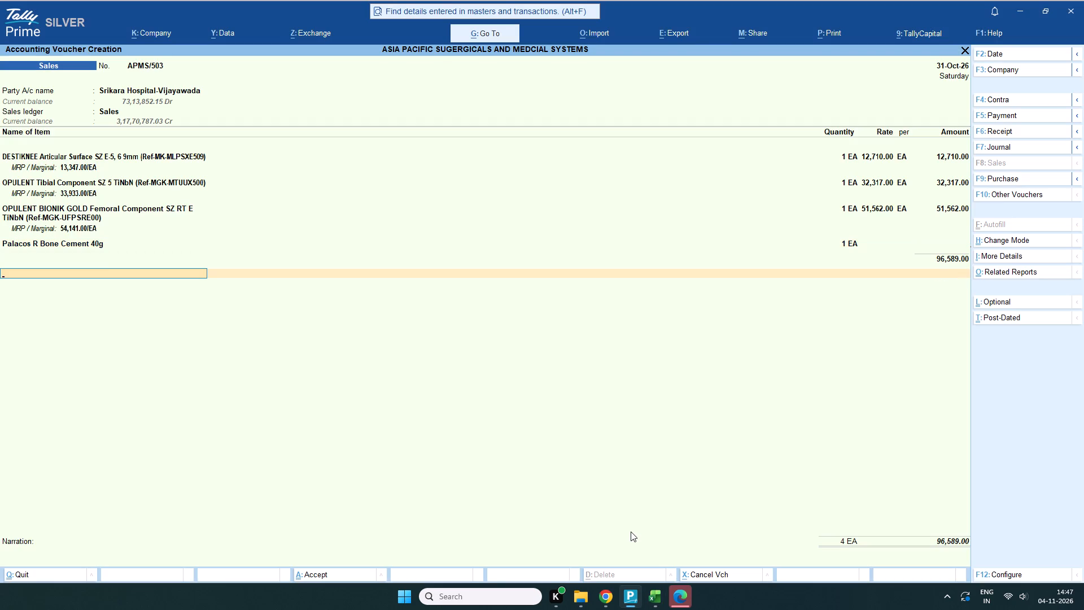
pyautogui.write('ig')
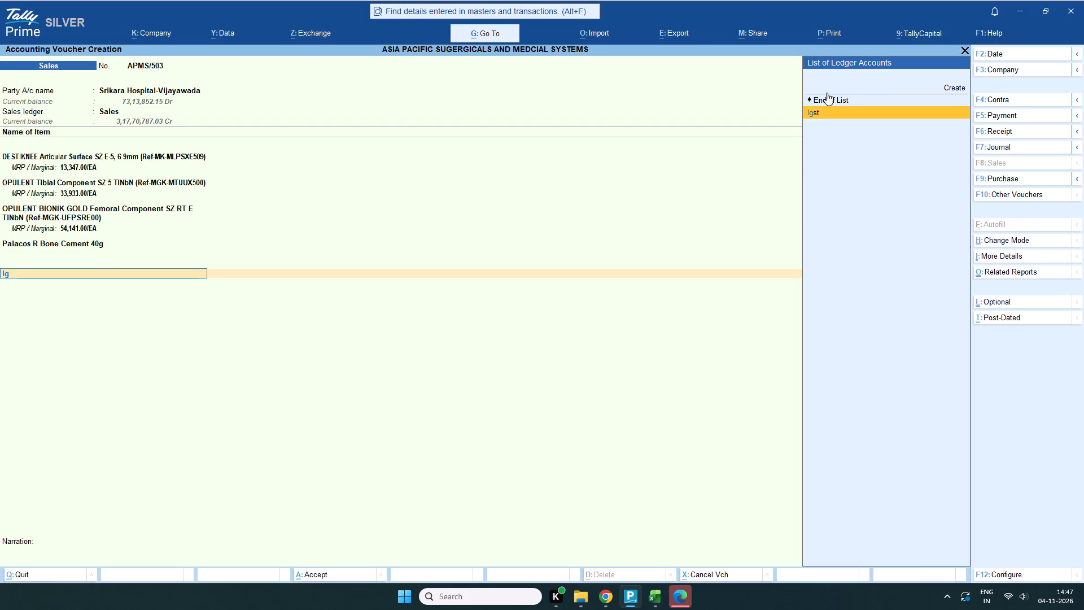
pyautogui.click(822, 111)
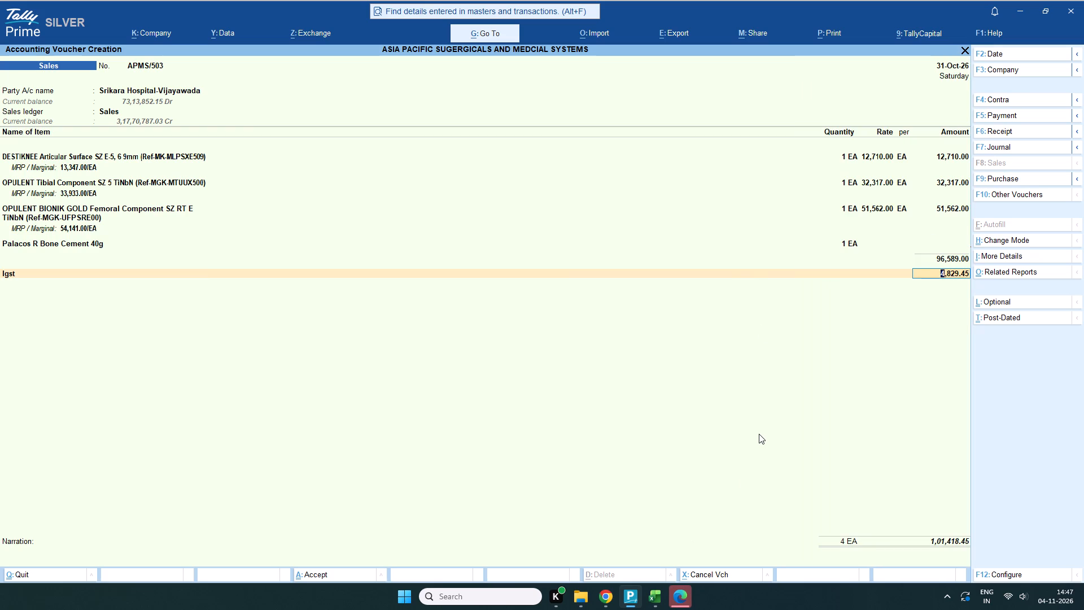
pyautogui.hotkey('ctrl', 'a')
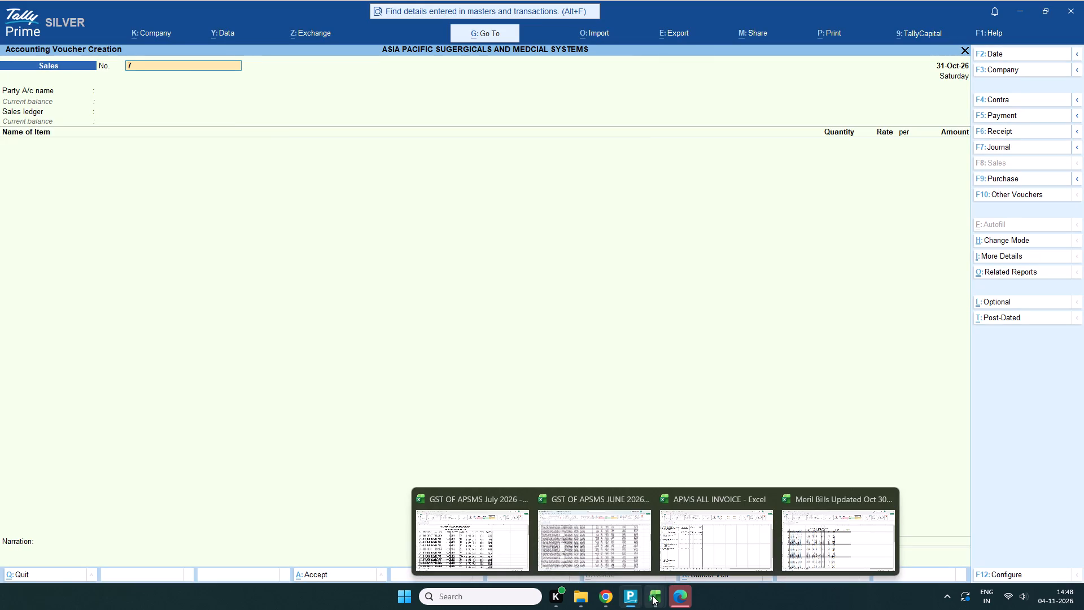
# Open sheet 504 of the APMS ALL INVOICE workbook in Excel to view the invoice, and return to TallyPrime.
pyautogui.click(709, 553)
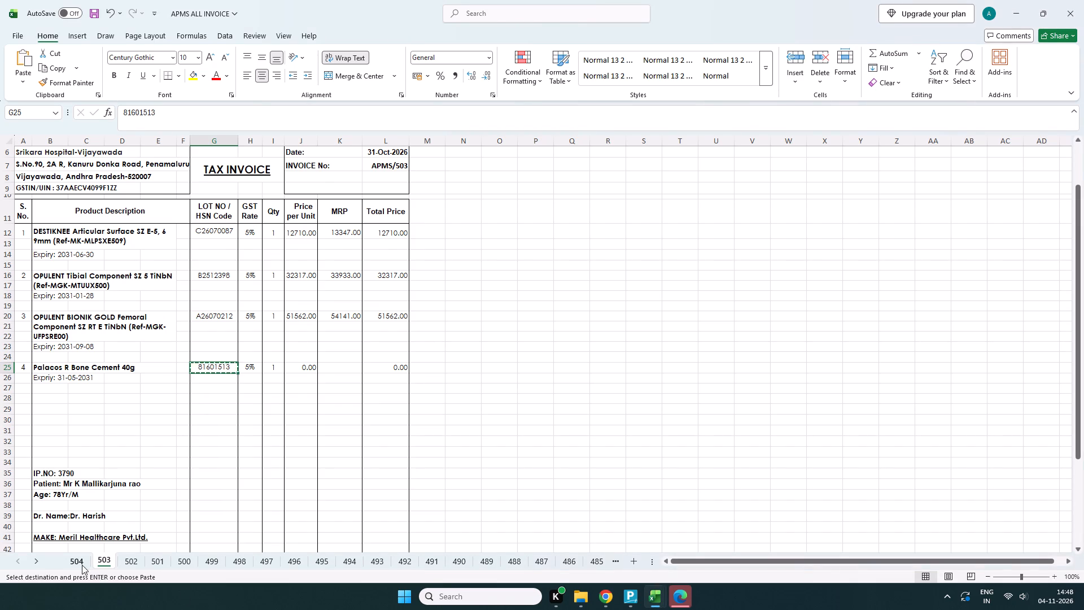
pyautogui.click(79, 559)
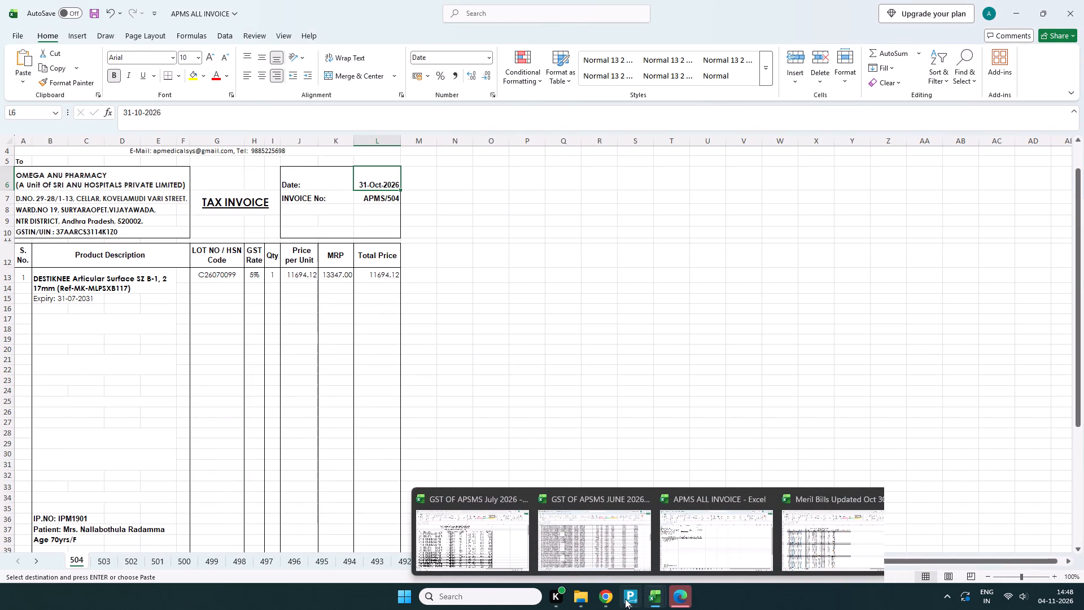
pyautogui.click(628, 537)
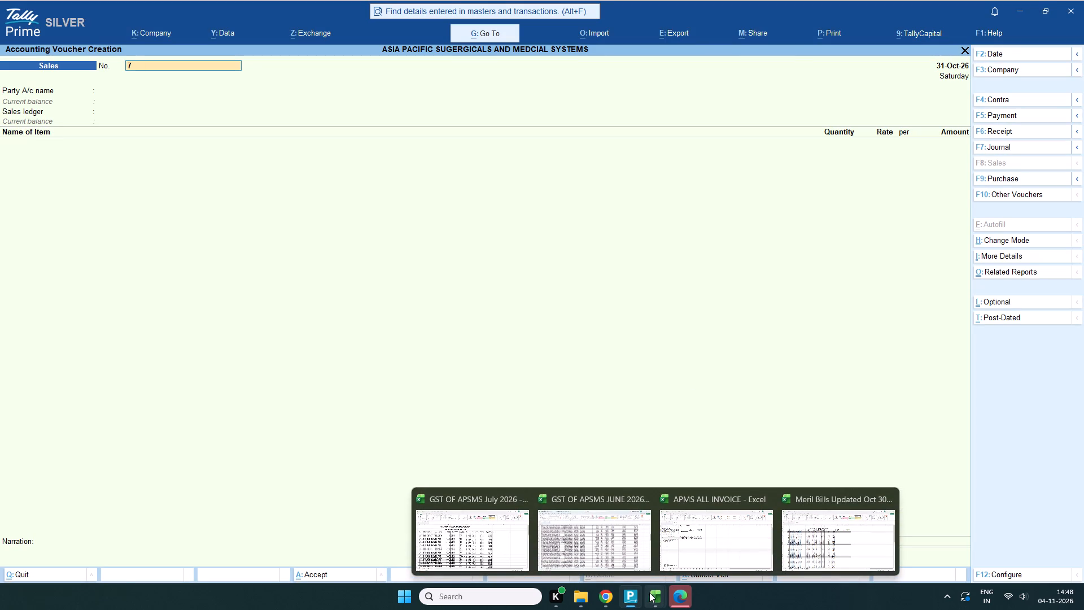
pyautogui.moveTo(628, 532); pyautogui.dragTo(627, 527)
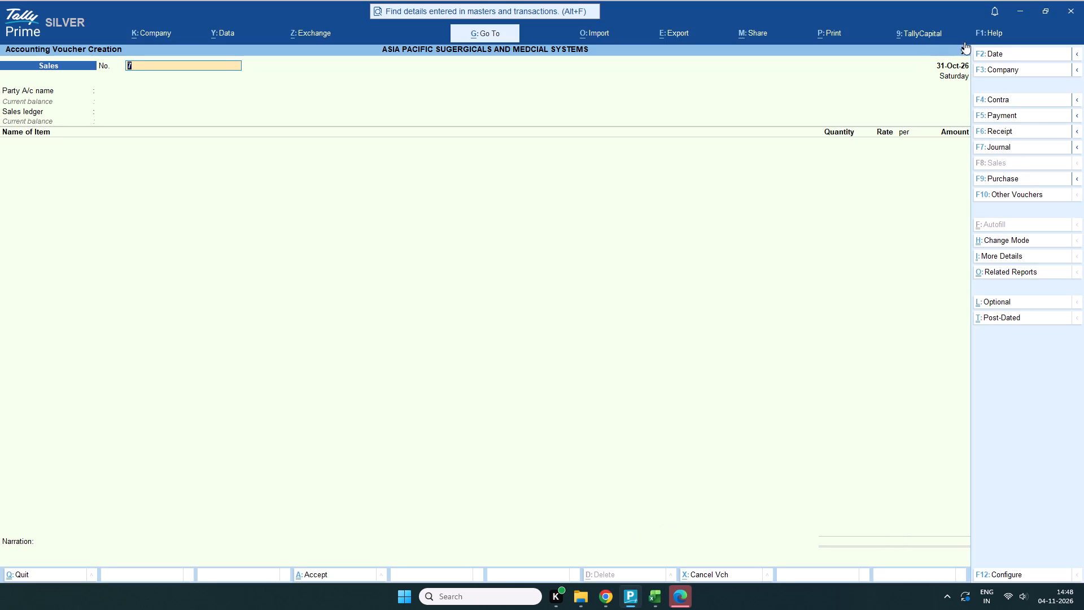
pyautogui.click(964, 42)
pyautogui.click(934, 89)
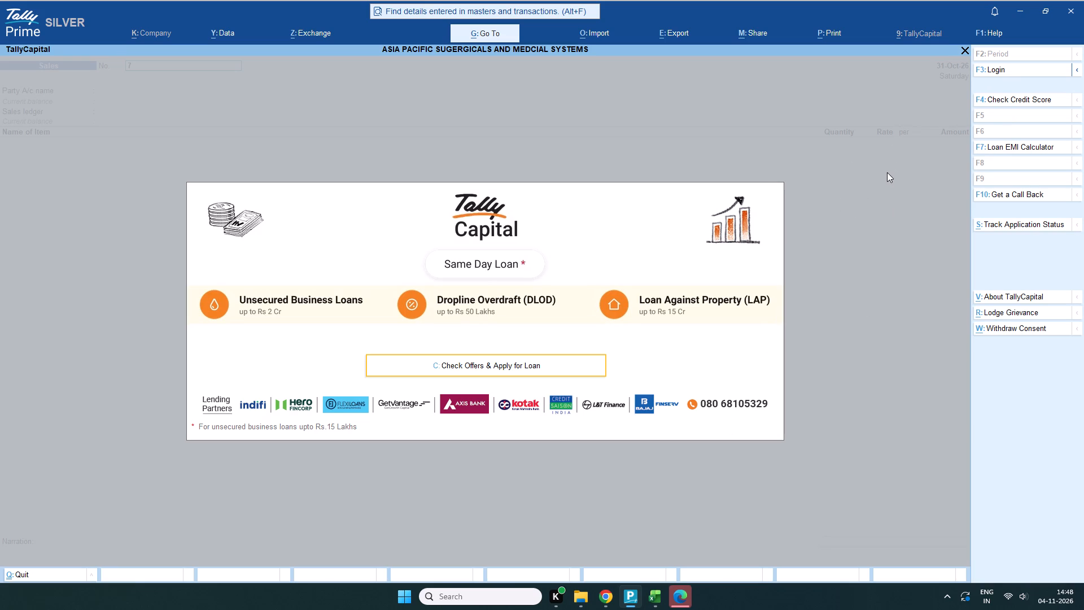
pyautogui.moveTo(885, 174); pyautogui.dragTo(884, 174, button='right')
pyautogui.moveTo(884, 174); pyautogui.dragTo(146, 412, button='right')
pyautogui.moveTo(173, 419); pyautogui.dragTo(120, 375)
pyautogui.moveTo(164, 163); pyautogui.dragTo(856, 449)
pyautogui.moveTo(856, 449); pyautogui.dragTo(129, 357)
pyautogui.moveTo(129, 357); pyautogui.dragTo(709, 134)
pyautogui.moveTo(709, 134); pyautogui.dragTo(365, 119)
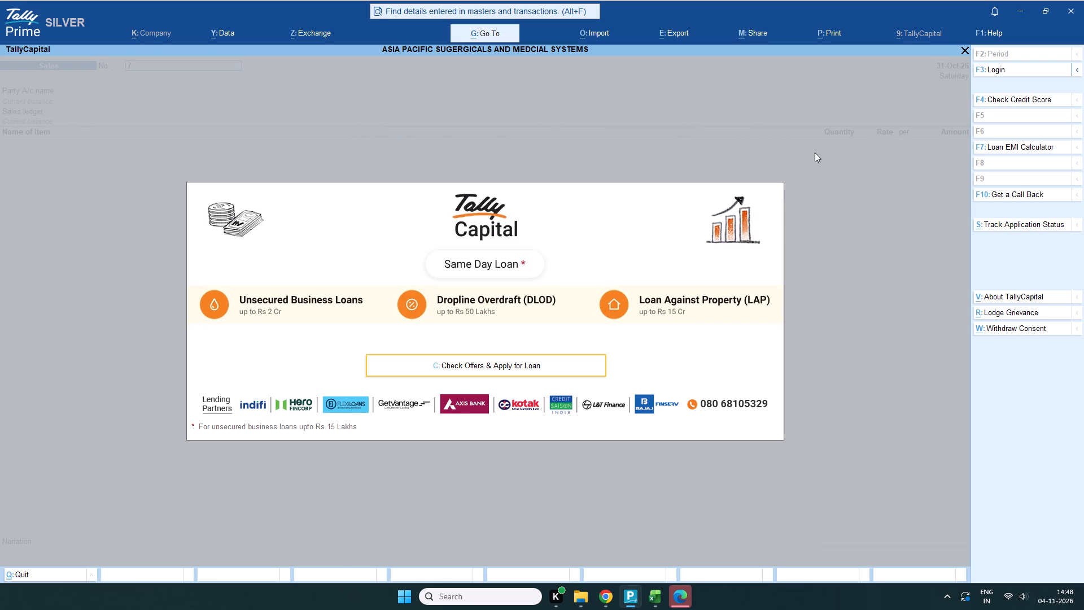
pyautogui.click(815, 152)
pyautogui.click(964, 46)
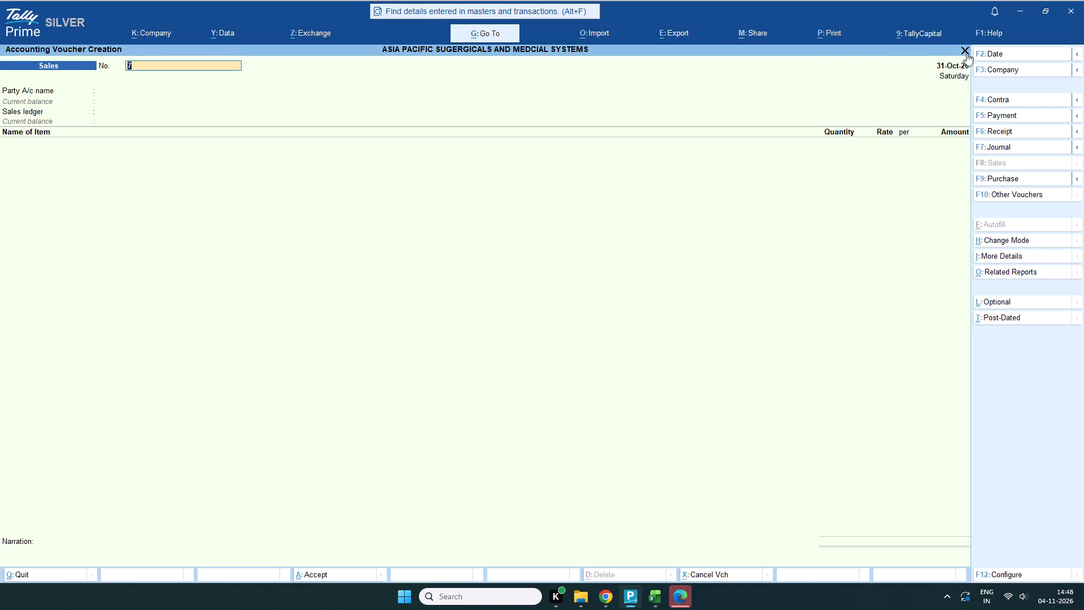
# Close the blank sales voucher and return to the Gateway of Tally.
pyautogui.click(964, 50)
pyautogui.scroll(1, 711, 269)
pyautogui.scroll(-1, 712, 269)
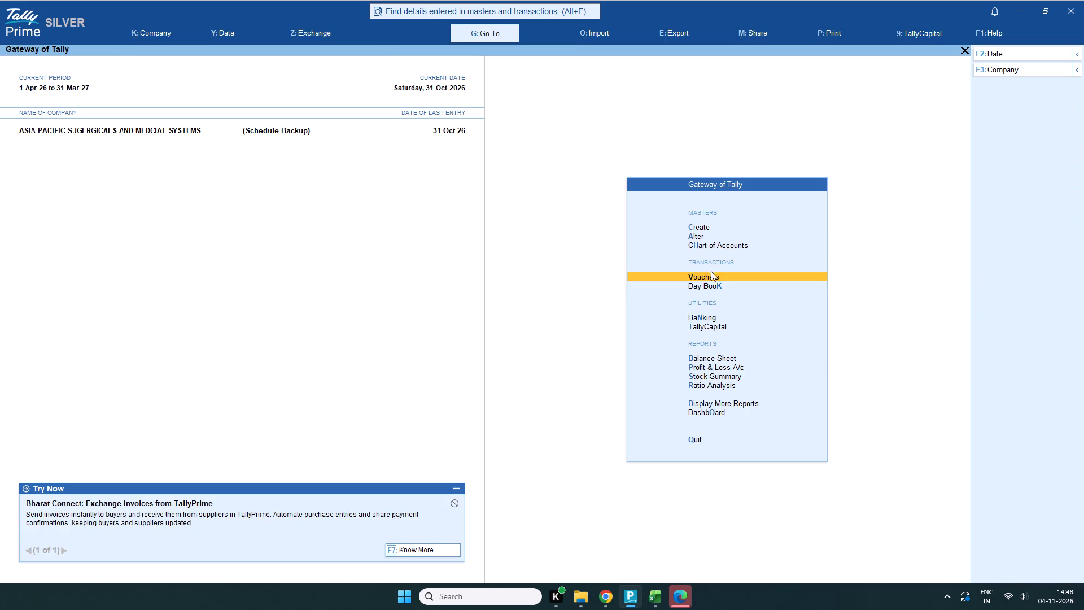
# Check the Day Book for the saved sales voucher and return to the Gateway of Tally.
pyautogui.scroll(-1, 703, 286)
pyautogui.click(703, 286)
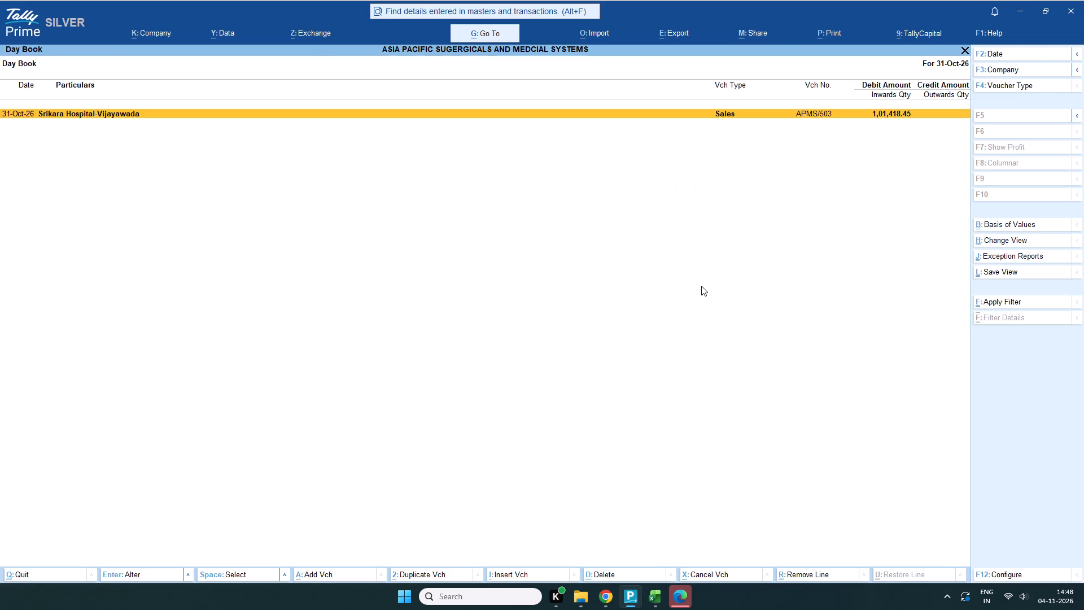
pyautogui.click(963, 49)
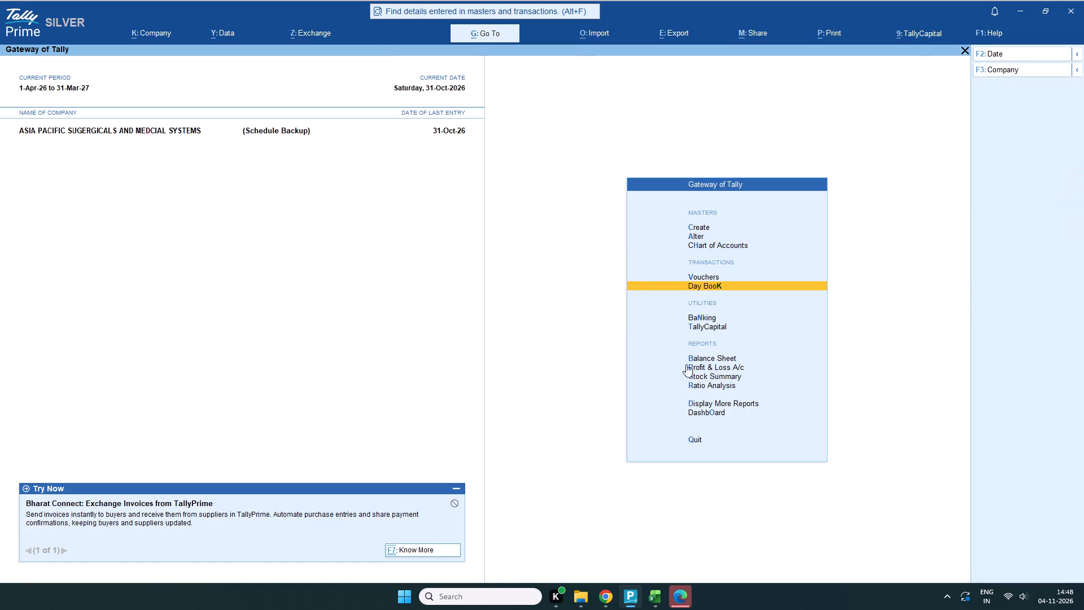
# Open the account-book ledger report for TRUST PHARMACEUTICALS- VIJAYAWADA.
pyautogui.scroll(1, 694, 293)
pyautogui.scroll(2, 720, 253)
pyautogui.scroll(-3, 719, 262)
pyautogui.scroll(-7, 734, 419)
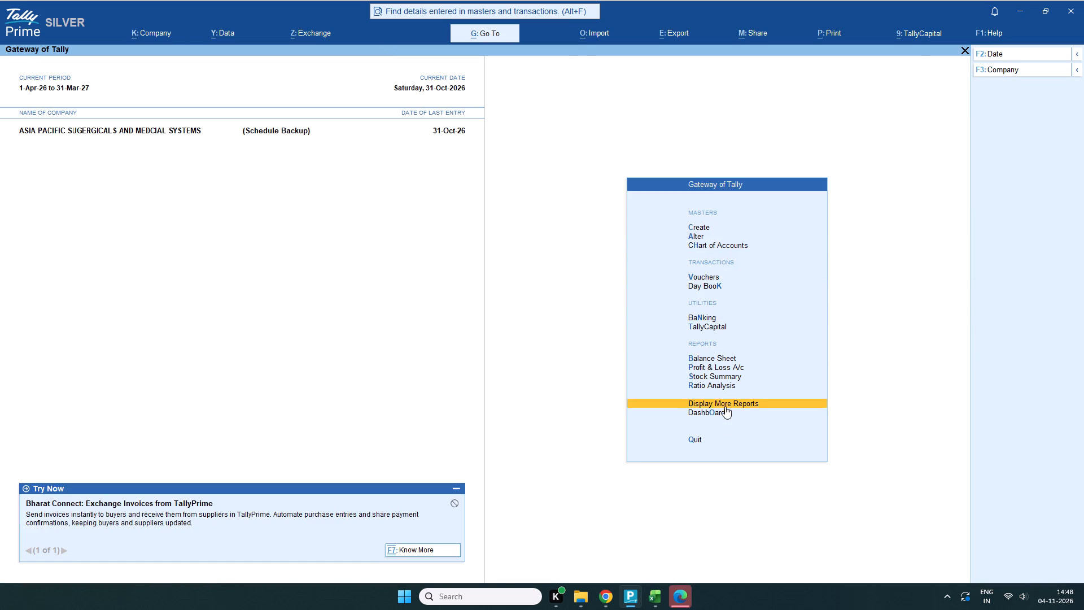
pyautogui.click(725, 406)
pyautogui.scroll(-2, 728, 339)
pyautogui.scroll(-1, 711, 264)
pyautogui.scroll(2, 708, 258)
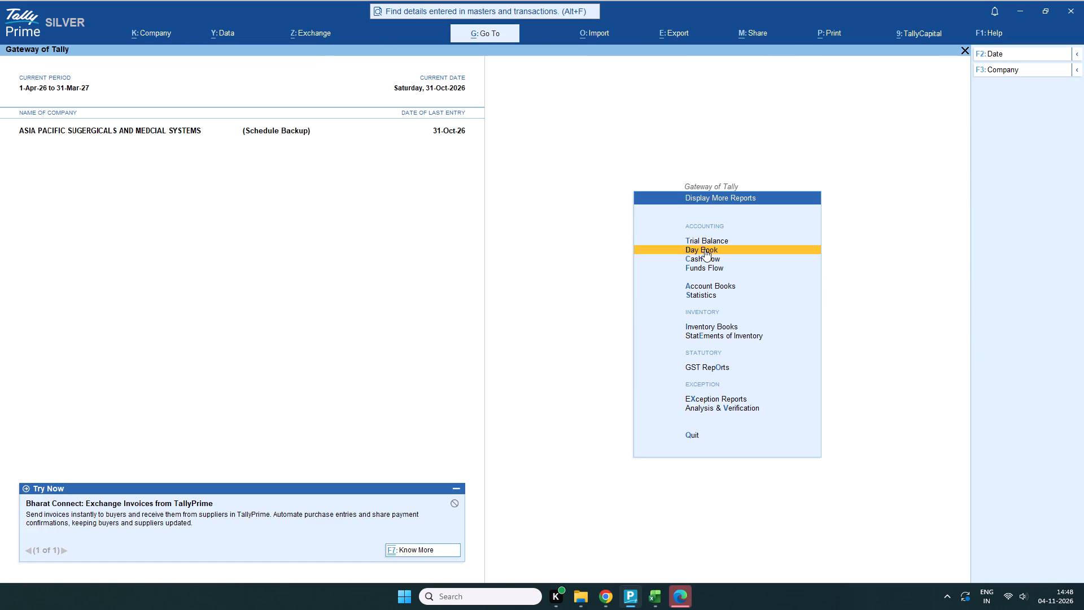
pyautogui.click(705, 249)
pyautogui.click(965, 49)
pyautogui.scroll(-3, 766, 295)
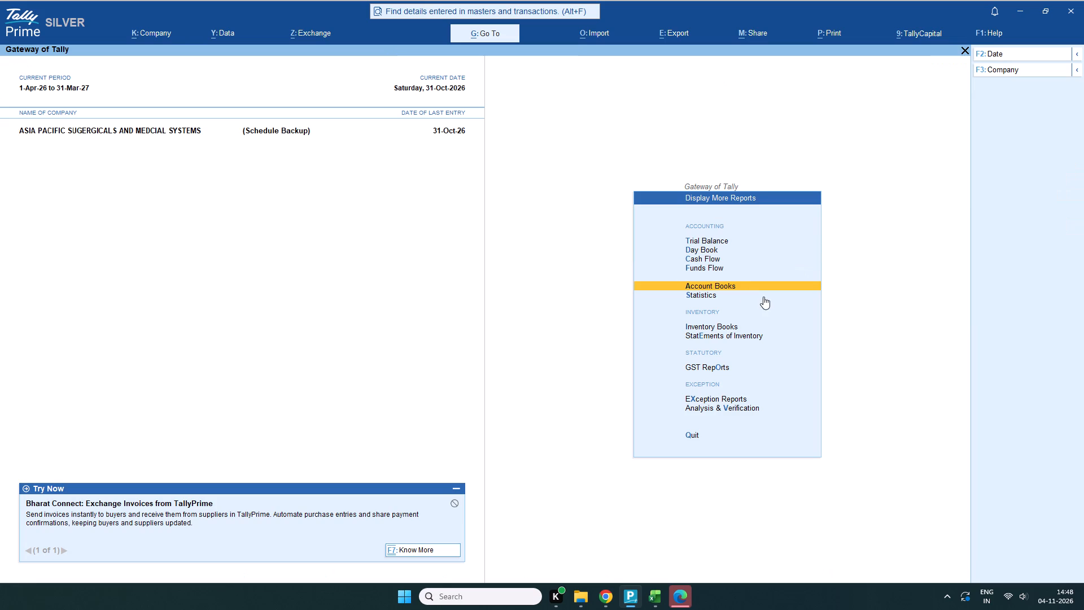
pyautogui.click(708, 285)
pyautogui.scroll(-1, 704, 252)
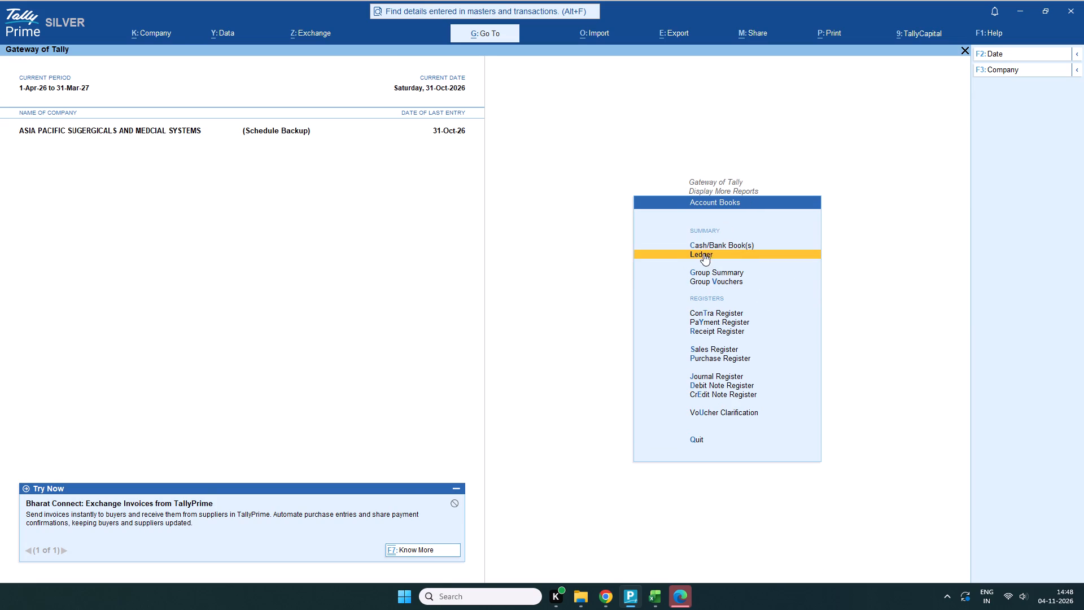
pyautogui.click(701, 252)
pyautogui.click(439, 81)
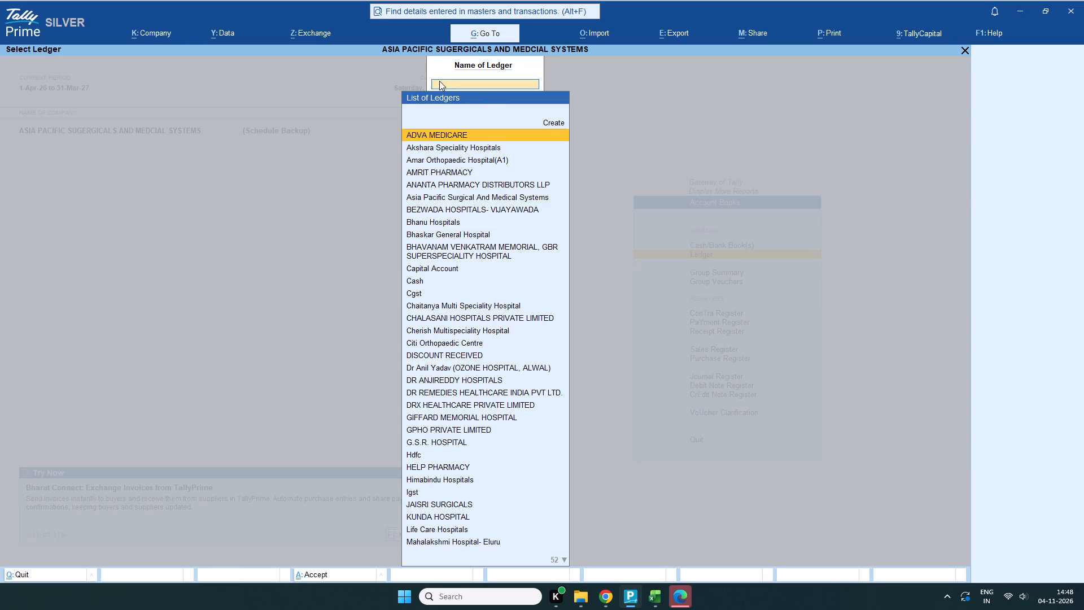
pyautogui.write('trust')
pyautogui.click(474, 137)
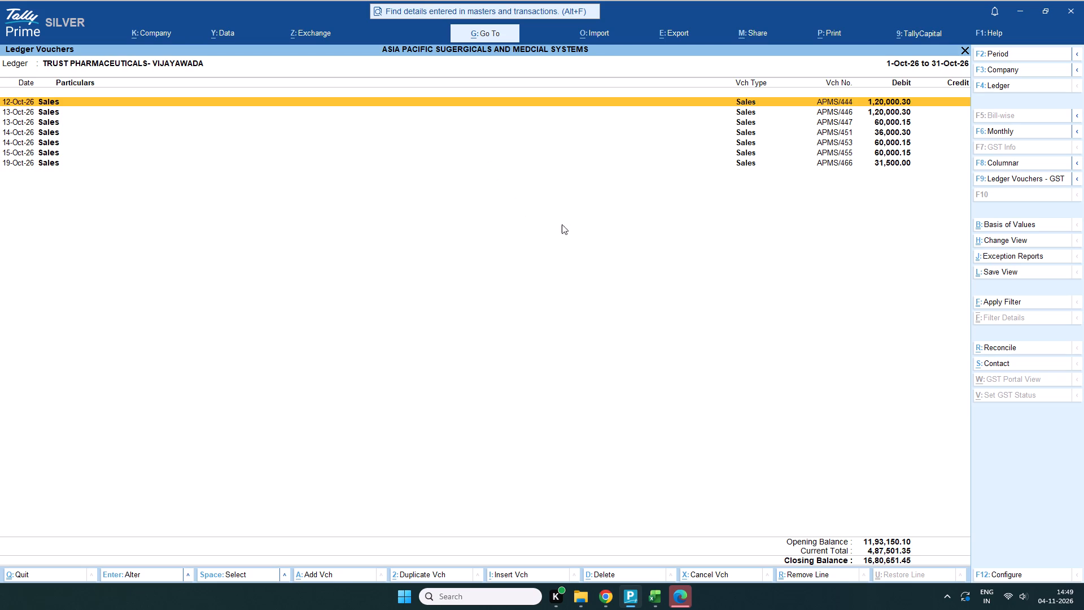
# View the monthly summary of the Trust Pharmaceuticals ledger and open the October vouchers.
pyautogui.moveTo(998, 128); pyautogui.dragTo(998, 134)
pyautogui.moveTo(998, 134); pyautogui.dragTo(998, 137)
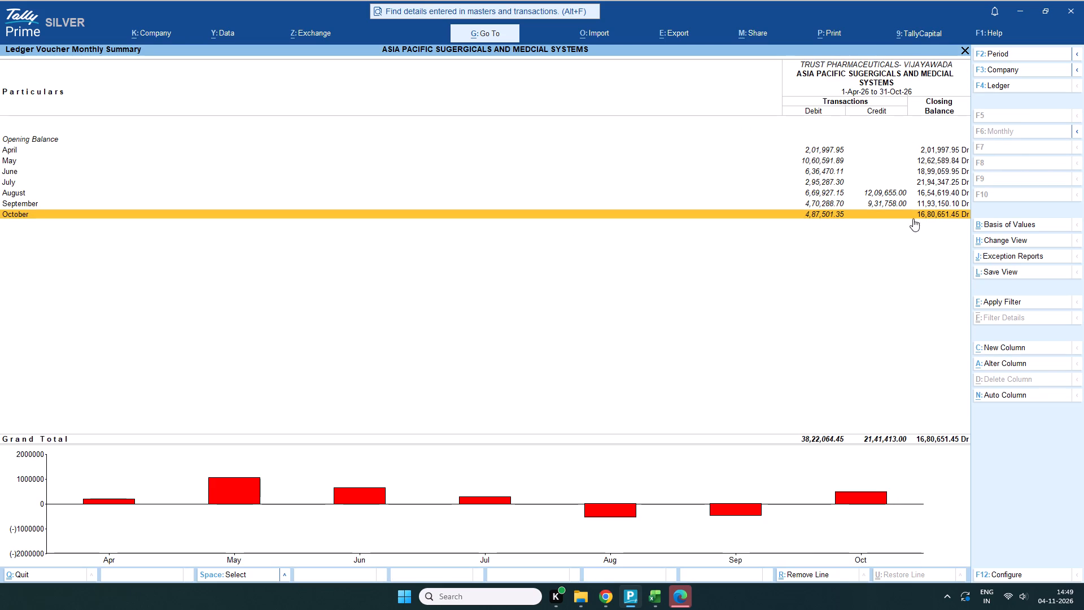
pyautogui.click(909, 212)
pyautogui.doubleClick(899, 215)
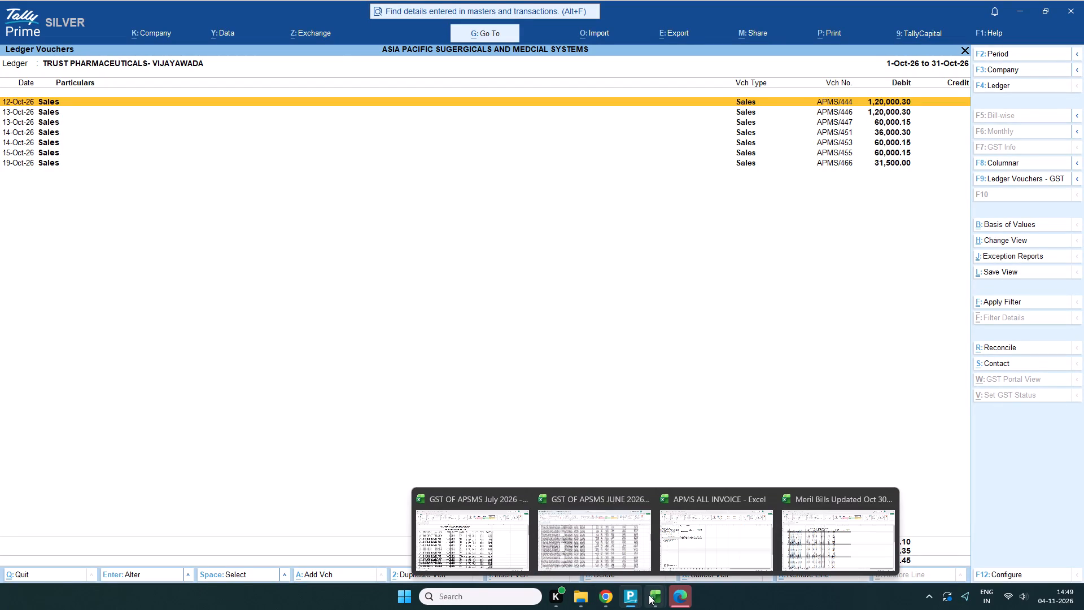
# Page back through the APMS ALL INVOICE workbook in Excel to invoice sheet 466, and compare it with the Trust Pharmaceuticals ledger in TallyPrime.
pyautogui.click(707, 536)
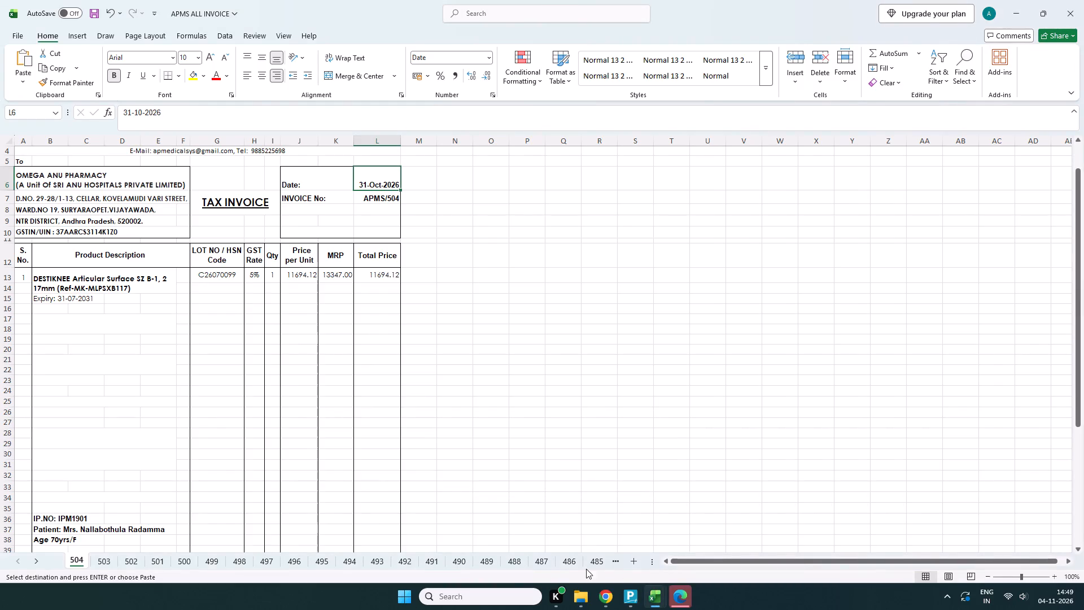
pyautogui.tripleClick(614, 561)
pyautogui.tripleClick(614, 561)
pyautogui.tripleClick(614, 561)
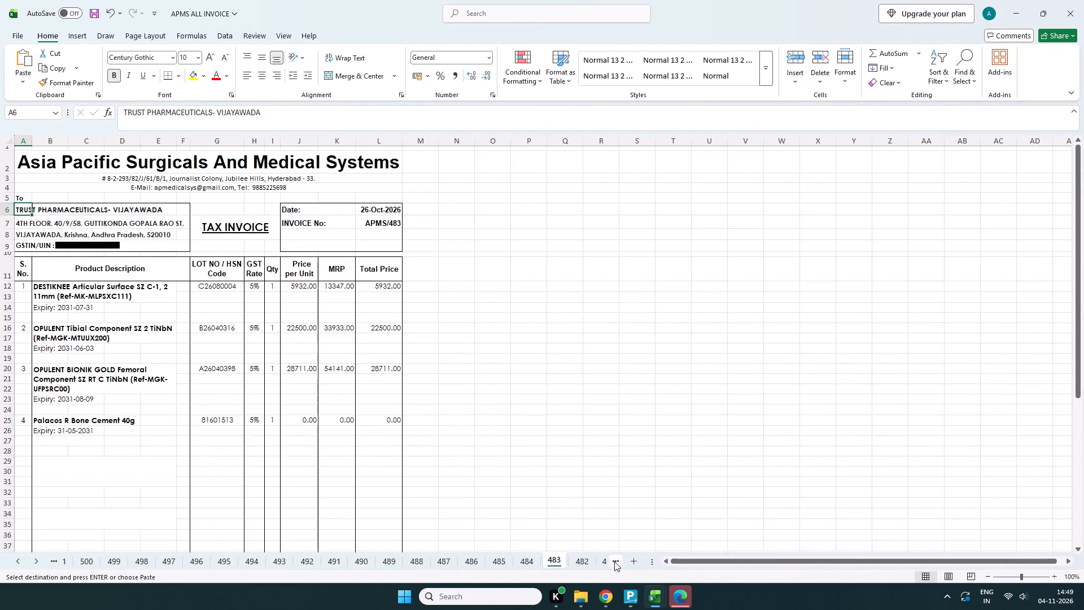
pyautogui.tripleClick(614, 561)
pyautogui.tripleClick(614, 561)
pyautogui.tripleClick(614, 561)
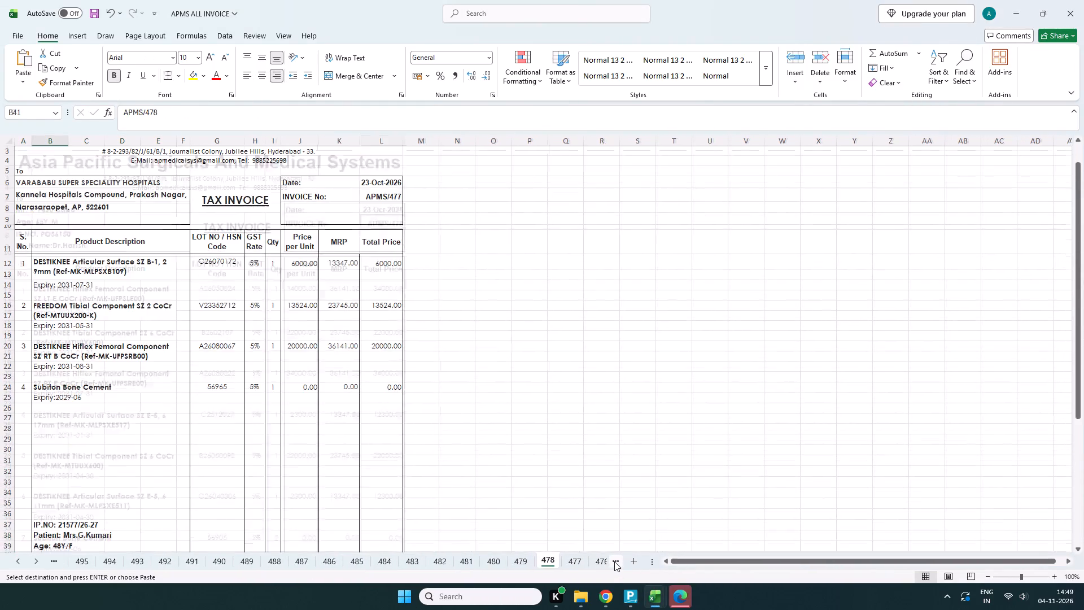
pyautogui.tripleClick(614, 561)
pyautogui.tripleClick(614, 561)
pyautogui.tripleClick(614, 561)
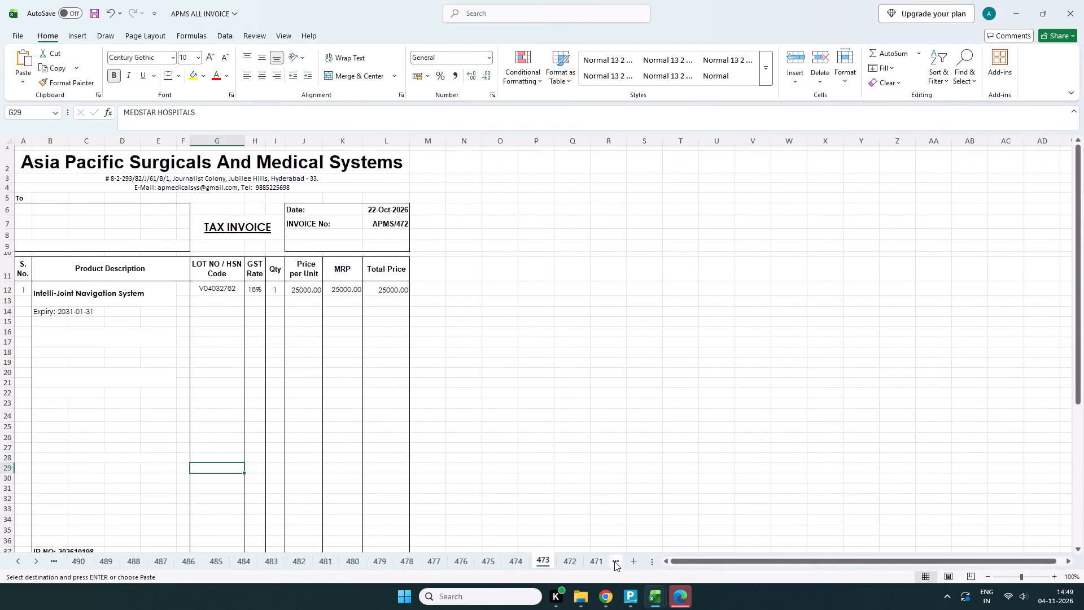
pyautogui.tripleClick(614, 561)
pyautogui.tripleClick(614, 561)
pyautogui.tripleClick(614, 561)
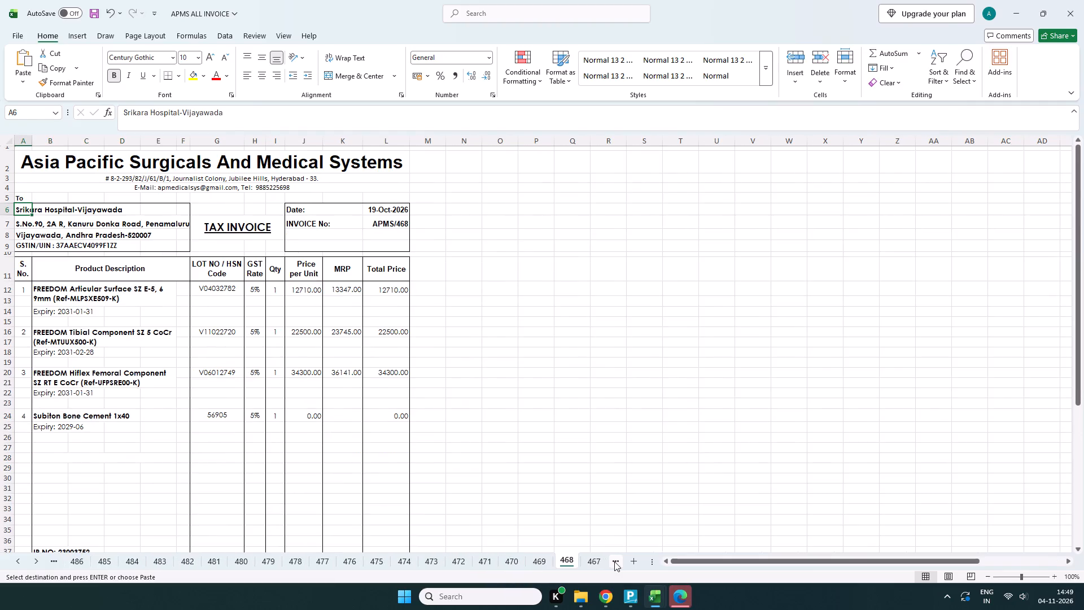
pyautogui.doubleClick(614, 561)
pyautogui.click(614, 561)
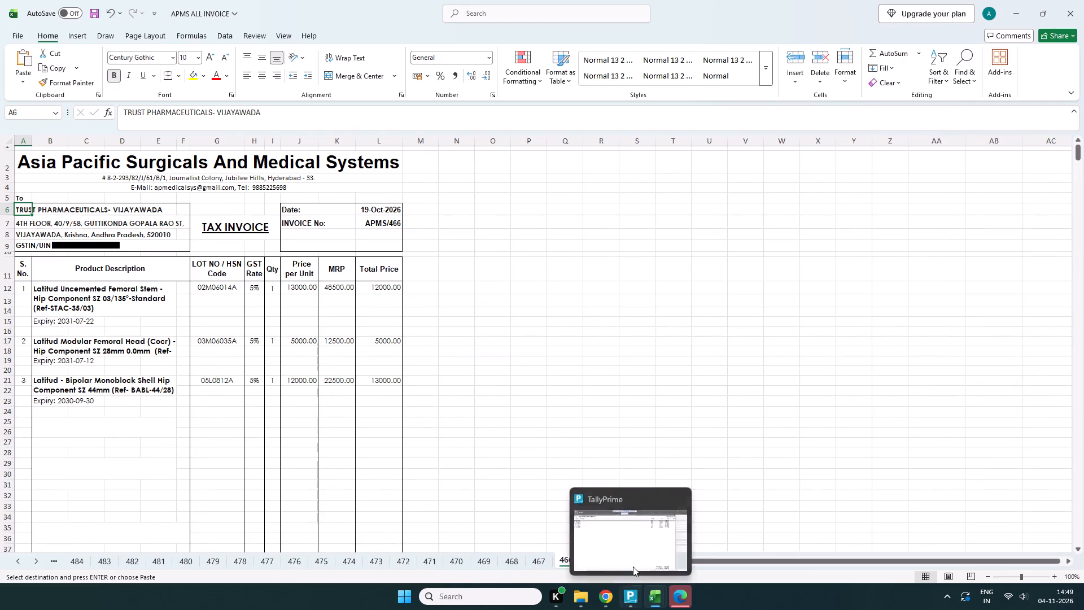
pyautogui.click(633, 545)
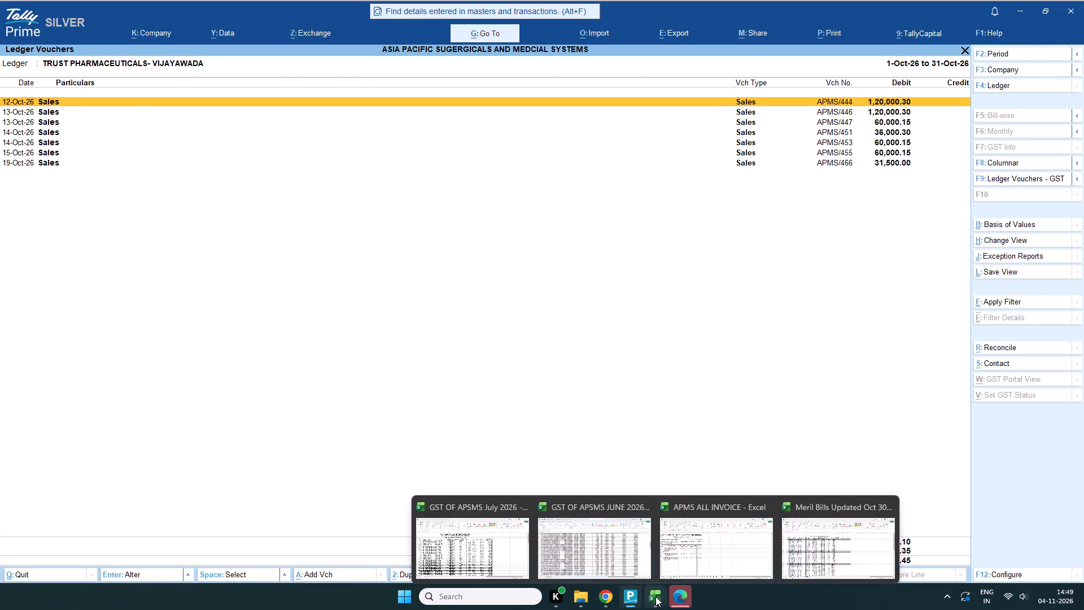
# Return to Excel and check invoice sheets 467 to 482 in turn for the next Trust Pharmaceuticals invoice.
pyautogui.click(686, 536)
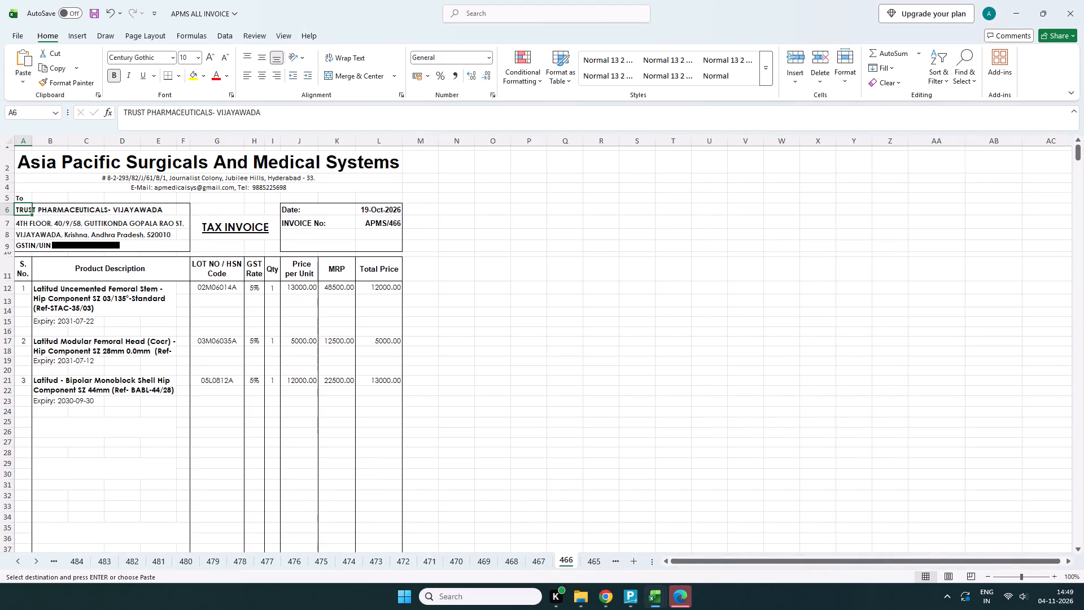
pyautogui.click(541, 560)
pyautogui.click(514, 559)
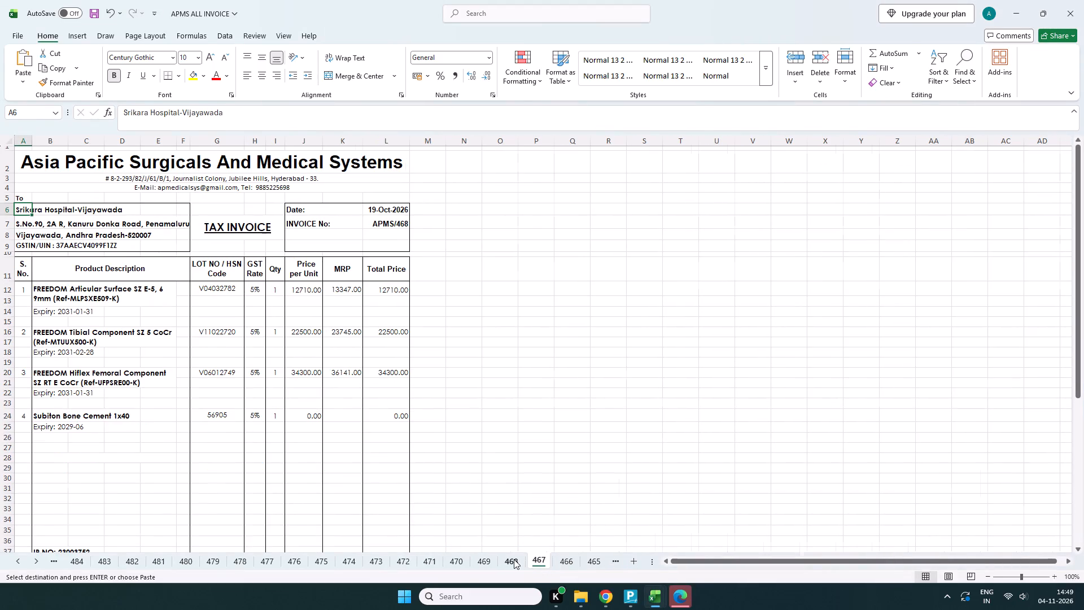
pyautogui.click(486, 560)
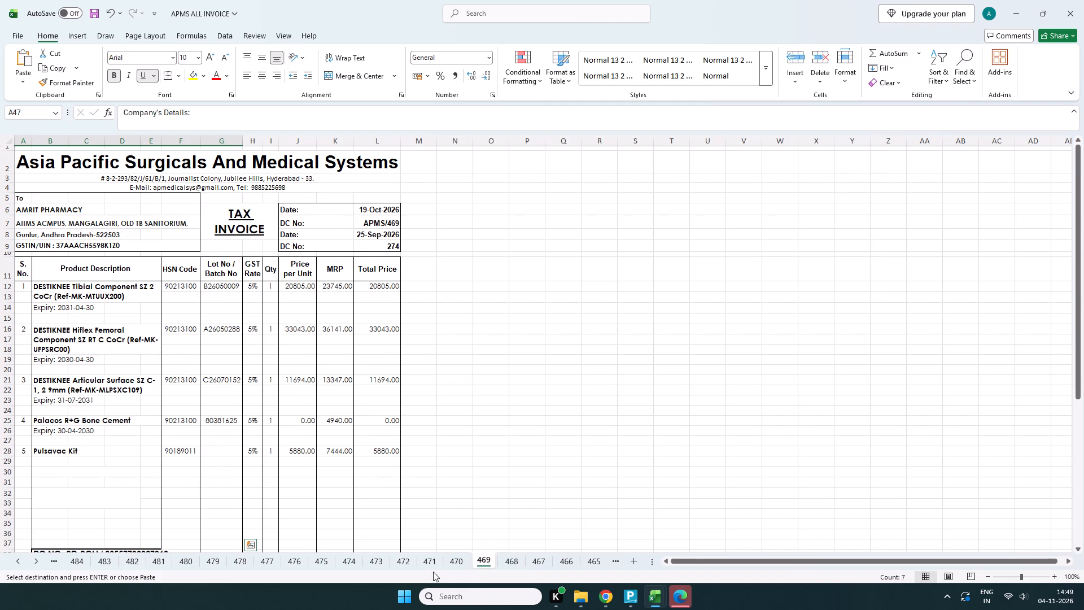
pyautogui.click(453, 562)
pyautogui.click(434, 563)
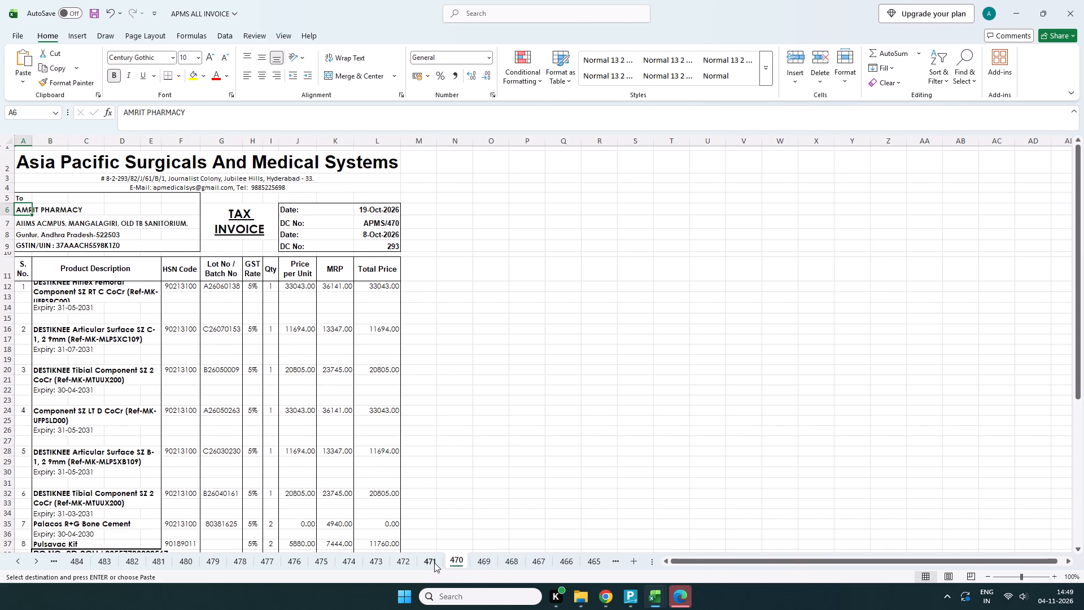
pyautogui.click(404, 561)
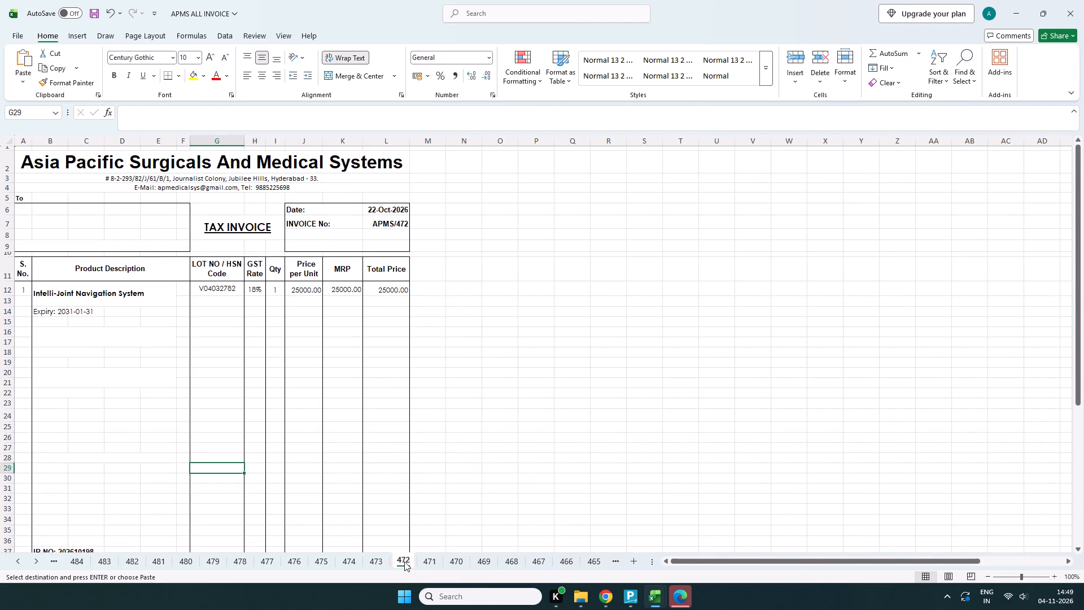
pyautogui.click(371, 562)
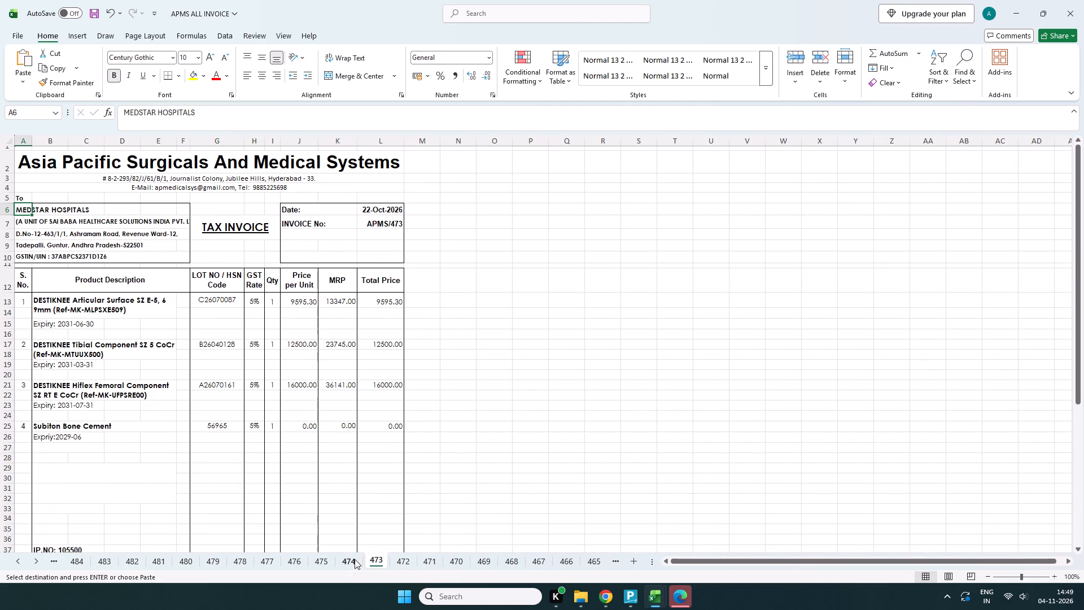
pyautogui.click(355, 559)
pyautogui.click(318, 559)
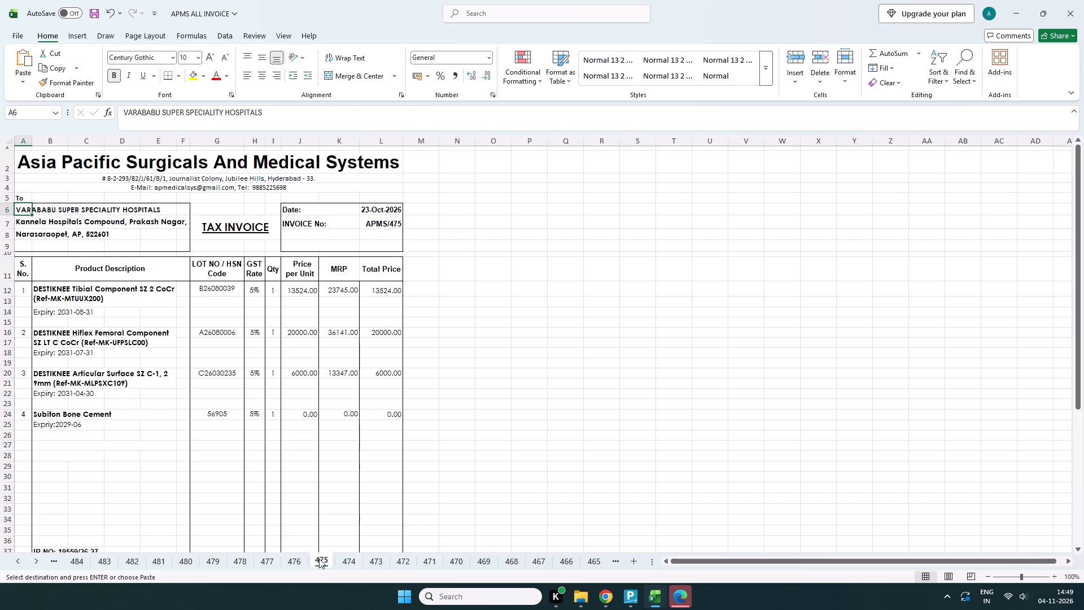
pyautogui.click(288, 560)
pyautogui.click(268, 560)
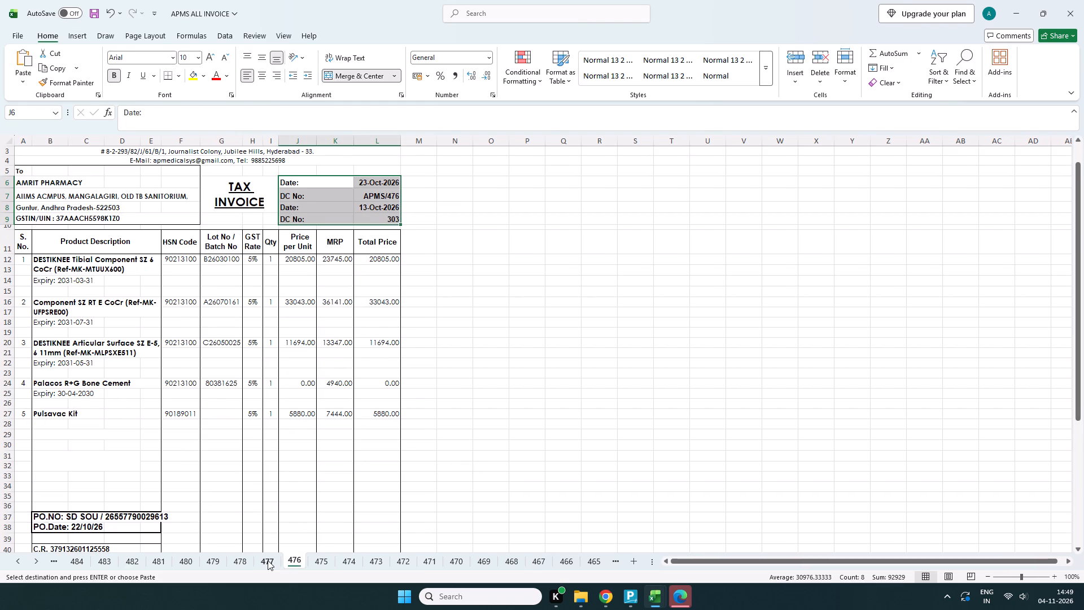
pyautogui.click(239, 561)
pyautogui.click(206, 561)
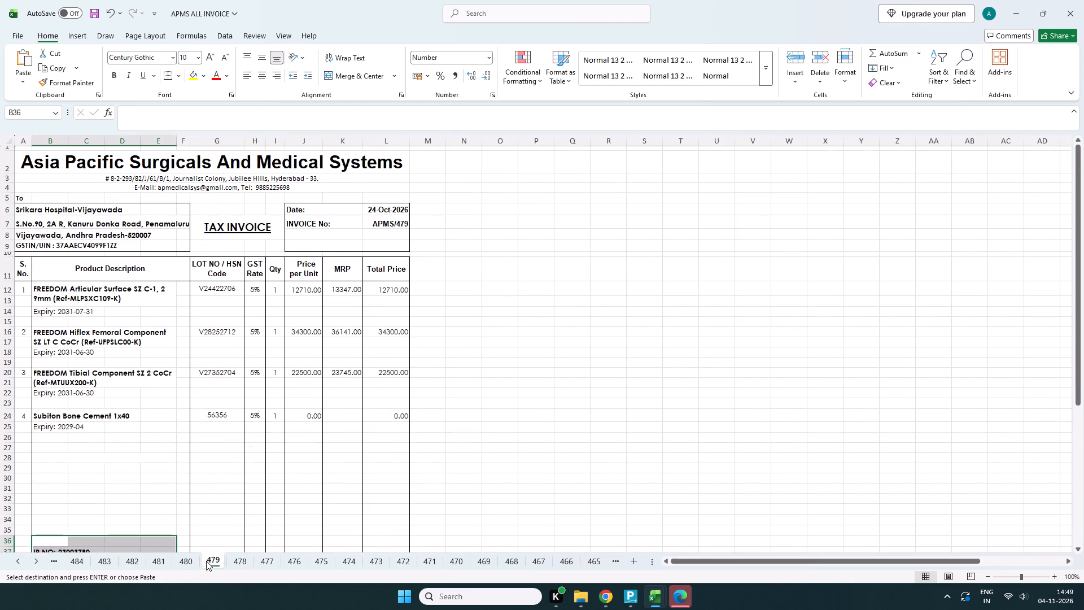
pyautogui.click(182, 561)
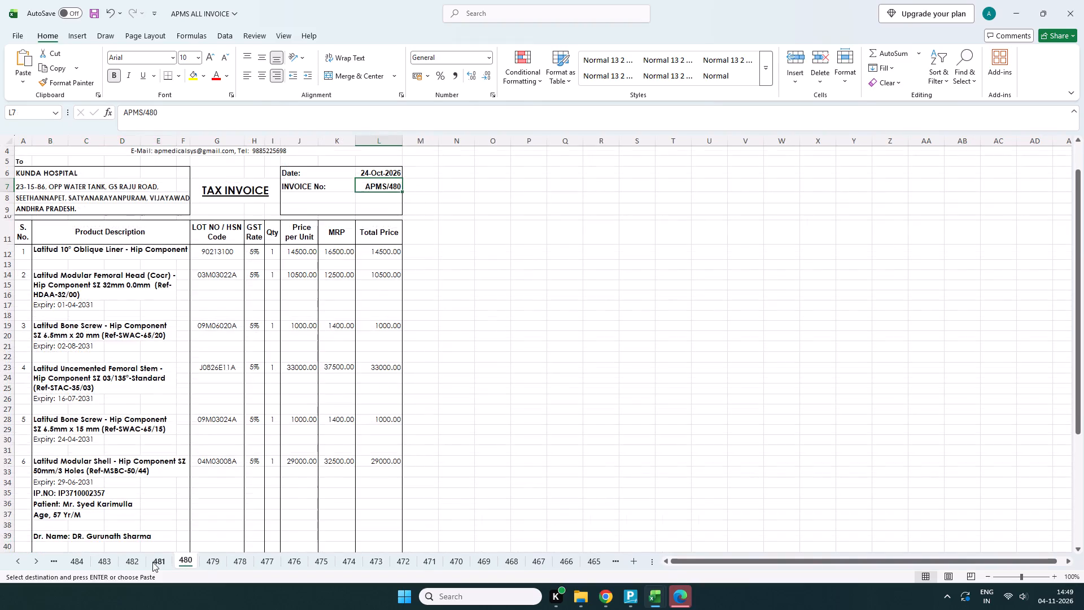
pyautogui.click(152, 562)
pyautogui.click(124, 562)
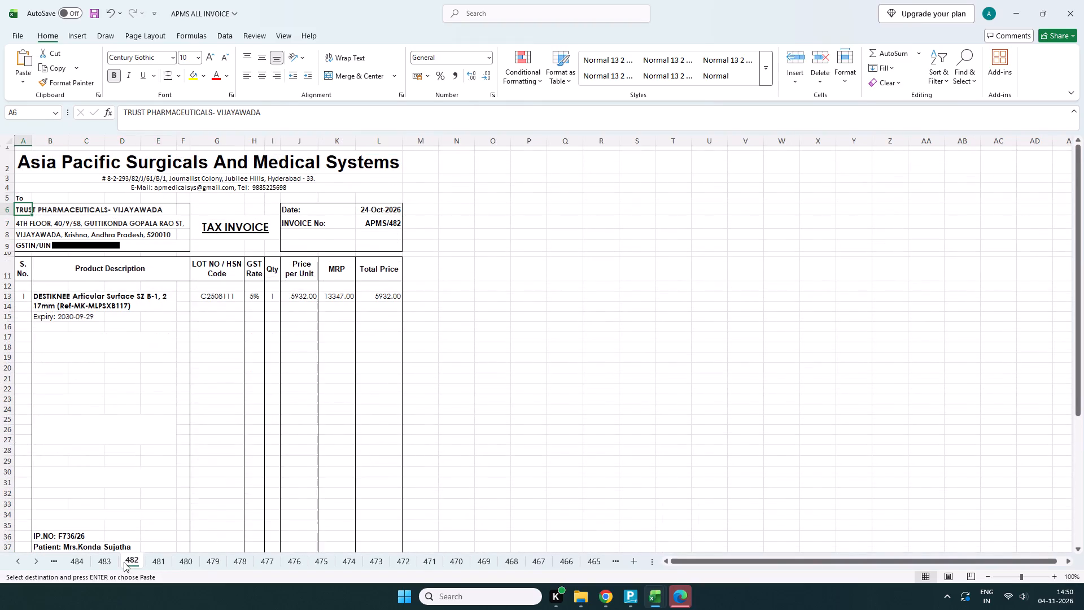
# Copy the invoice number APMS/482 from sheet 482 and switch to TallyPrime.
pyautogui.click(384, 221)
pyautogui.hotkey('ctrl', 'c')
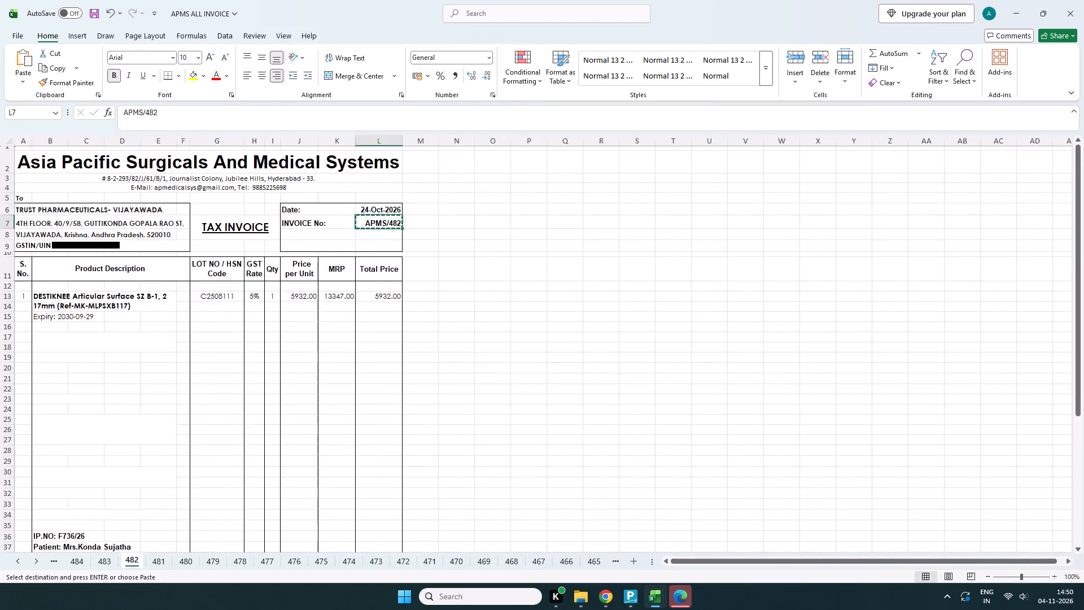
pyautogui.click(642, 538)
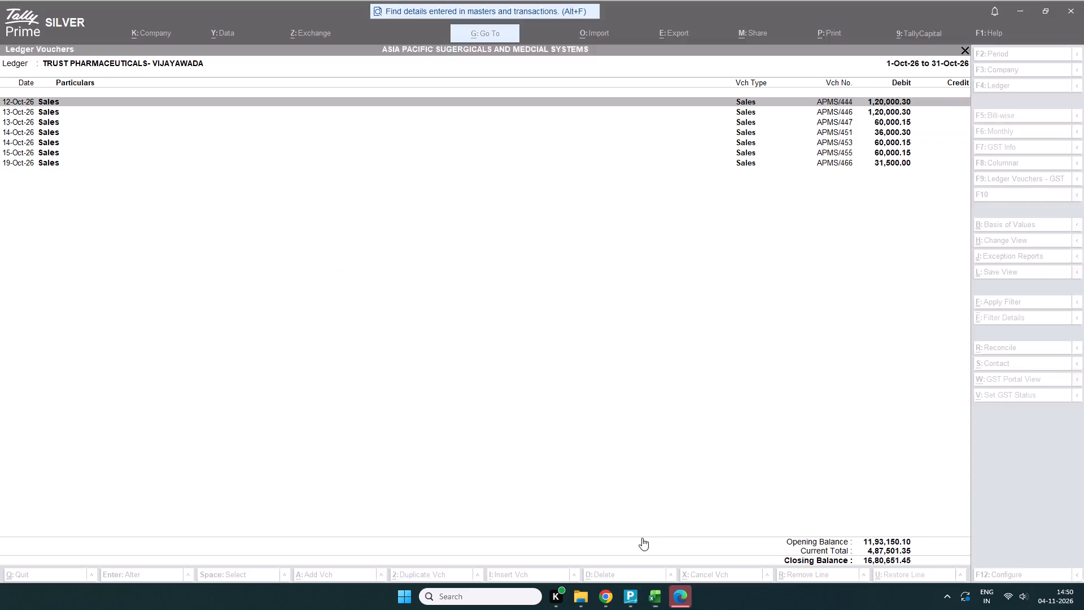
# Close the Trust Pharmaceuticals ledger report and back out of the account books to the Display More Reports level.
pyautogui.click(963, 49)
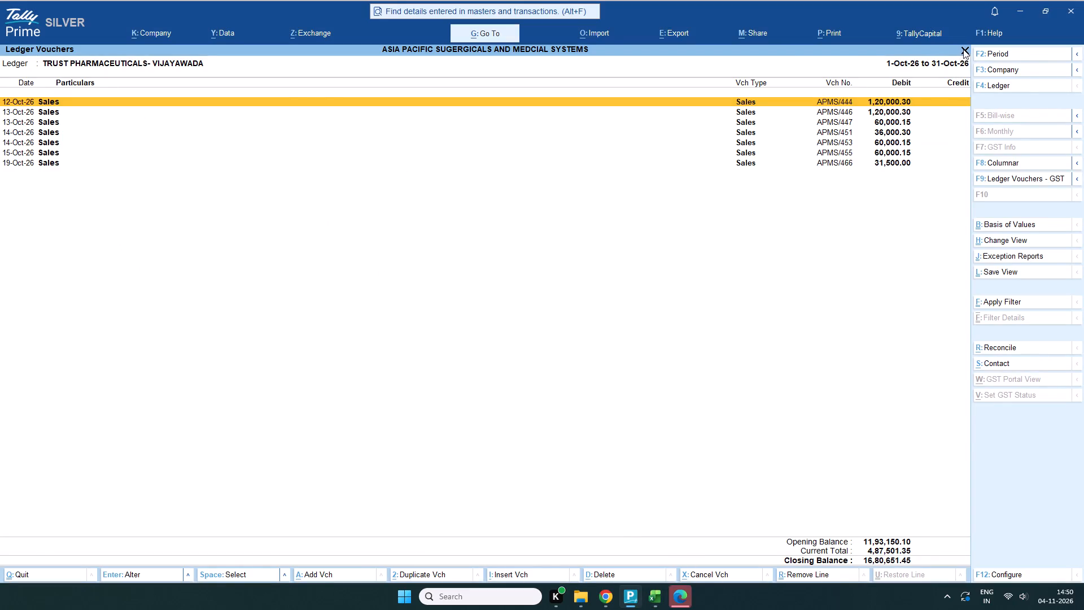
pyautogui.click(963, 49)
pyautogui.click(963, 49)
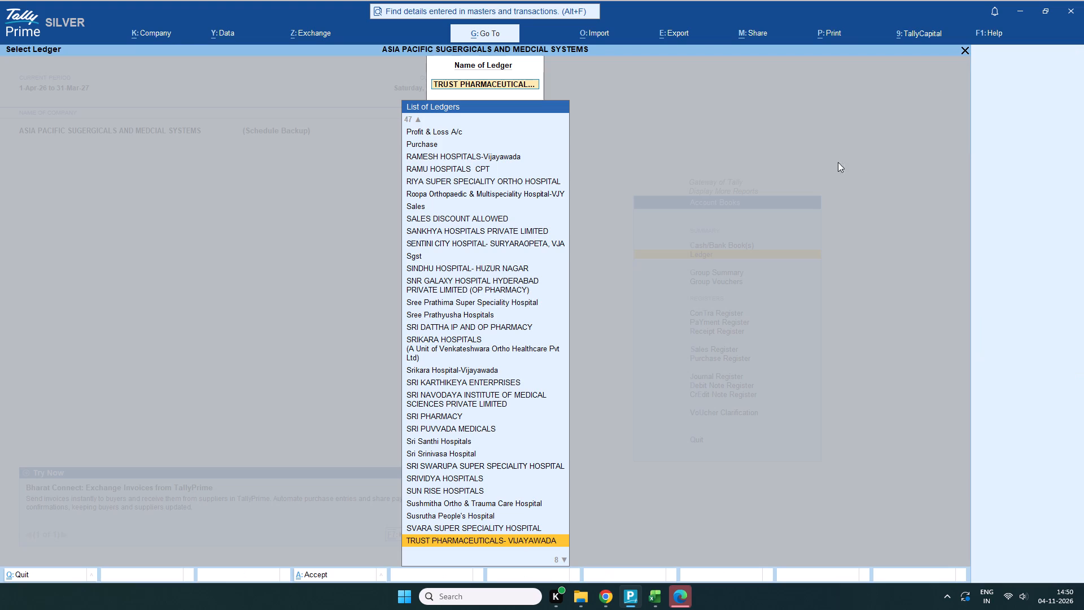
pyautogui.click(958, 53)
pyautogui.click(964, 50)
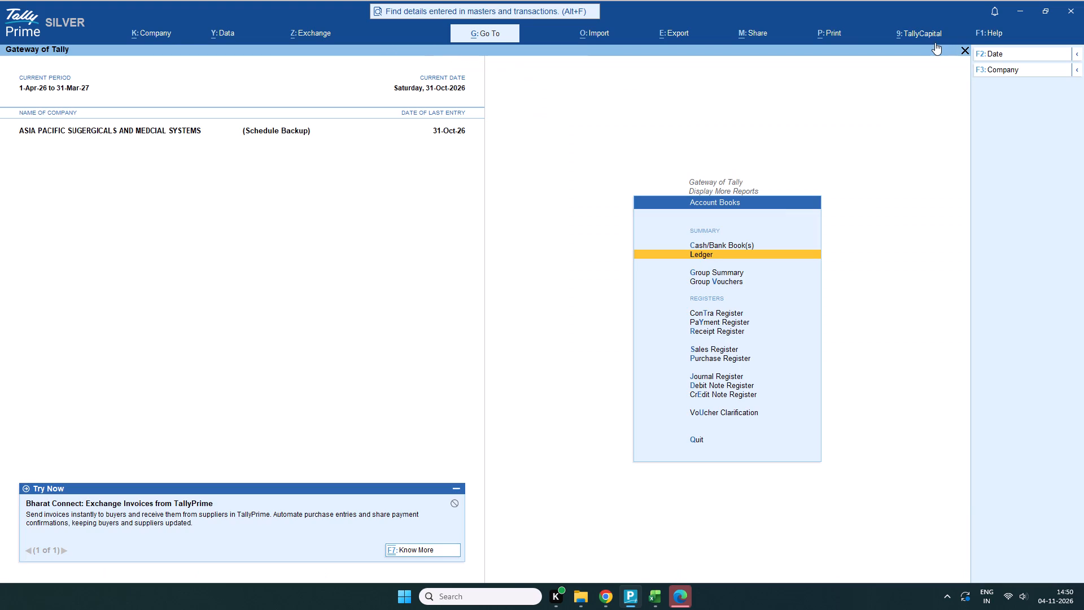
pyautogui.click(693, 435)
pyautogui.scroll(2, 708, 309)
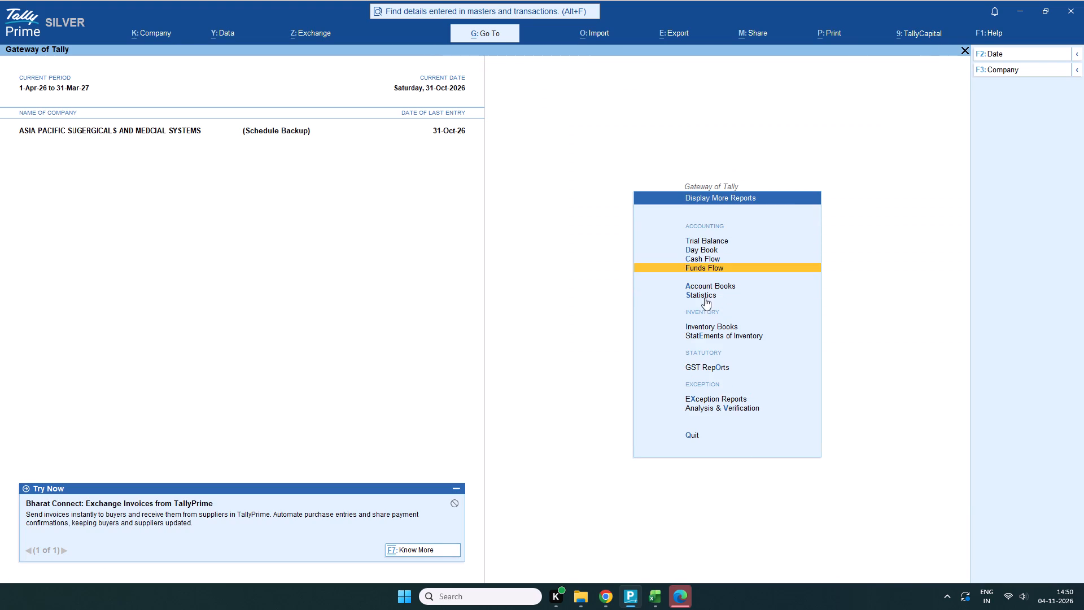
# Leave the reports menu and open a new sales voucher from the Gateway of Tally.
pyautogui.click(687, 433)
pyautogui.scroll(7, 700, 365)
pyautogui.scroll(1, 698, 285)
pyautogui.click(698, 281)
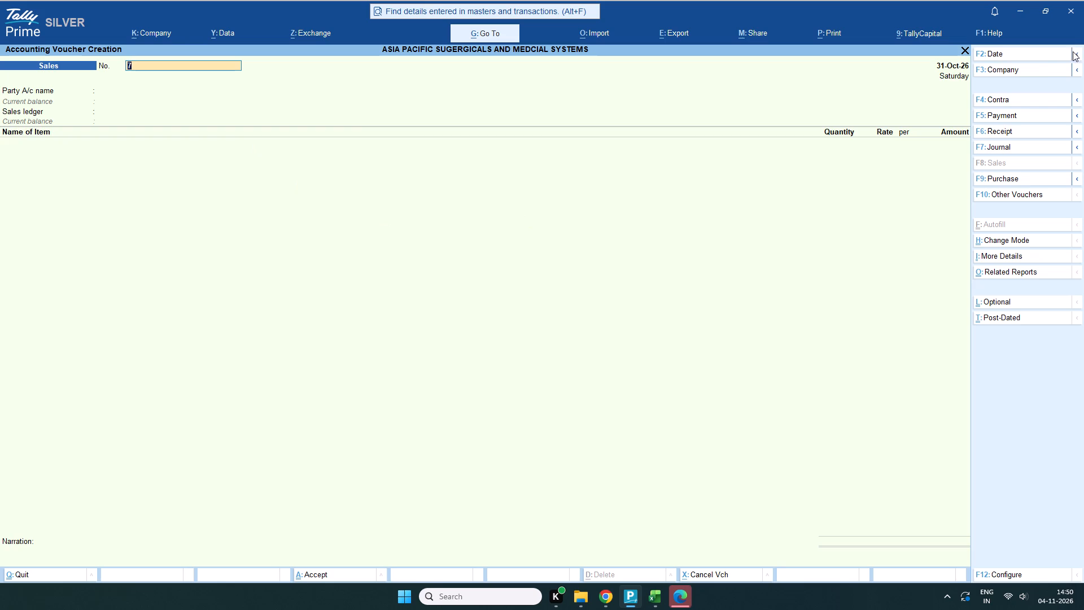
# Check the invoice date on Excel sheet 482 and set the sales voucher date to 24-10-2026 in TallyPrime.
pyautogui.click(704, 537)
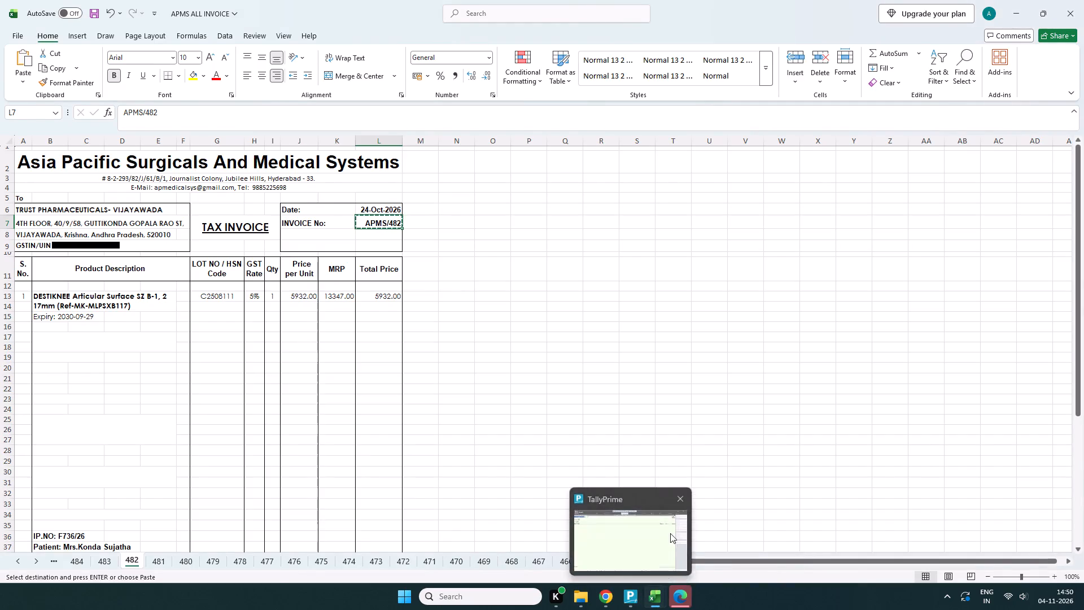
pyautogui.click(670, 533)
pyautogui.click(999, 50)
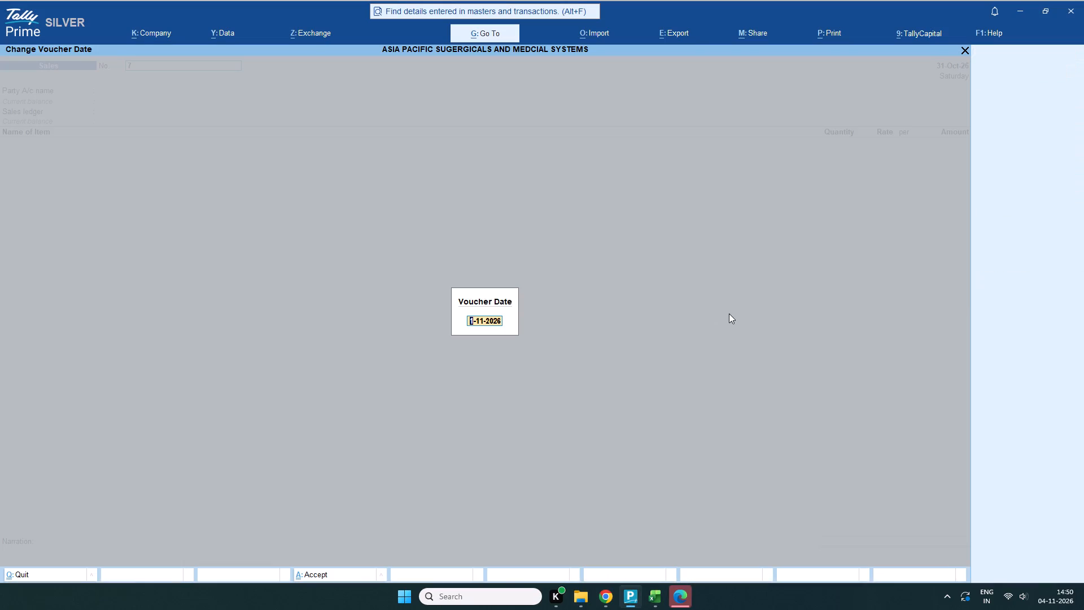
pyautogui.write('24-0')
pyautogui.write('10-')
pyautogui.press('BackSpace')
pyautogui.press('BackSpace')
pyautogui.press('BackSpace')
pyautogui.press('BackSpace')
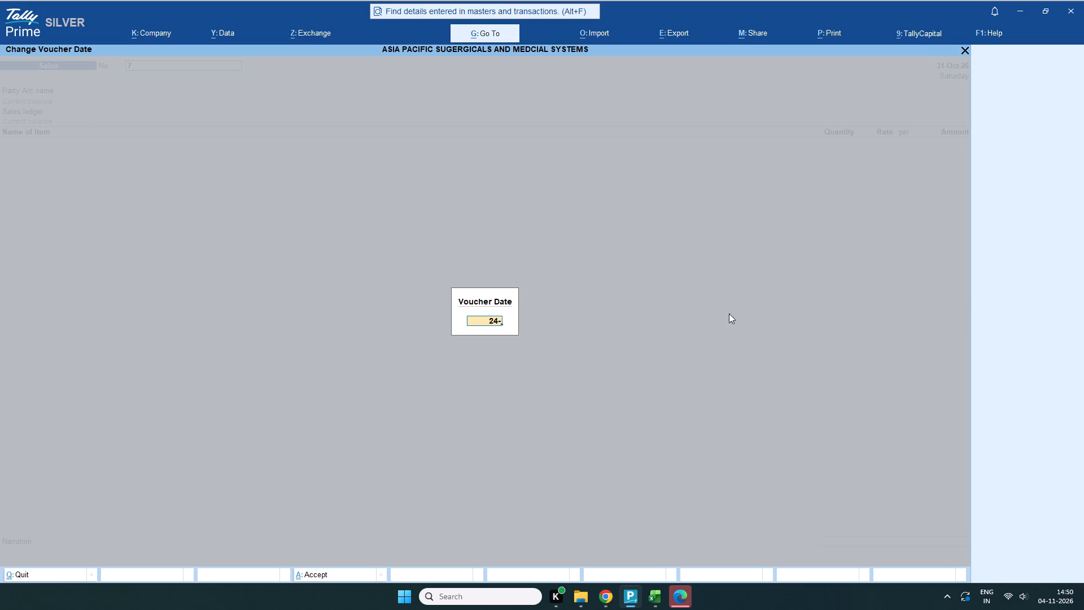
pyautogui.write('10-')
pyautogui.write('2026')
pyautogui.press('Return')
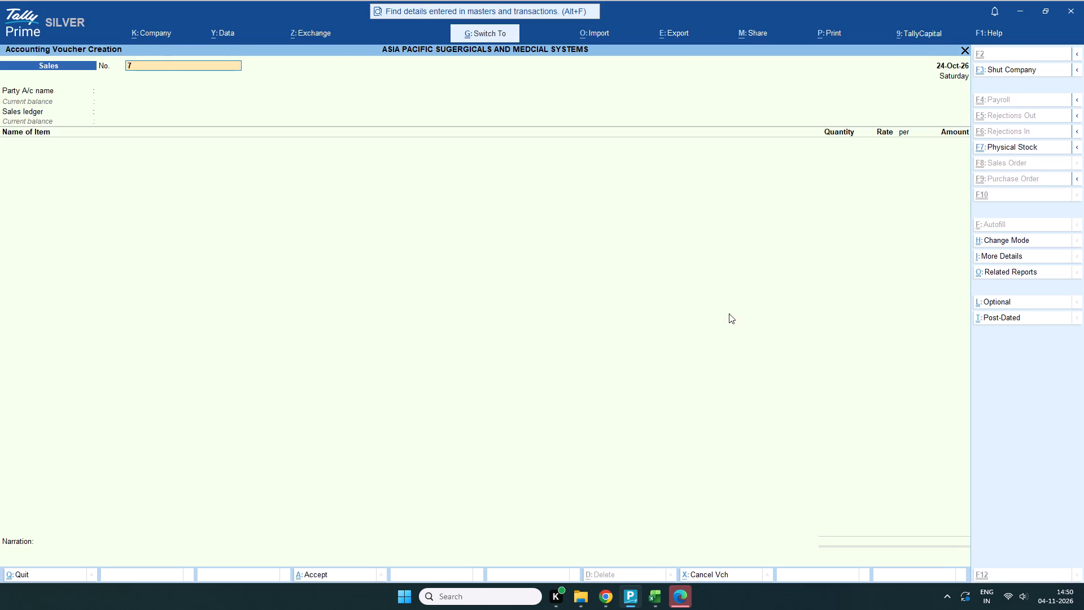
# Enter voucher number APMS/482 and choose TRUST PHARMACEUTICALS- VIJAYAWADA as the party with the Sales ledger.
pyautogui.hotkey('ctrl', 'v')
pyautogui.press('Return')
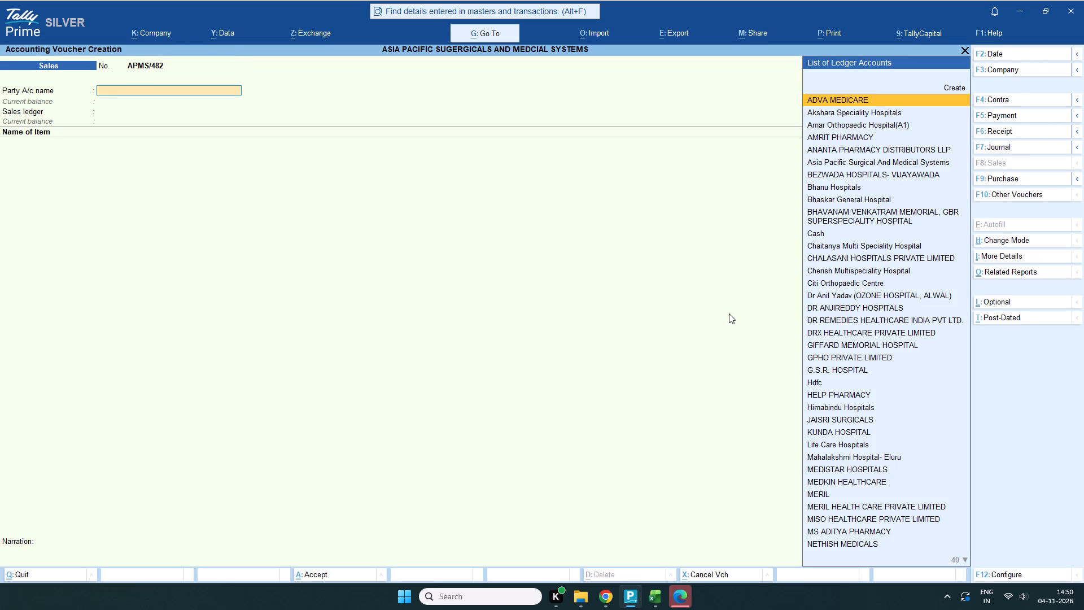
pyautogui.write('truy')
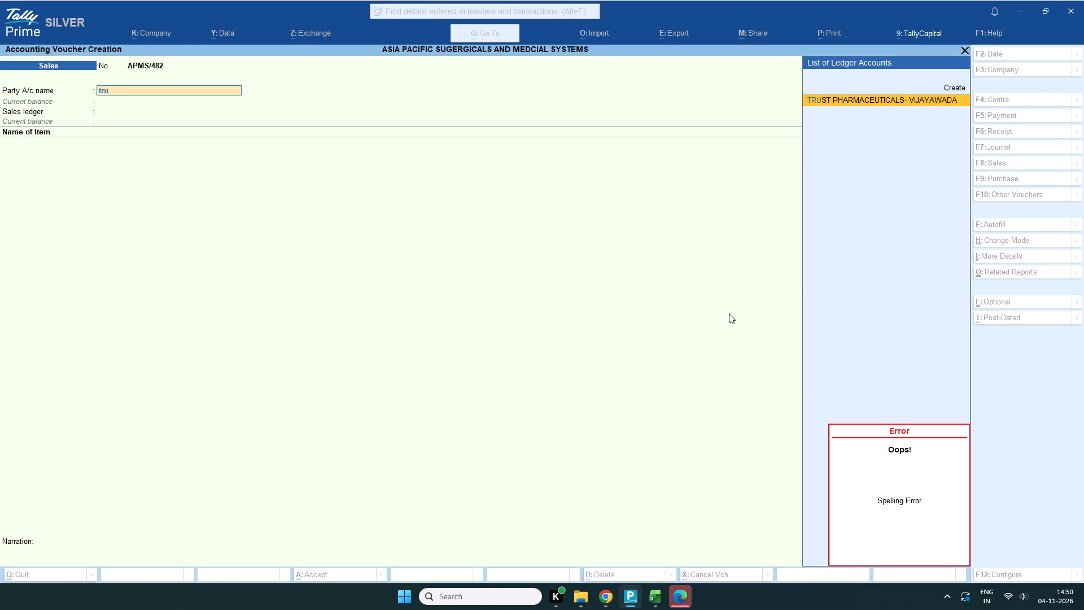
pyautogui.press('Return')
pyautogui.press('Return')
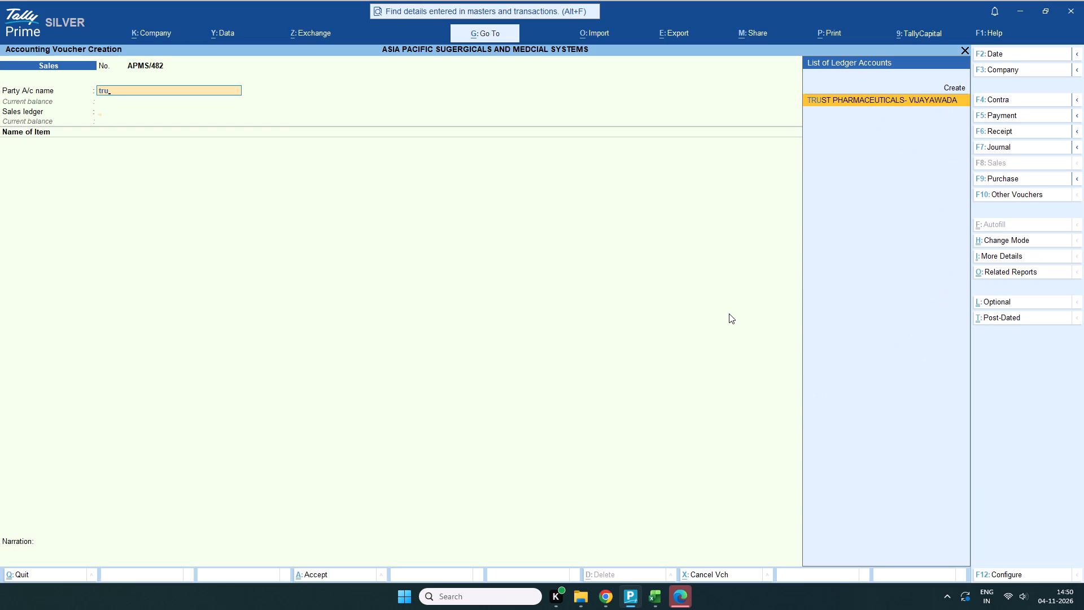
pyautogui.press('Return')
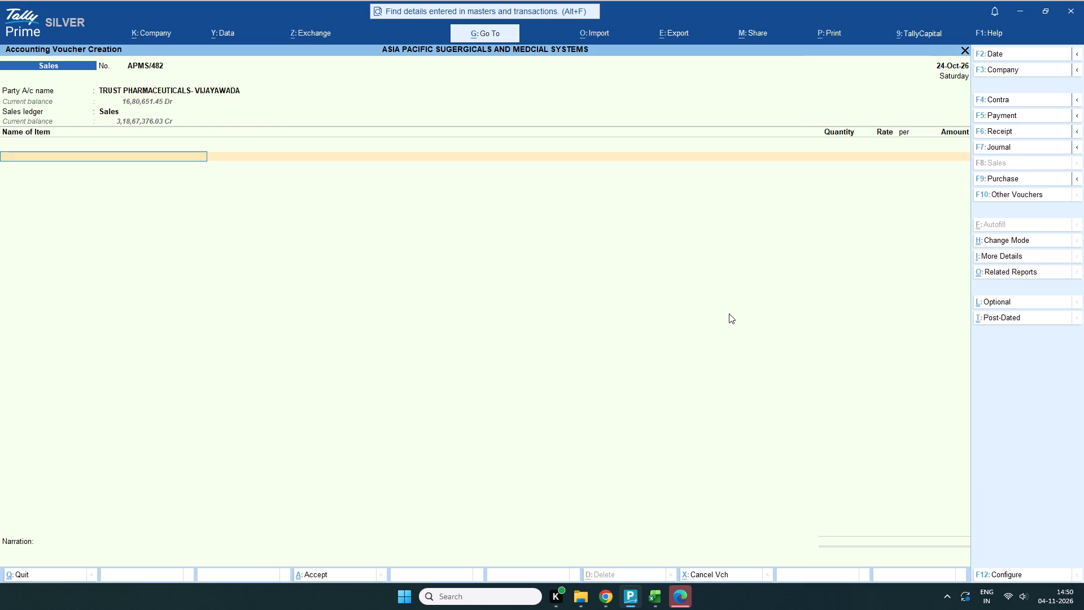
# Copy Ref-MK-MLPSXB117 from the product description on Excel sheet 482 and use it to select the matching DESTIKNEE item in the TallyPrime voucher.
pyautogui.click(700, 548)
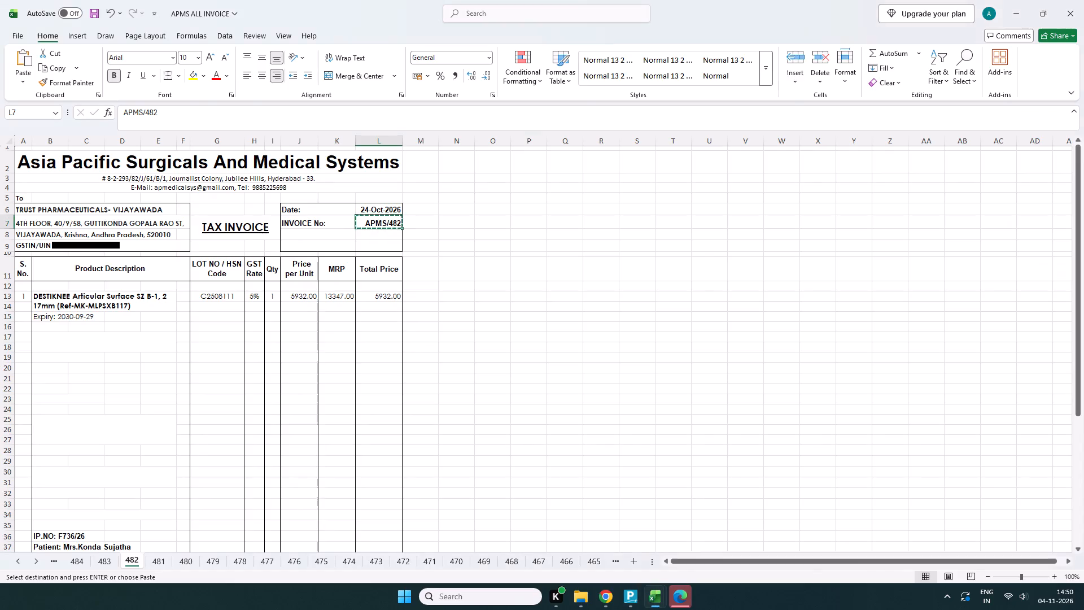
pyautogui.scroll(-4, 237, 361)
pyautogui.scroll(3, 237, 359)
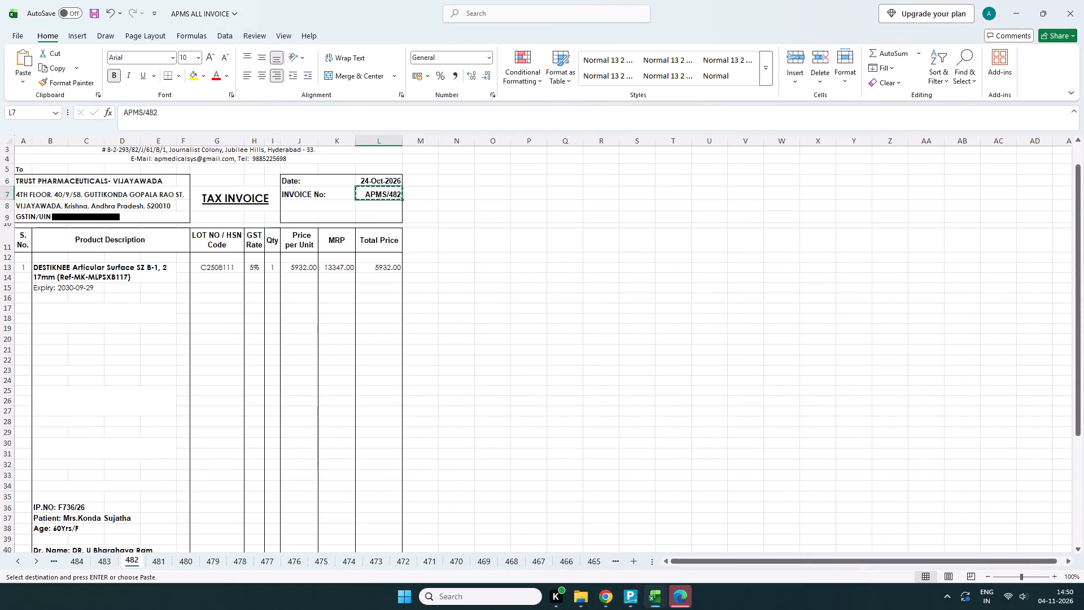
pyautogui.click(139, 266)
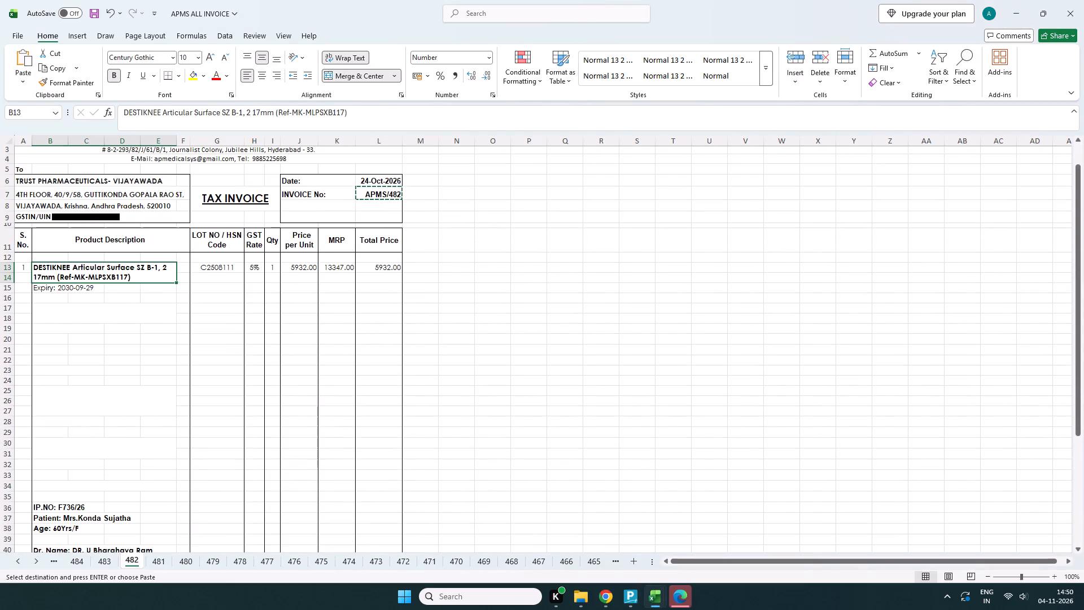
pyautogui.moveTo(279, 113); pyautogui.dragTo(342, 118)
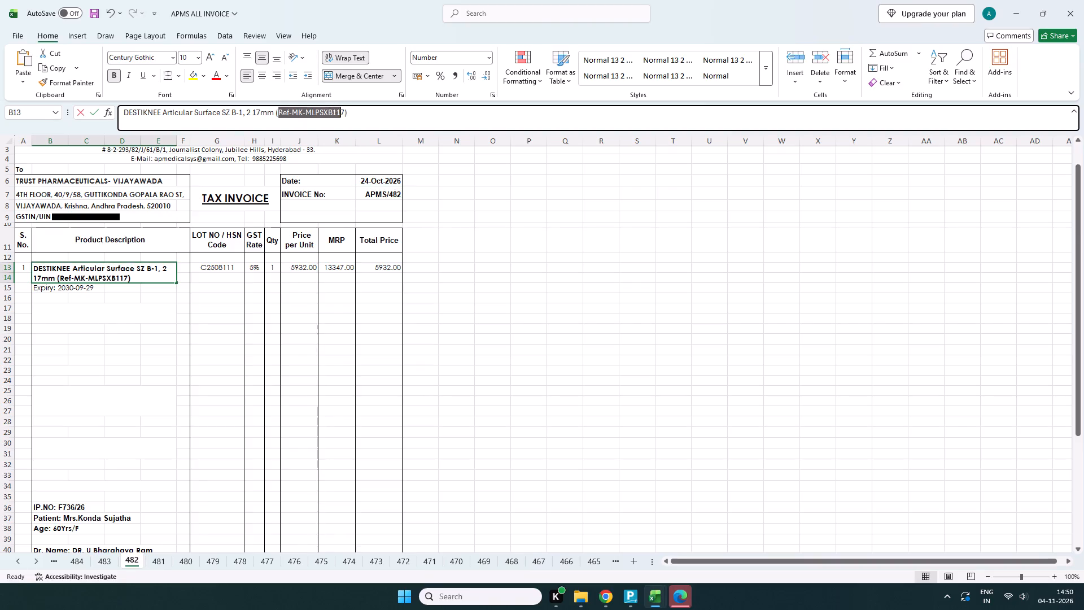
pyautogui.moveTo(342, 118); pyautogui.dragTo(344, 118)
pyautogui.hotkey('ctrl', 'c')
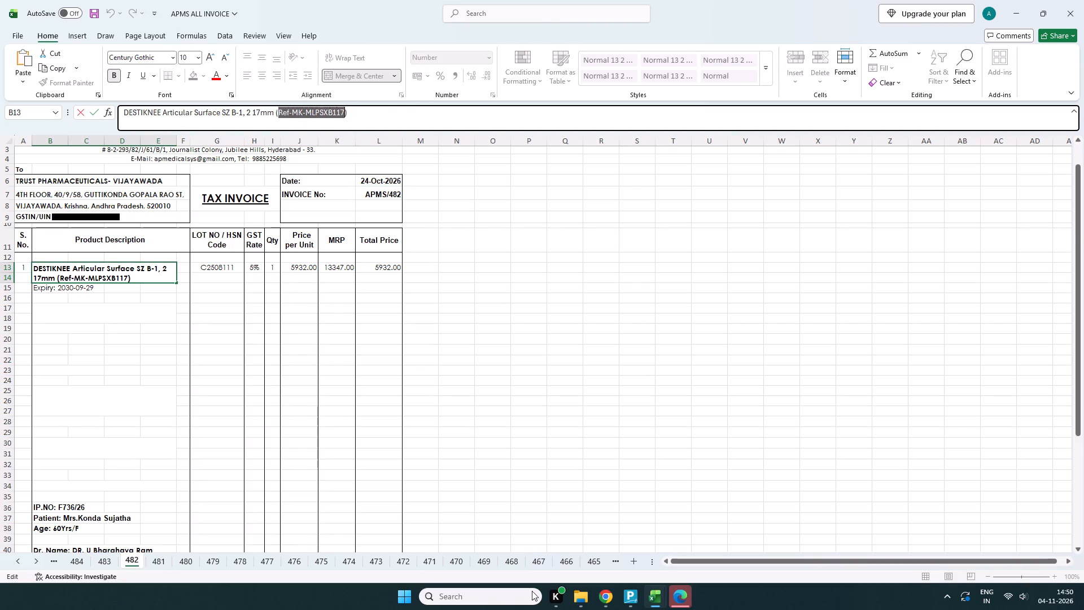
pyautogui.click(622, 532)
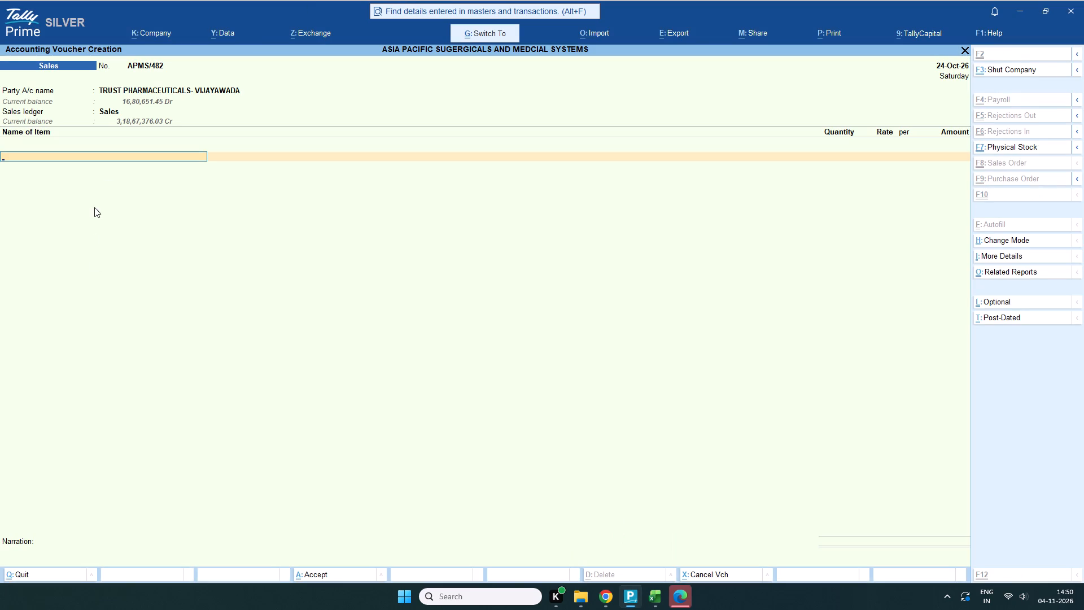
pyautogui.hotkey('ctrl', 'v')
pyautogui.click(821, 117)
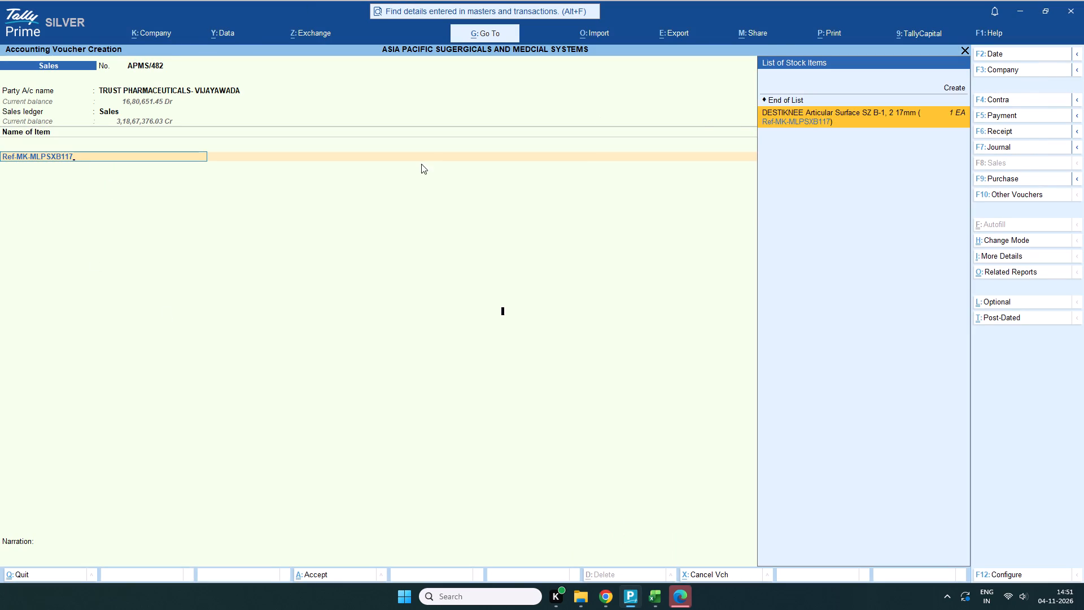
pyautogui.click(964, 52)
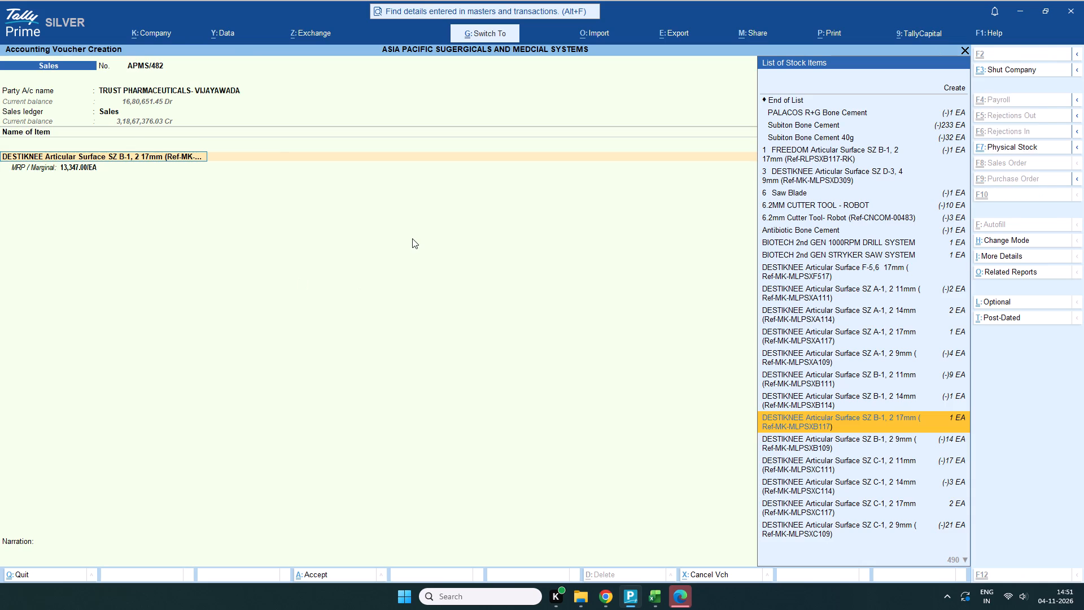
# Alter the DESTIKNEE stock item's HSN/SAC to C2508111, copied from the lot number on Excel sheet 482, and save the item.
pyautogui.hotkey('ctrl', 'Return')
pyautogui.press('Return')
pyautogui.press('Return')
pyautogui.press('Return')
pyautogui.press('Return')
pyautogui.press('Return')
pyautogui.press('Return')
pyautogui.press('Return')
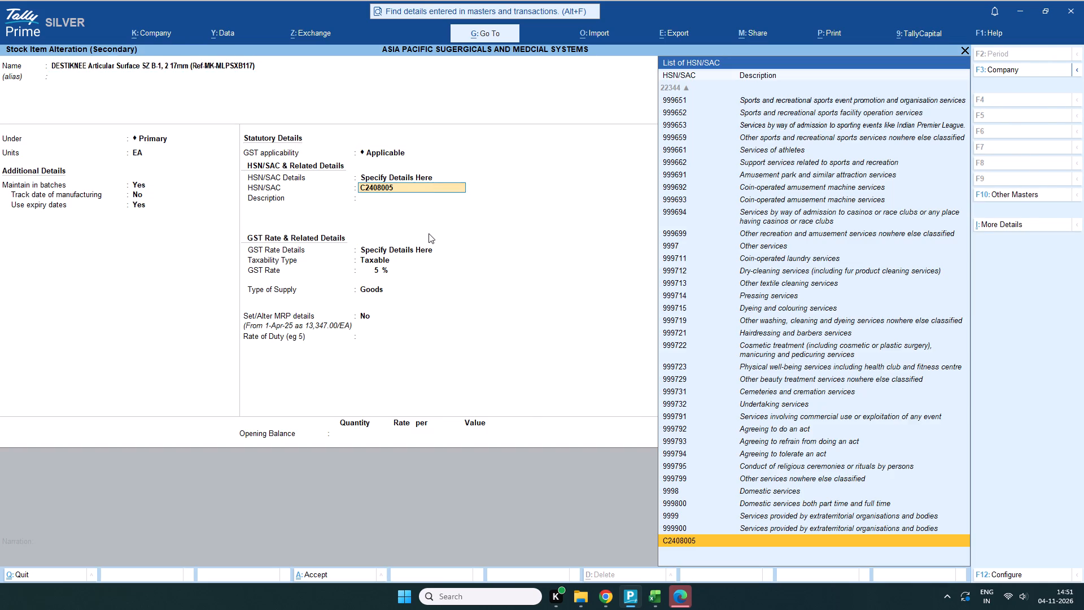
pyautogui.click(709, 523)
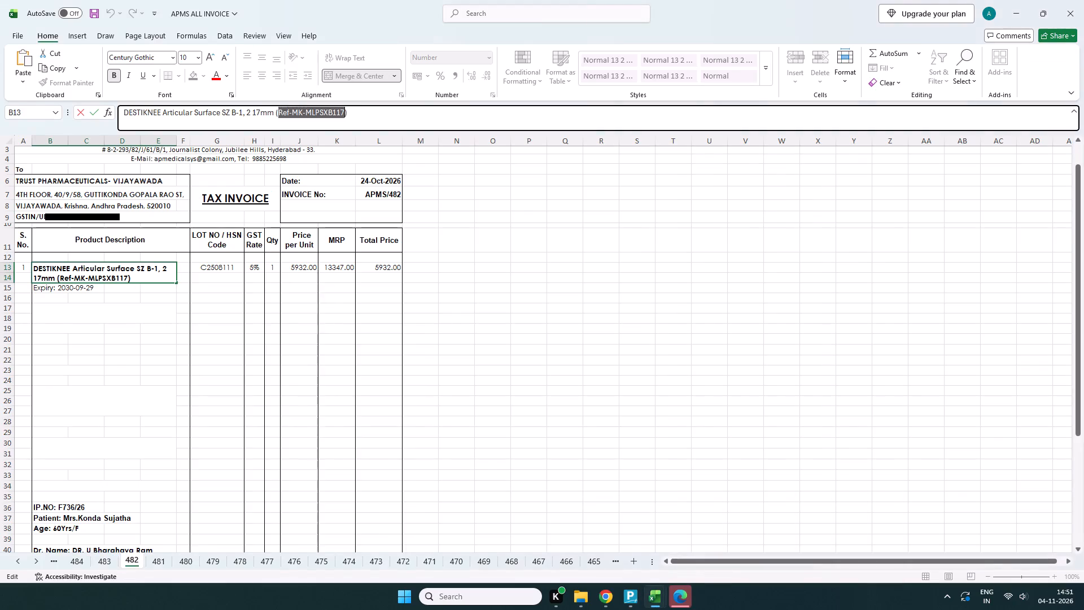
pyautogui.click(220, 265)
pyautogui.hotkey('ctrl', 'c')
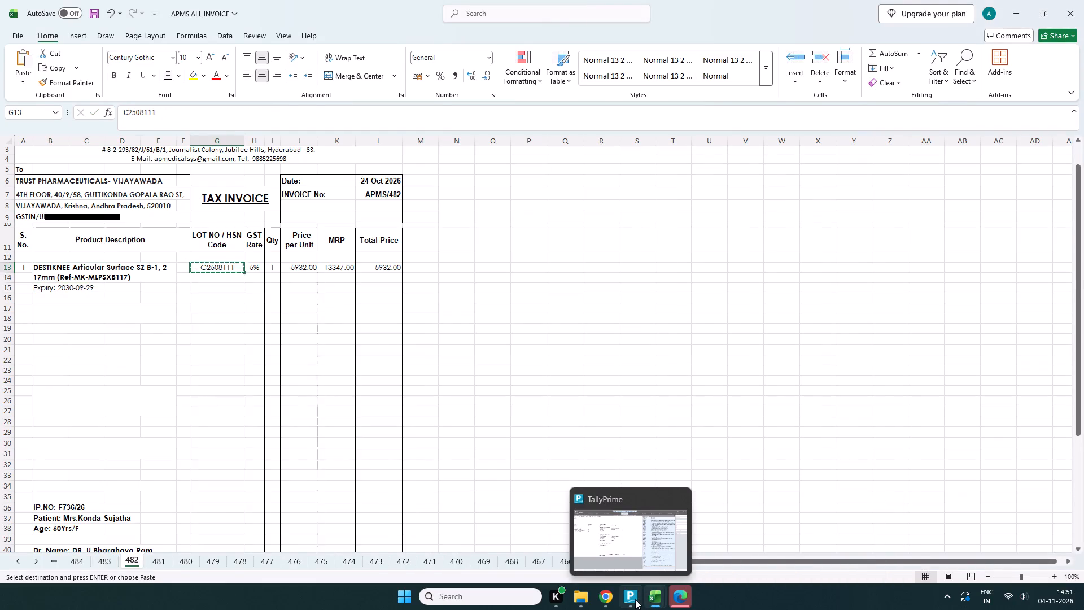
pyautogui.click(620, 541)
pyautogui.hotkey('ctrl', 'v')
pyautogui.press('Return')
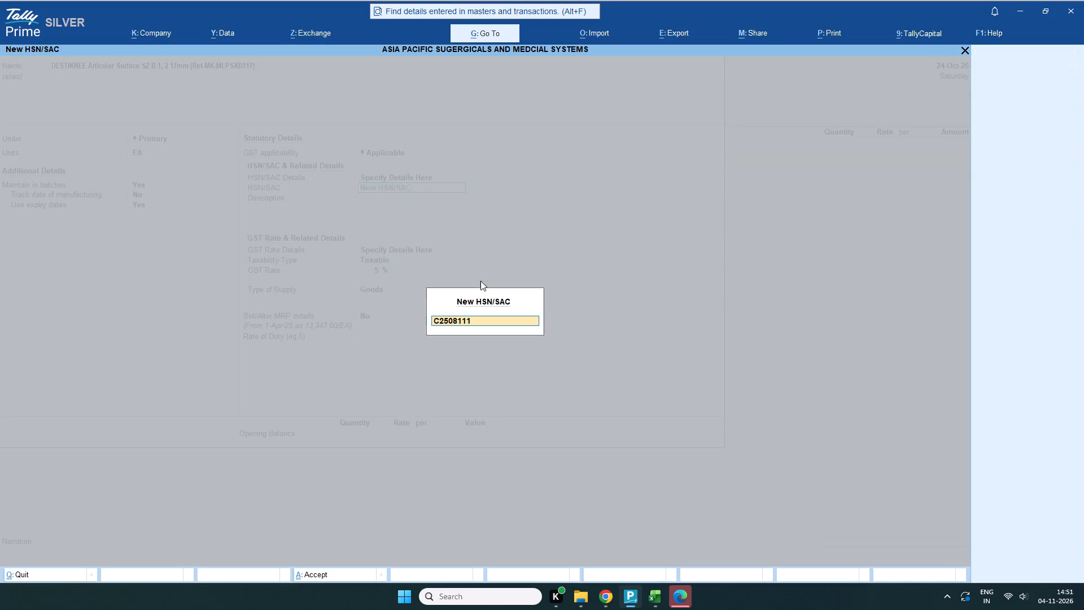
pyautogui.press('Return')
pyautogui.press('Return')
pyautogui.press('Return')
pyautogui.press('Return')
pyautogui.press('Return')
pyautogui.press('Return')
pyautogui.press('Return')
pyautogui.press('Return')
pyautogui.press('Return')
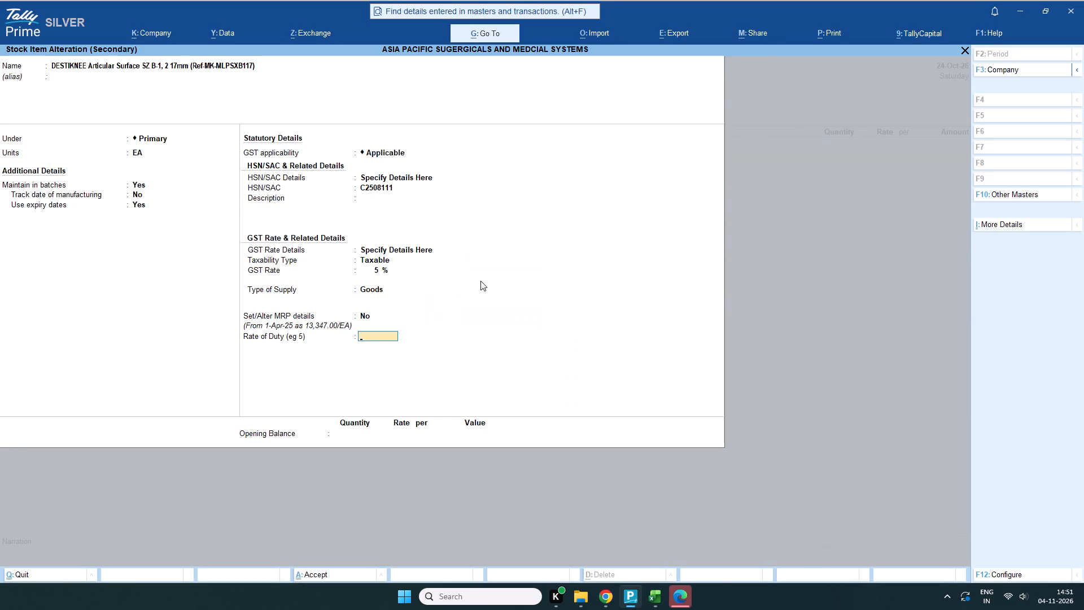
pyautogui.press('Return')
pyautogui.press('Return')
pyautogui.press('Return')
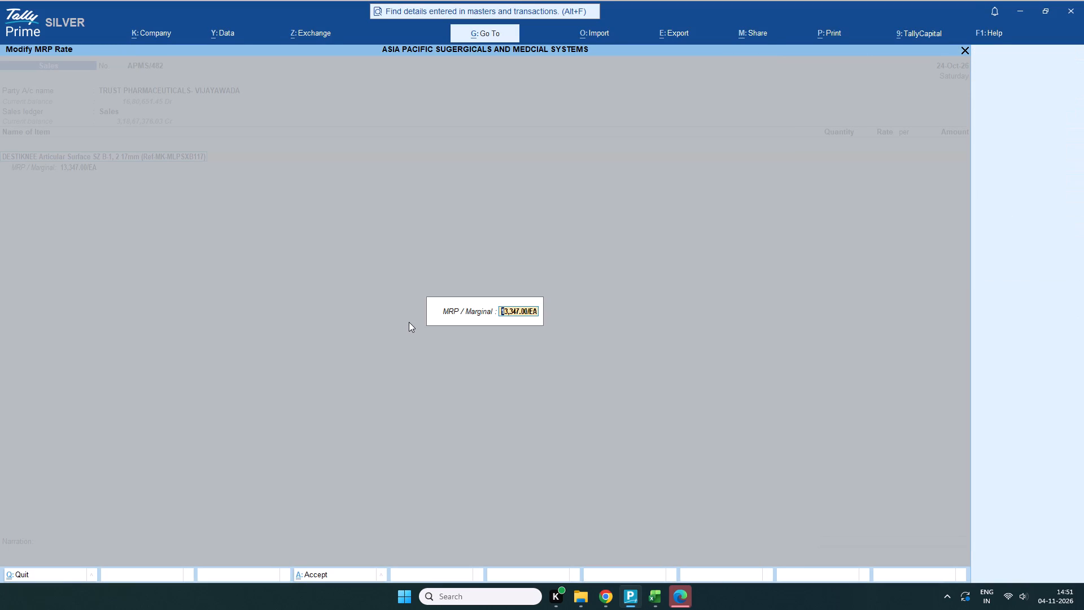
# Keep the MRP and allocate the item to new batch C2508111 with quantity 1 EA at rate 5,932.00.
pyautogui.press('Return')
pyautogui.scroll(1, 429, 292)
pyautogui.click(464, 166)
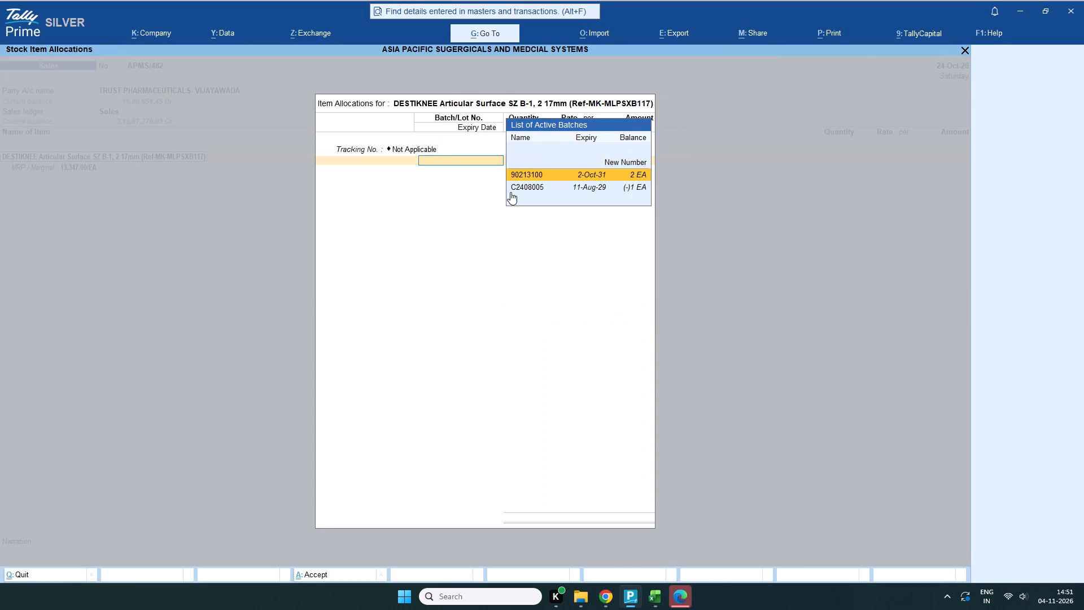
pyautogui.hotkey('ctrl', 'v')
pyautogui.press('Return')
pyautogui.press('Return')
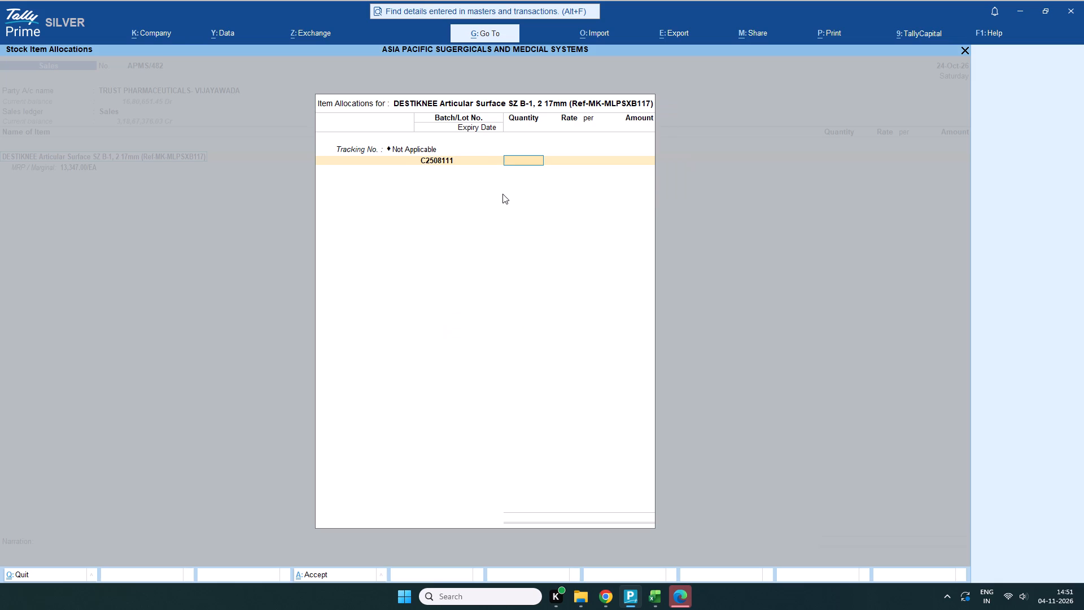
pyautogui.press('1')
pyautogui.press('Return')
pyautogui.press('Return')
pyautogui.press('Return')
pyautogui.press('Return')
pyautogui.press('Return')
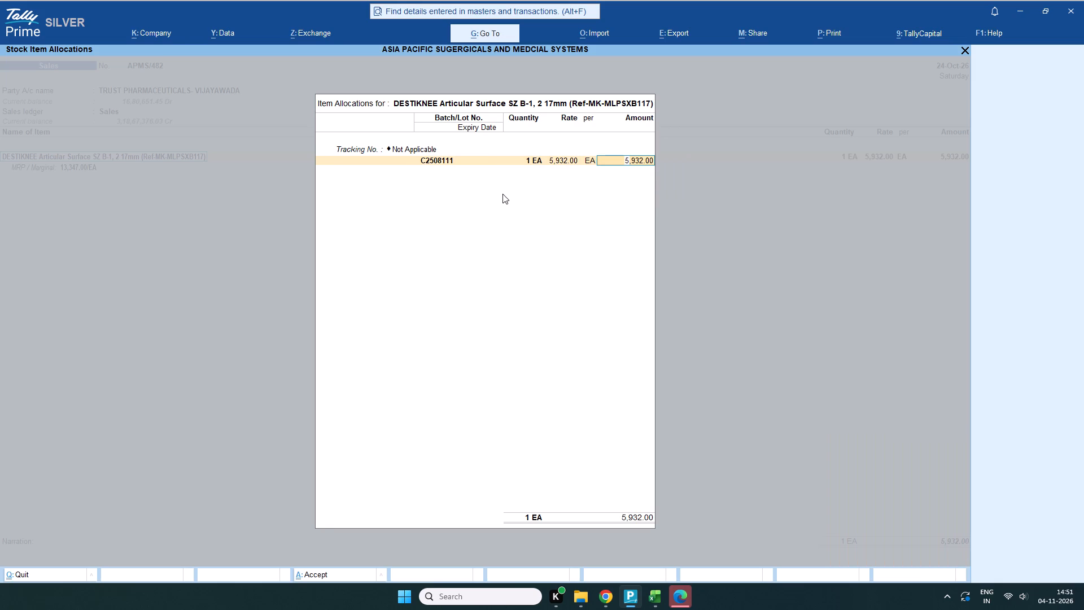
# Check the expiry on Excel sheet 482, enter 29-09-2030 as the batch's expiry date in TallyPrime, and complete the item allocation.
pyautogui.click(694, 534)
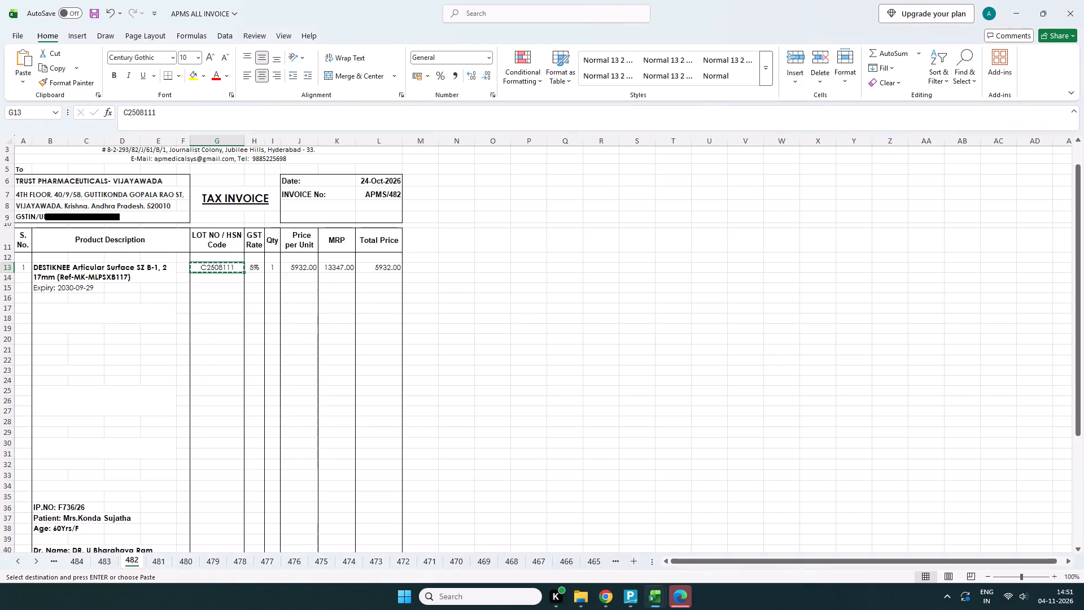
pyautogui.scroll(-2, 674, 515)
pyautogui.scroll(2, 672, 513)
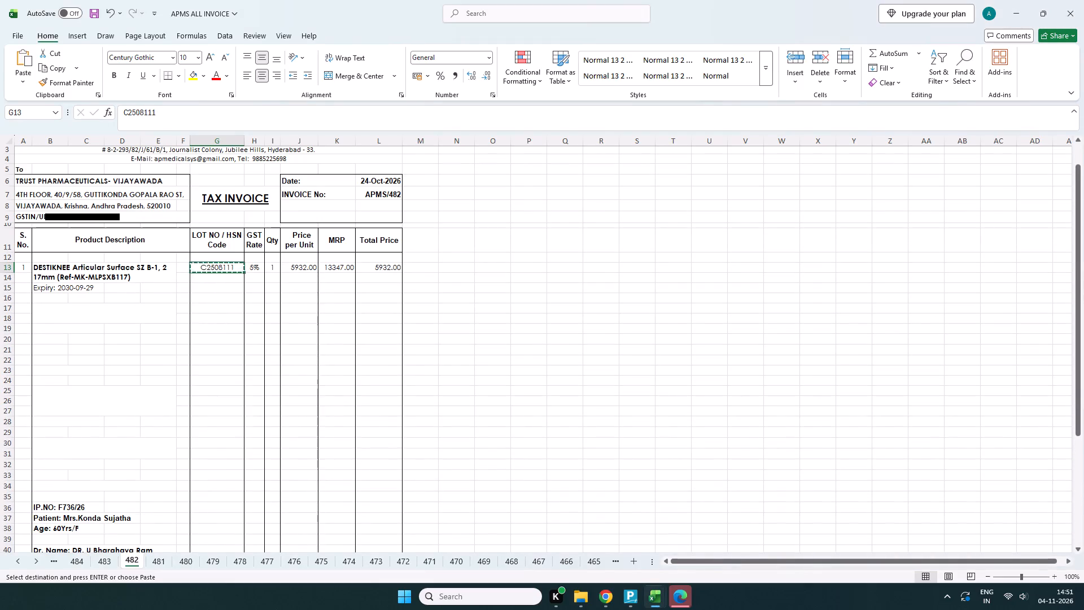
pyautogui.click(628, 531)
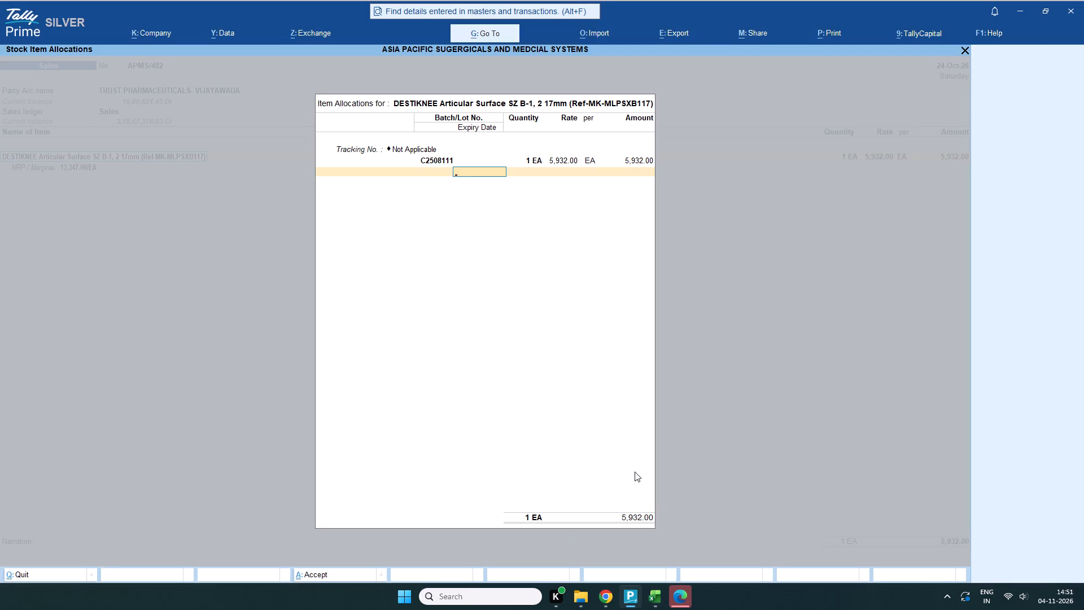
pyautogui.write('29-09-2030')
pyautogui.press('Return')
pyautogui.press('Return')
pyautogui.press('Return')
pyautogui.press('Return')
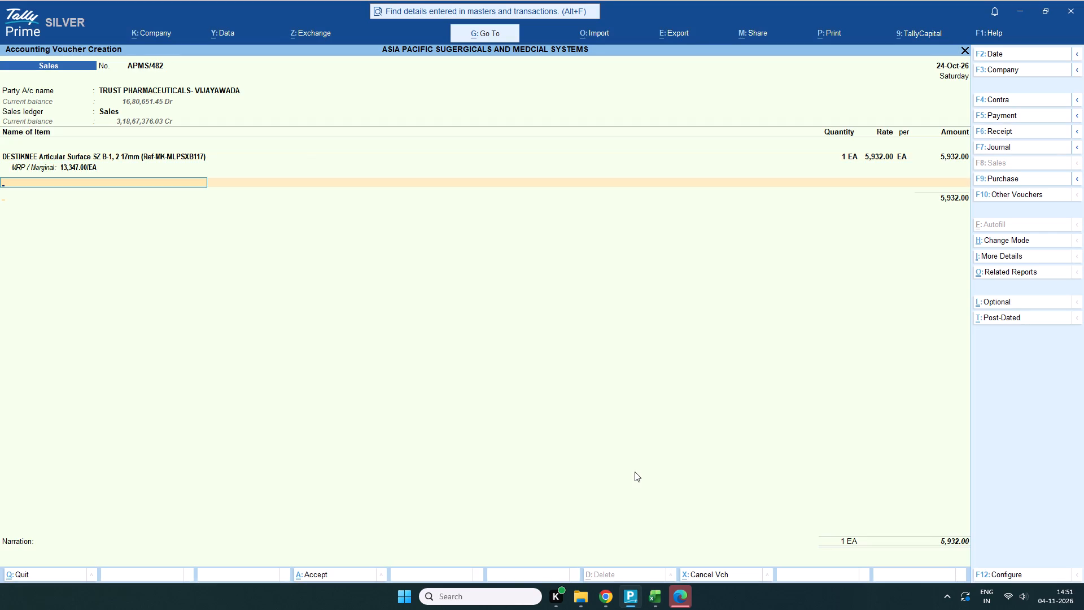
# Add the Igst ledger below the DESTIKNEE item in the APMS/482 sales voucher.
pyautogui.write('ig')
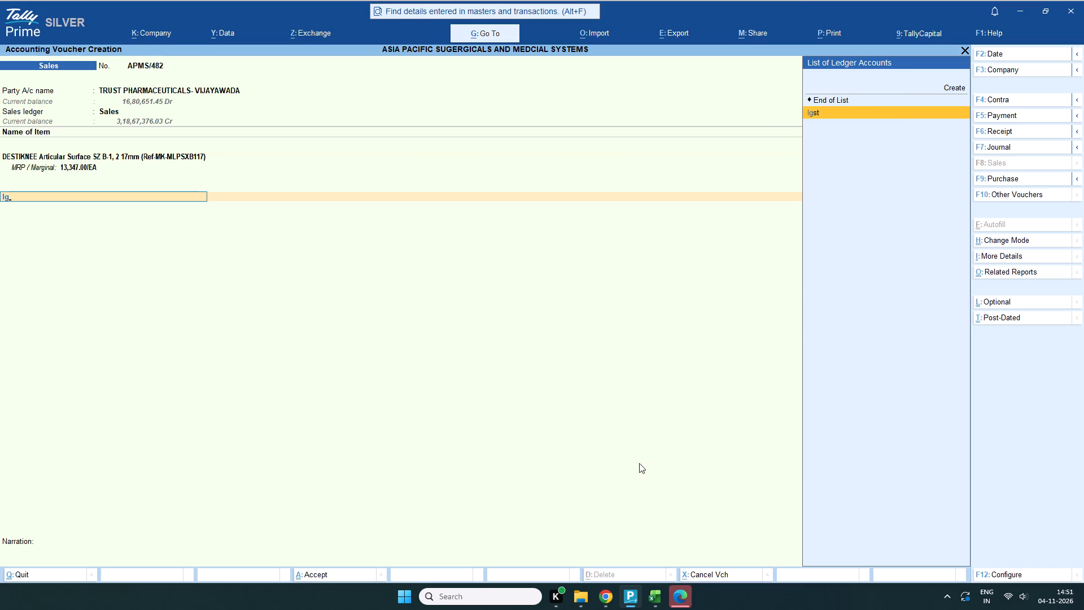
pyautogui.click(834, 112)
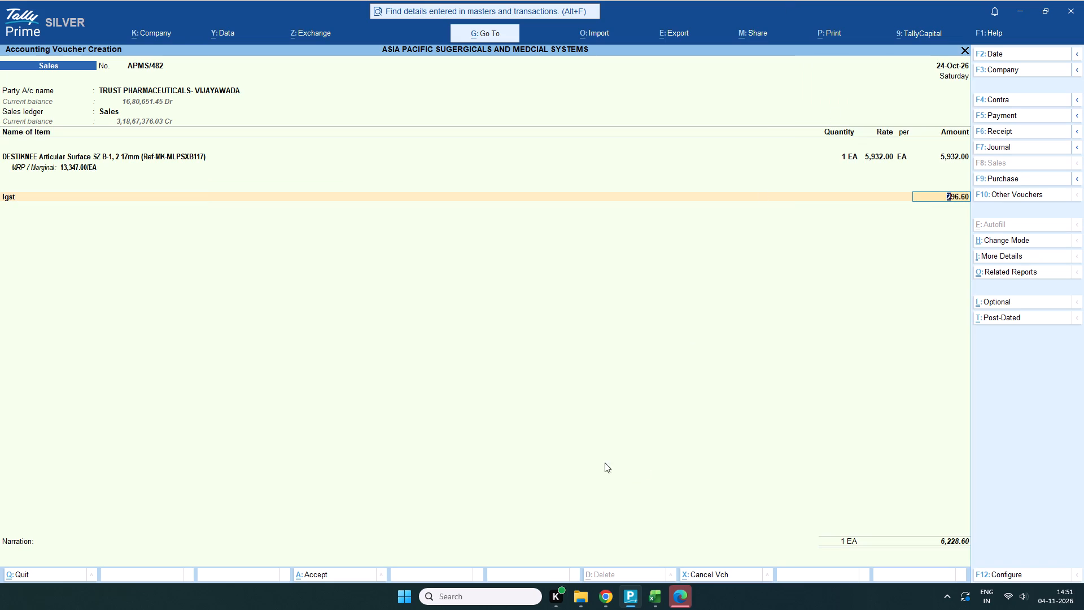
# Copy the IP number, patient and doctor details block from Excel sheet 482 and paste it into the TallyPrime voucher's narration.
pyautogui.click(751, 526)
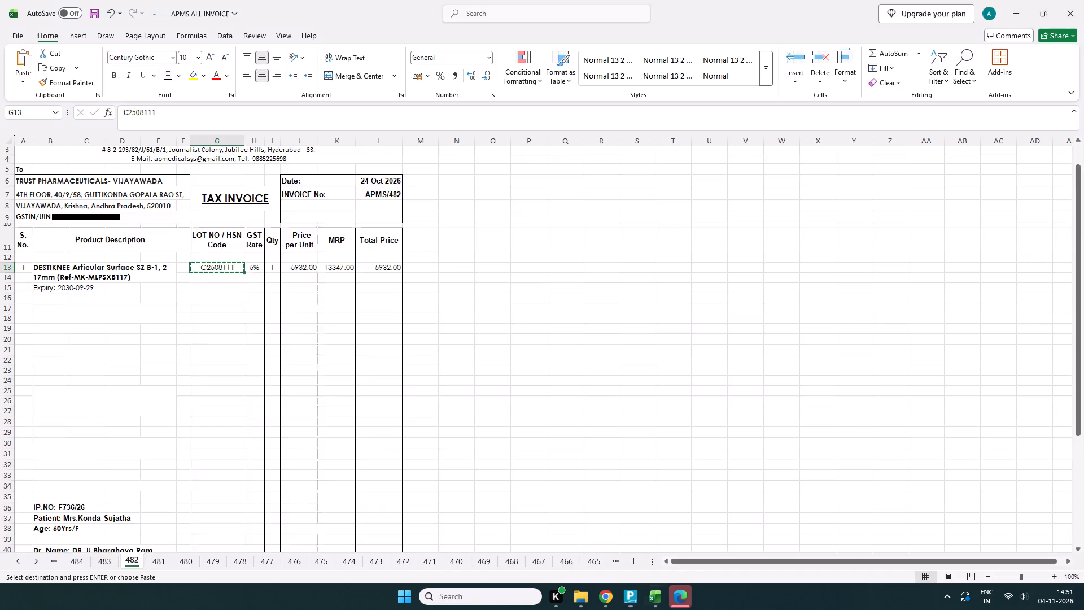
pyautogui.scroll(-3, 675, 502)
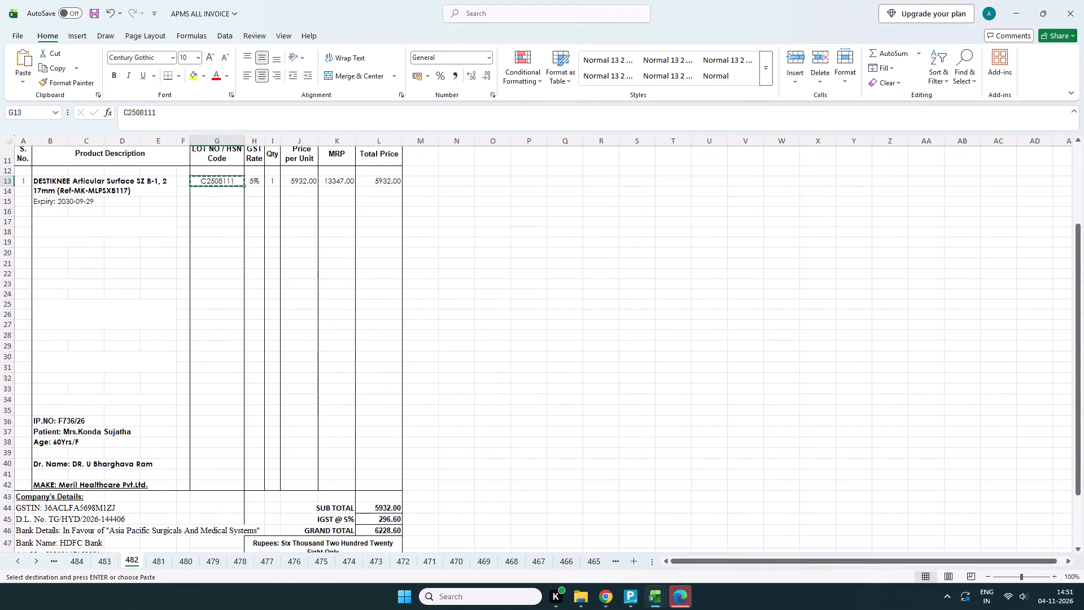
pyautogui.moveTo(33, 411); pyautogui.dragTo(156, 468)
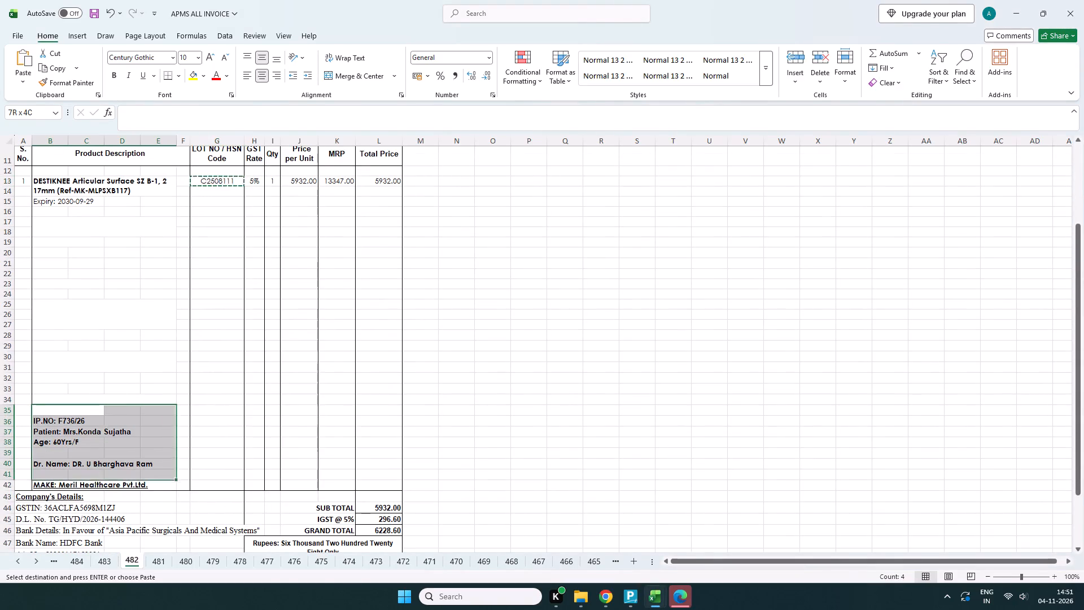
pyautogui.moveTo(156, 468); pyautogui.dragTo(165, 467)
pyautogui.hotkey('ctrl', 'c')
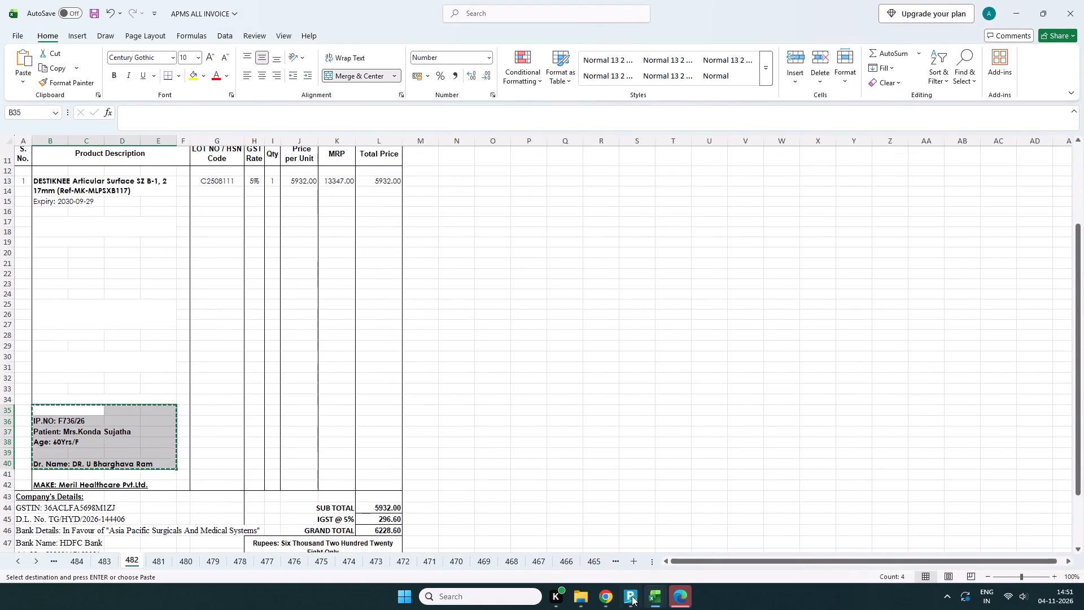
pyautogui.click(637, 552)
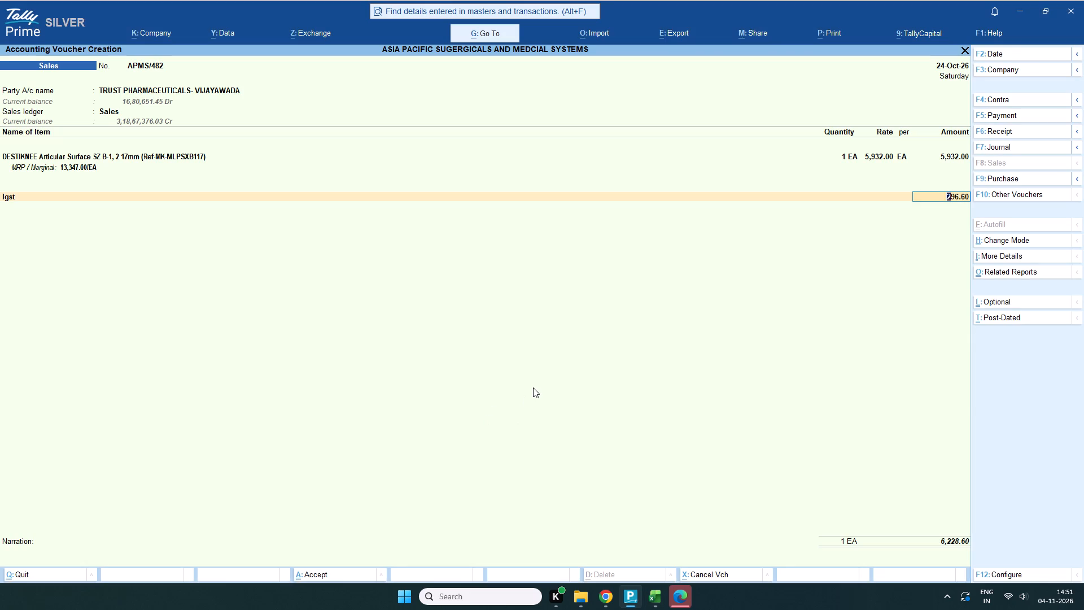
pyautogui.press('Return')
pyautogui.press('Return')
pyautogui.press('Return')
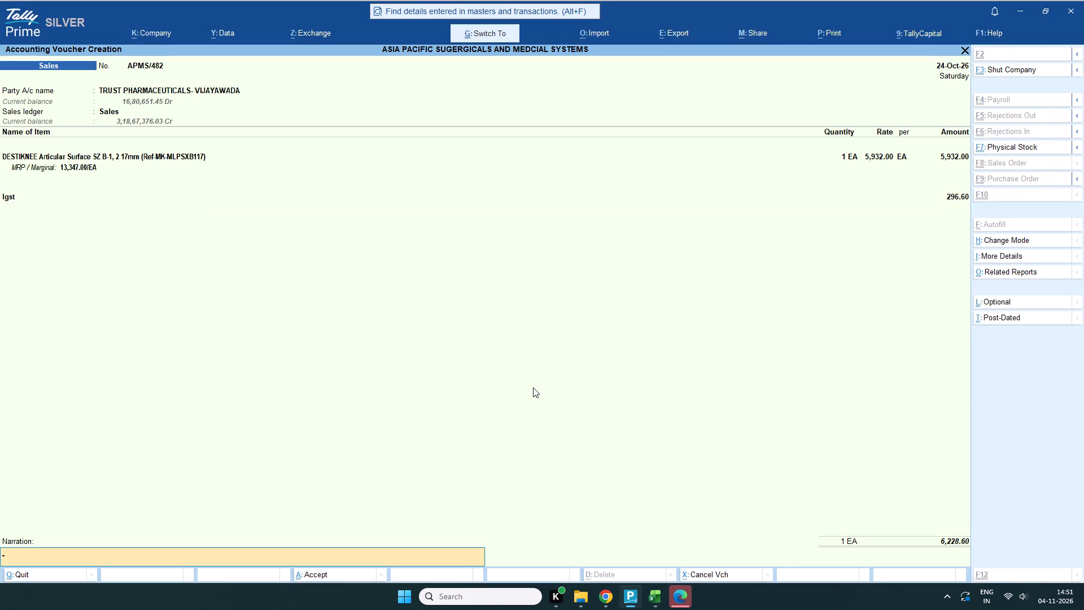
pyautogui.hotkey('ctrl', 'v')
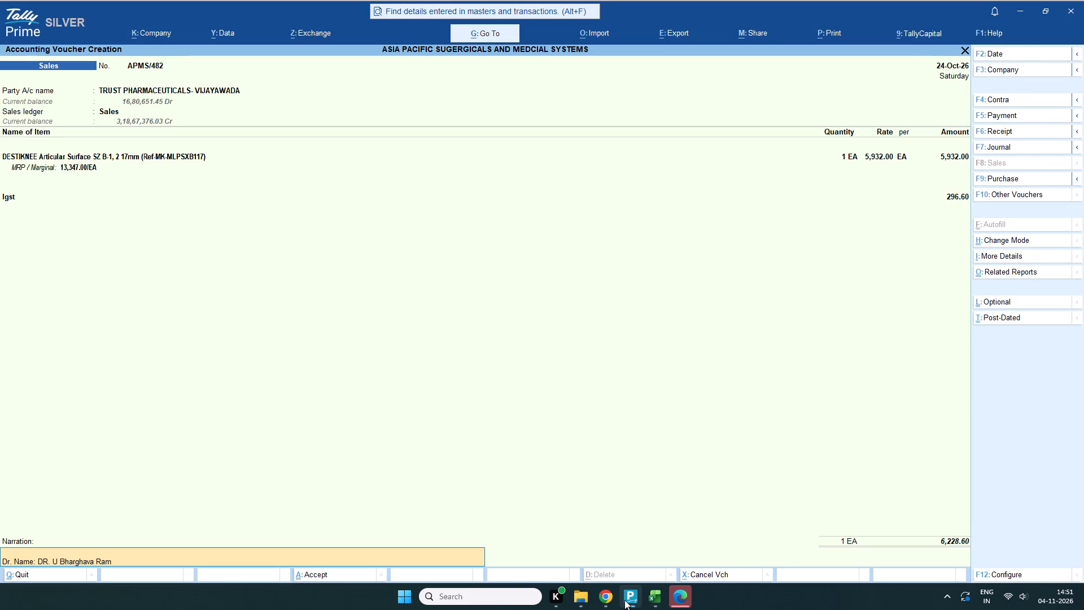
# Recheck invoice sheet 482 in Excel and save the APMS/482 sales voucher in TallyPrime.
pyautogui.click(633, 506)
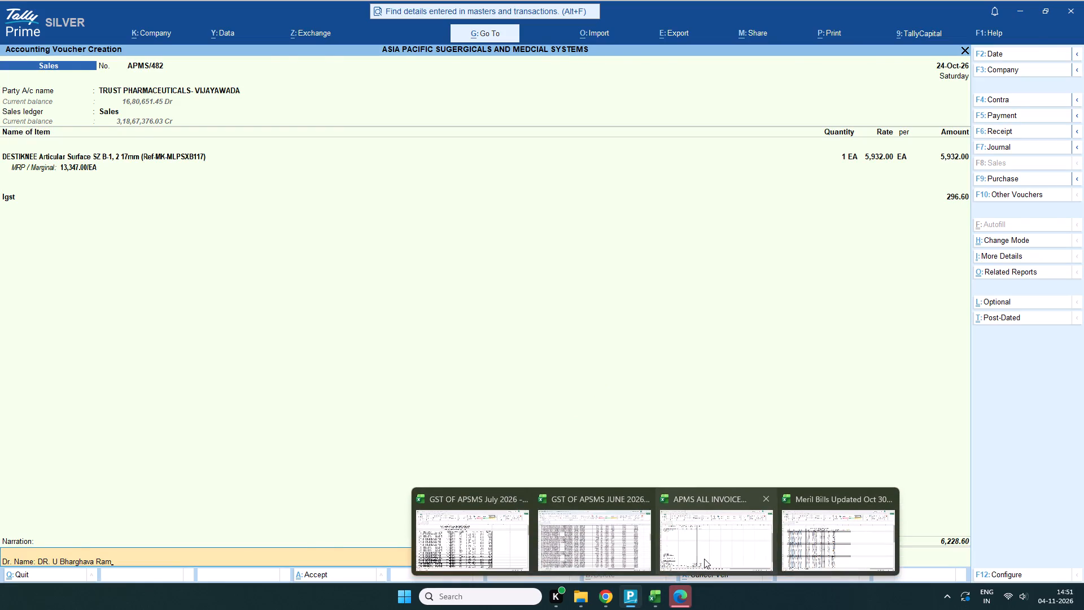
pyautogui.click(704, 555)
pyautogui.scroll(3, 648, 494)
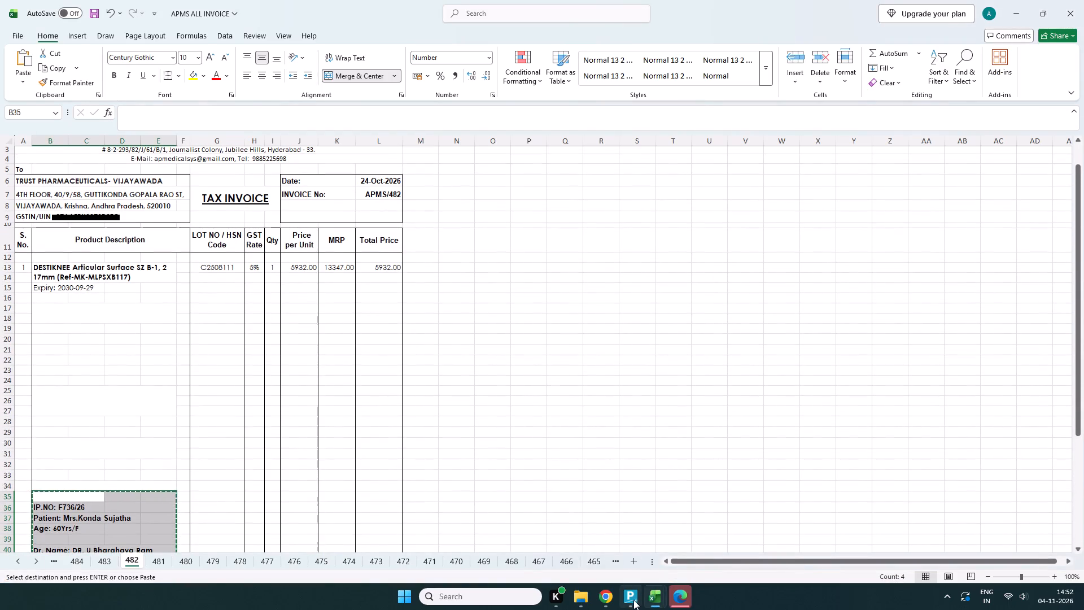
pyautogui.click(649, 550)
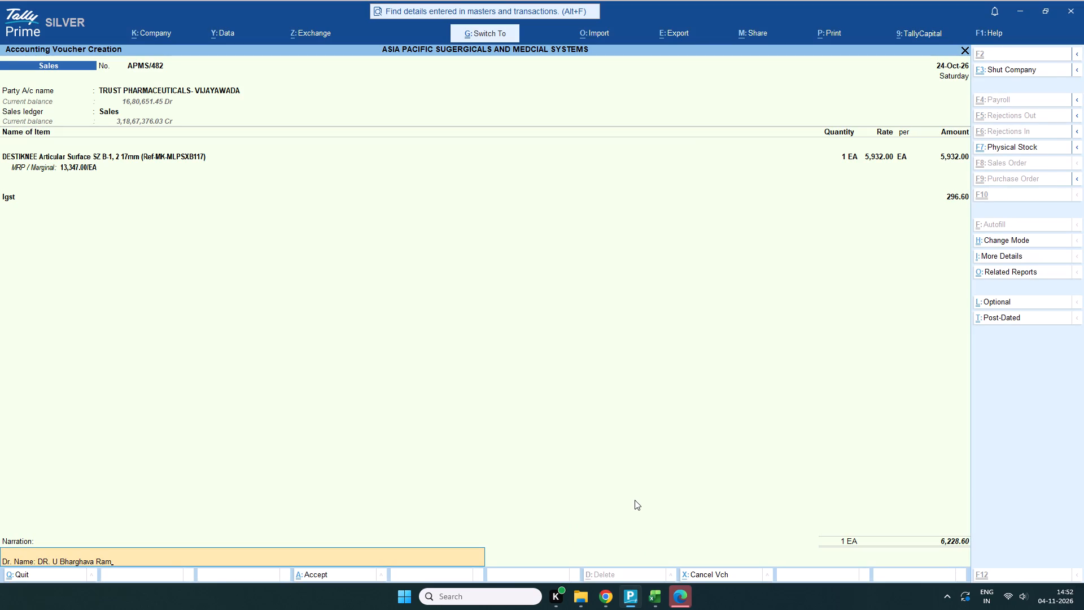
pyautogui.hotkey('ctrl', 'a')
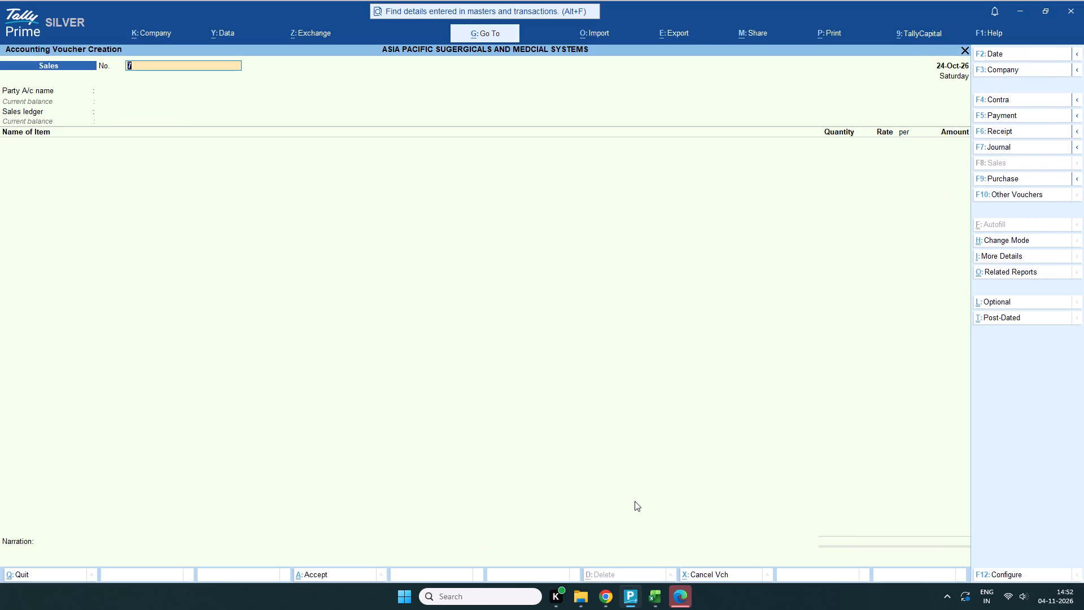
# Review the header, item lines, patient details and totals on Excel sheet 483, and look back at sheet 482.
pyautogui.click(686, 548)
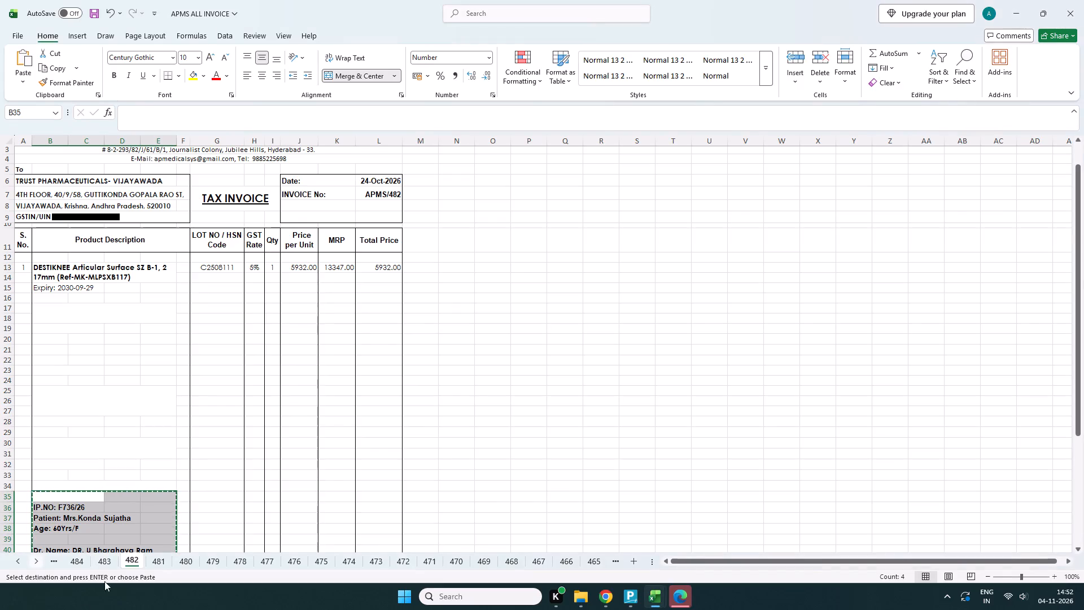
pyautogui.click(108, 564)
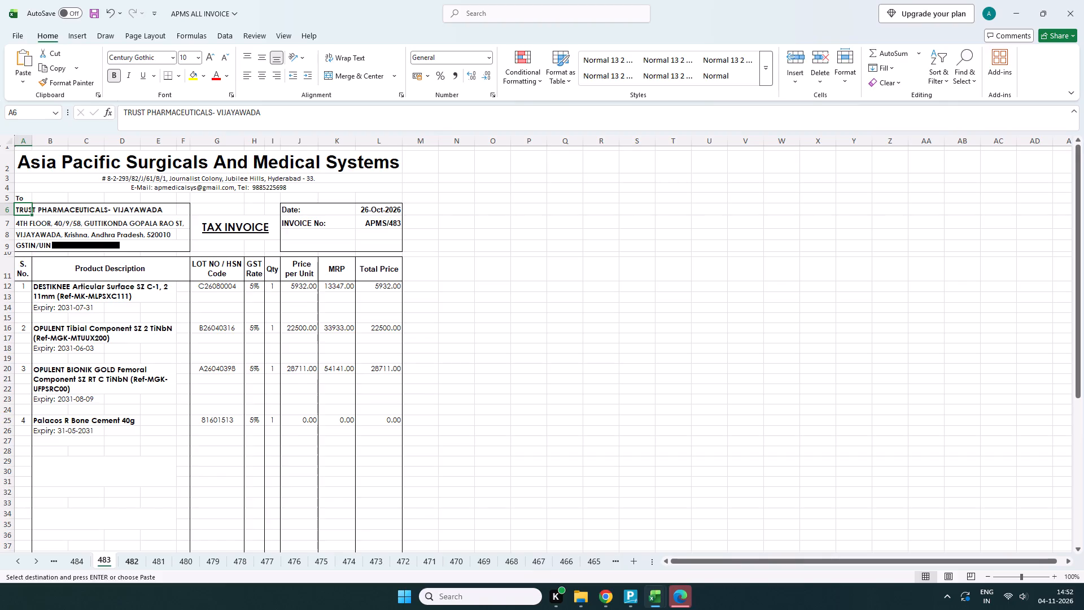
pyautogui.scroll(-5, 347, 485)
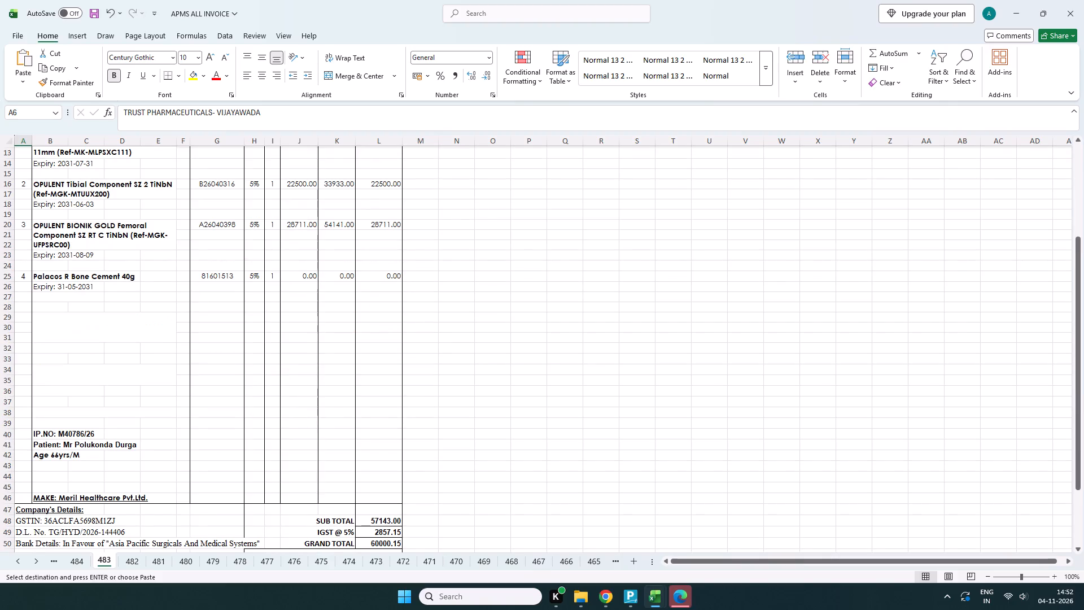
pyautogui.scroll(6, 347, 480)
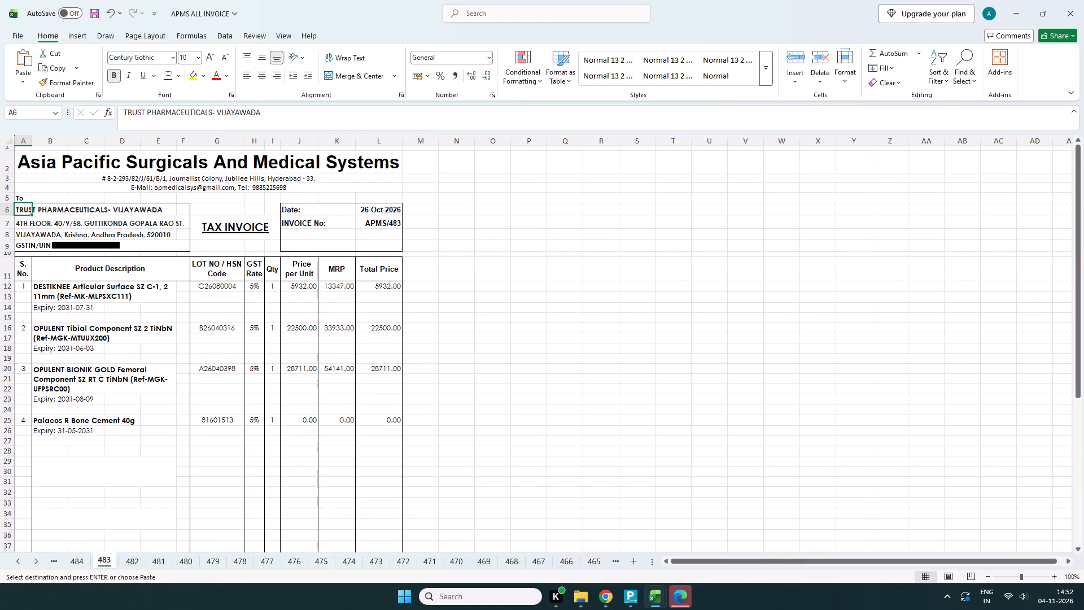
pyautogui.click(135, 564)
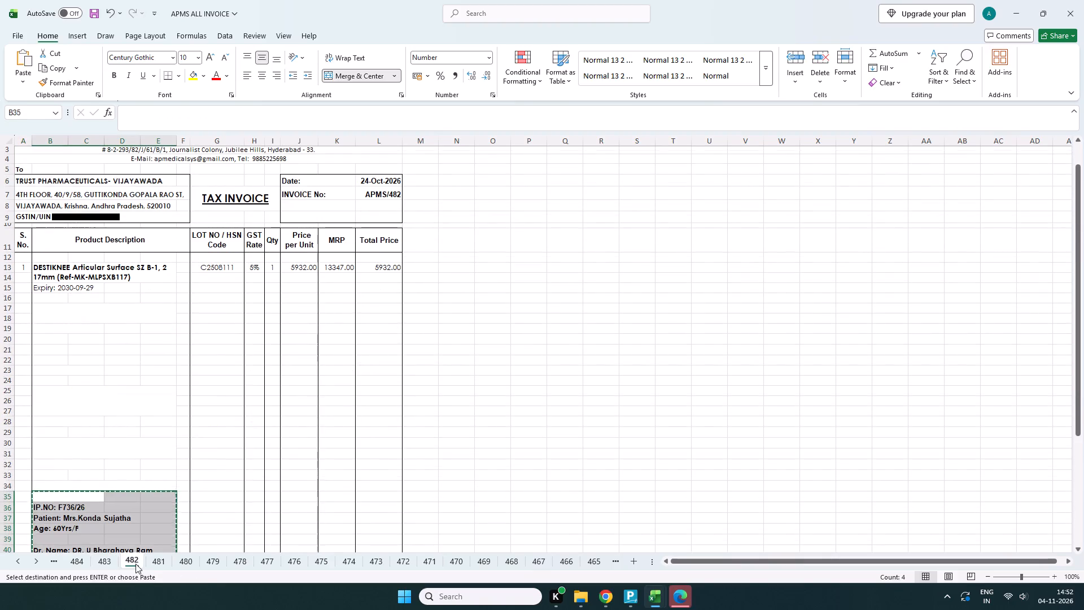
# Date the new TallyPrime sales voucher 26-10-2026 and number it APMS/483, copied from Excel sheet 483.
pyautogui.click(105, 563)
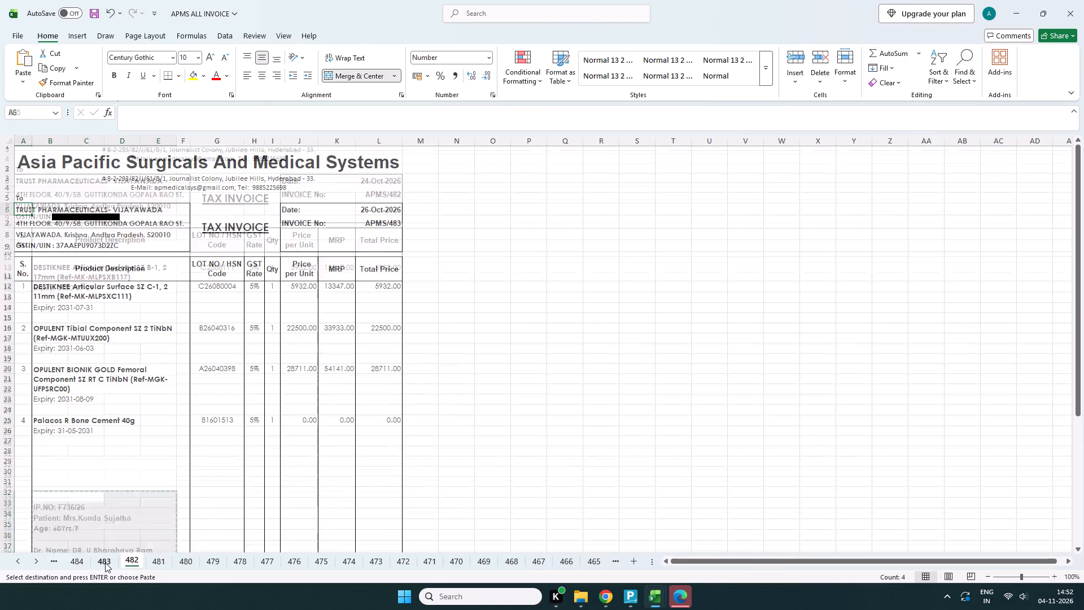
pyautogui.click(379, 224)
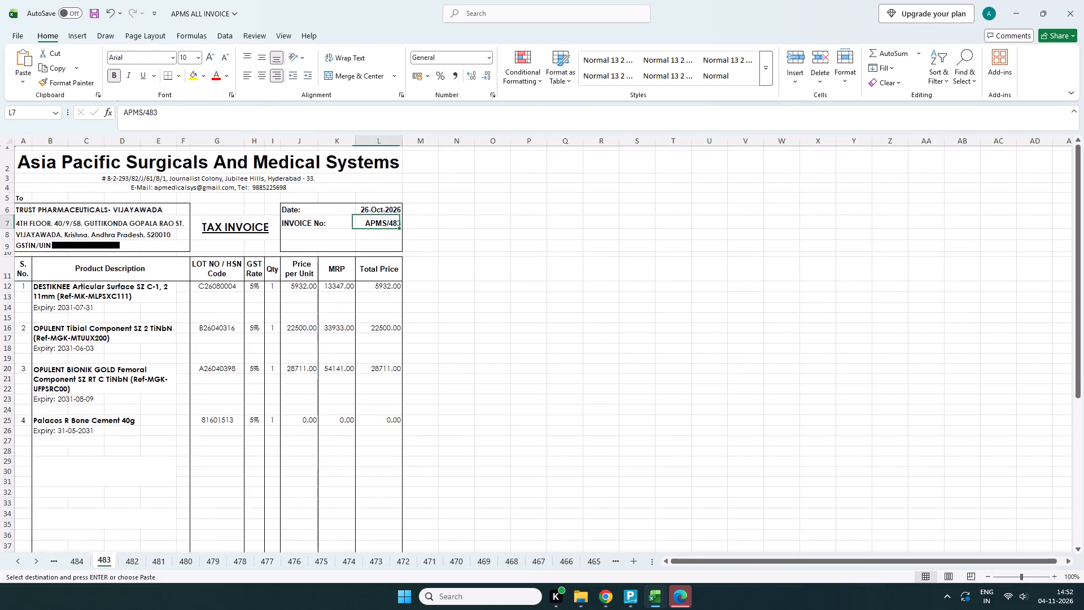
pyautogui.hotkey('ctrl', 'c')
pyautogui.click(649, 521)
pyautogui.click(990, 53)
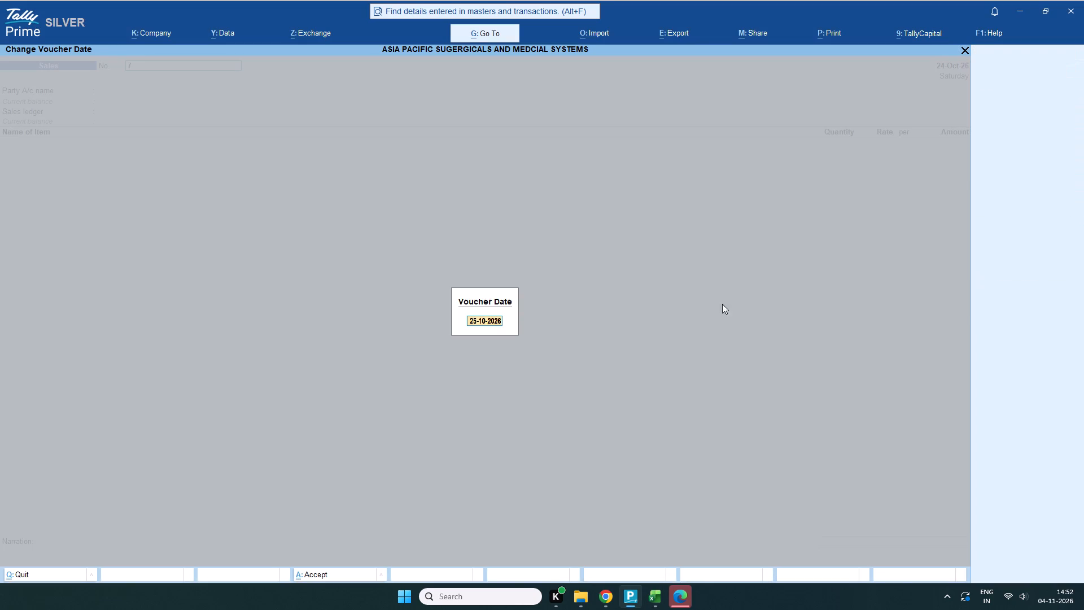
pyautogui.write('26-10-')
pyautogui.write('2026')
pyautogui.press('Return')
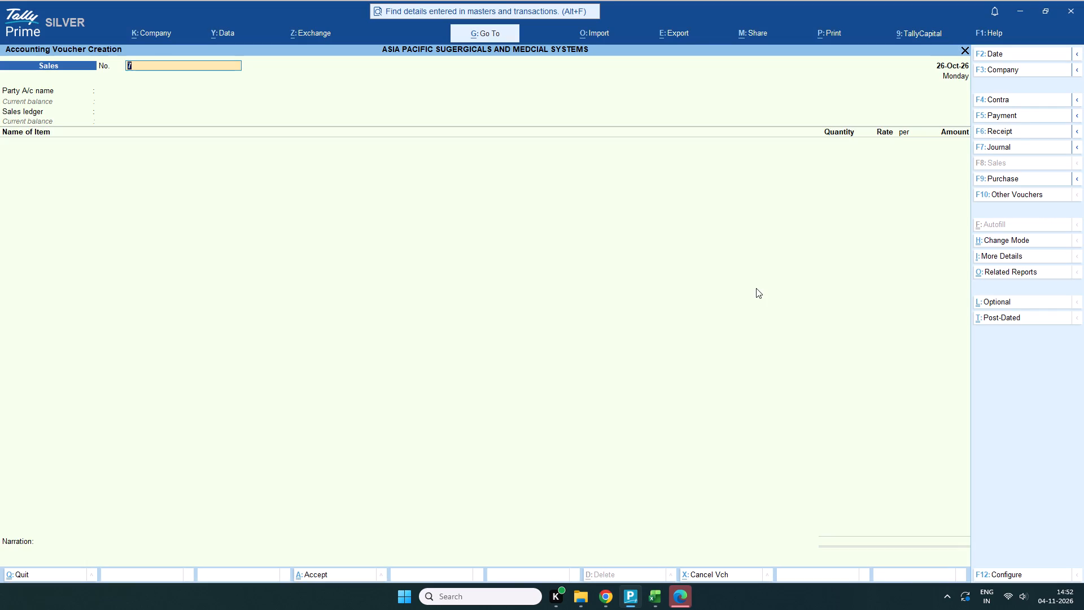
pyautogui.hotkey('ctrl', 'v')
pyautogui.press('Return')
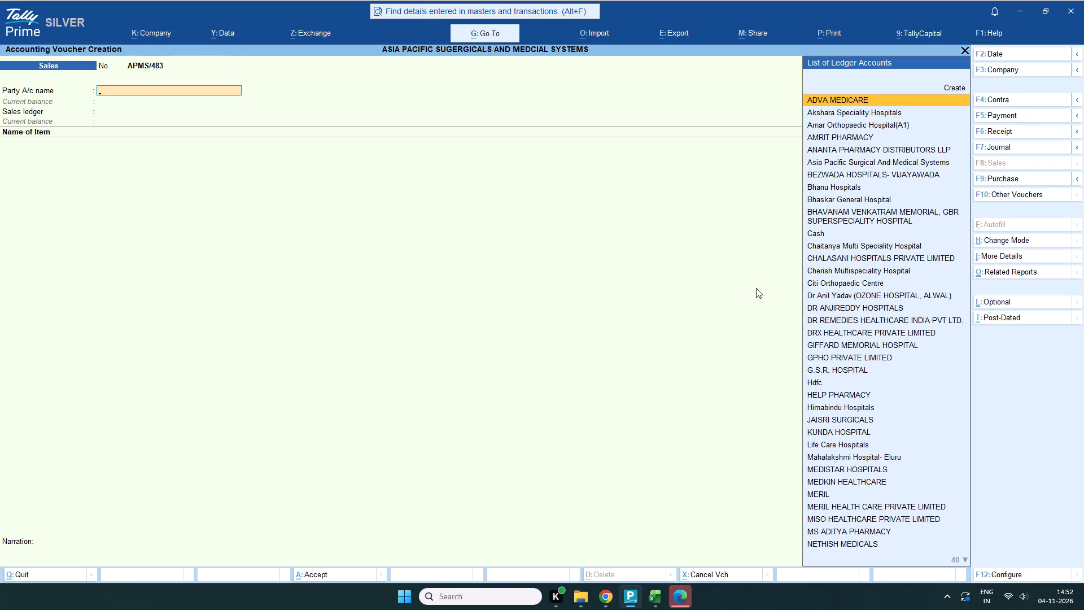
# Set TRUST PHARMACEUTICALS- VIJAYAWADA as the voucher's party account and Sales as its sales ledger.
pyautogui.write('tru')
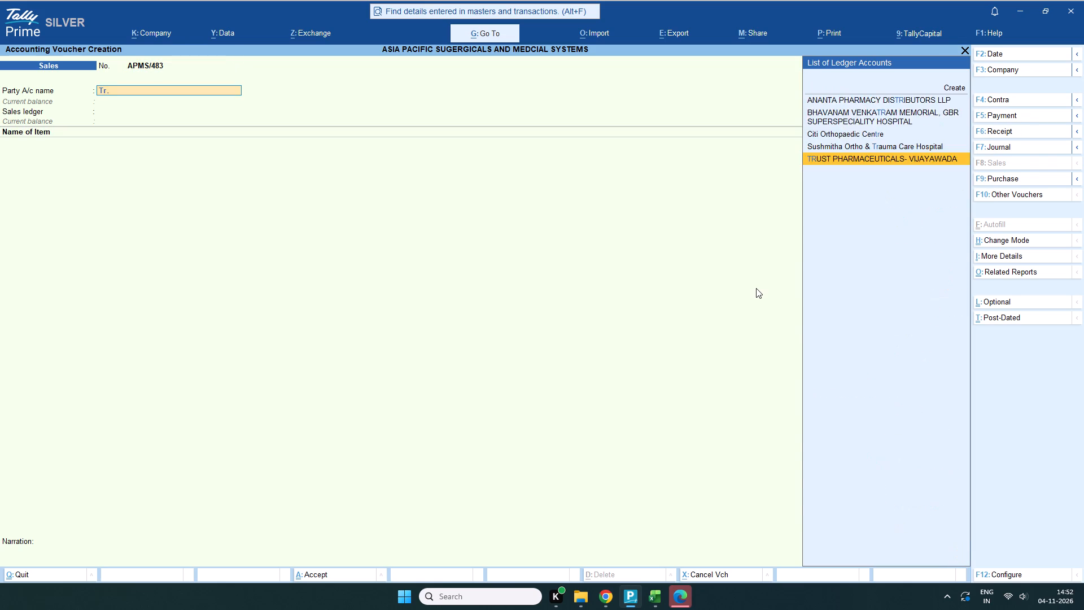
pyautogui.press('Return')
pyautogui.write('sa')
pyautogui.press('Return')
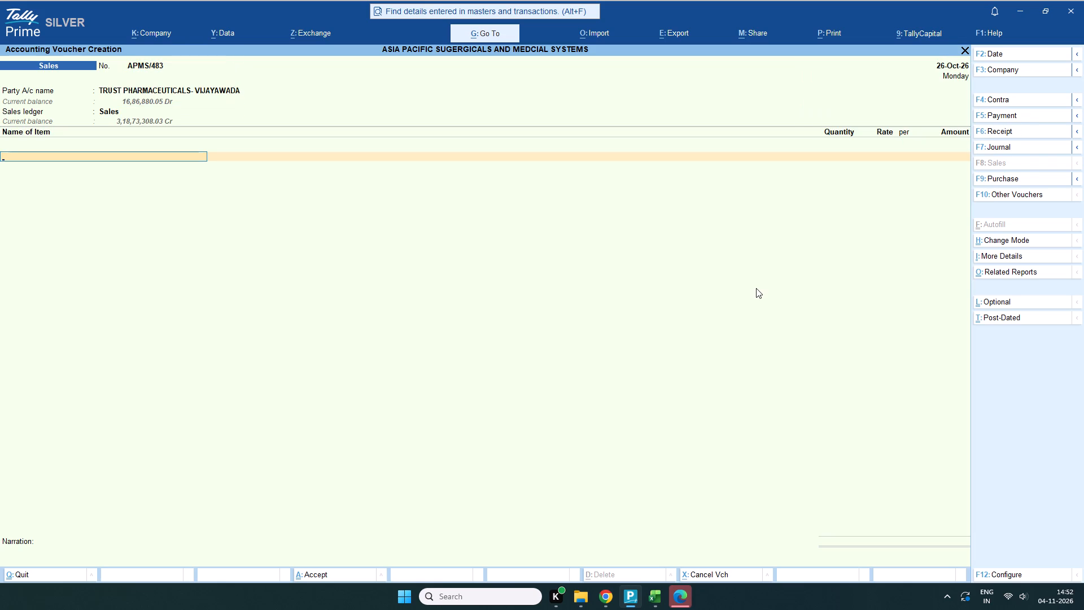
# Copy (Ref-MK-MLPSXC111) from the first product description on Excel sheet 483 and use it to select the matching DESTIKNEE item in the TallyPrime voucher.
pyautogui.click(692, 544)
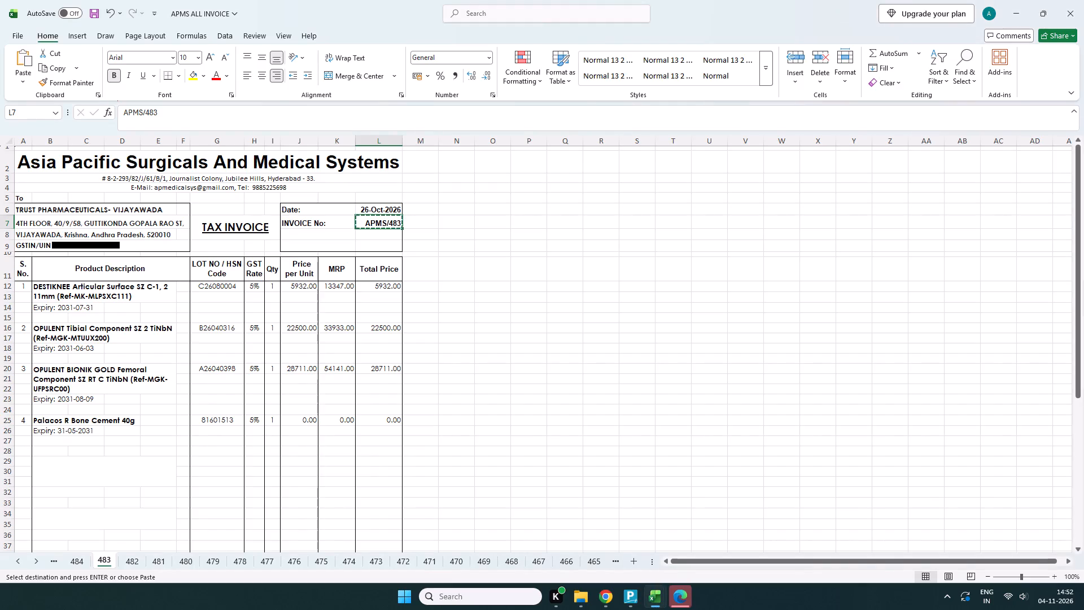
pyautogui.click(153, 297)
pyautogui.moveTo(283, 111); pyautogui.dragTo(336, 117)
pyautogui.click(338, 128)
pyautogui.moveTo(276, 106); pyautogui.dragTo(303, 112)
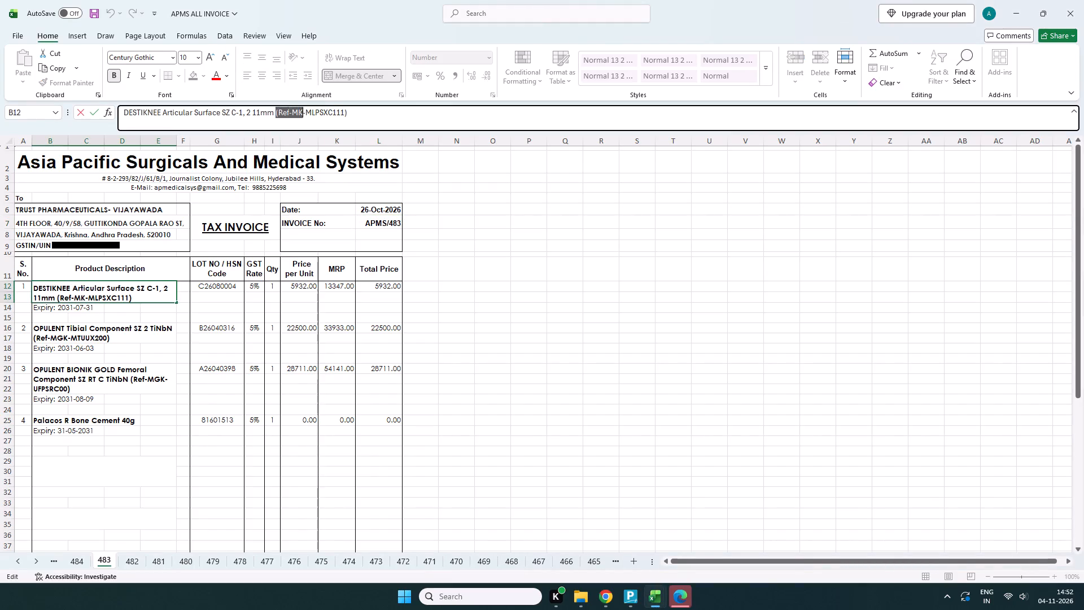
pyautogui.moveTo(303, 112); pyautogui.dragTo(348, 114)
pyautogui.hotkey('ctrl', 'c')
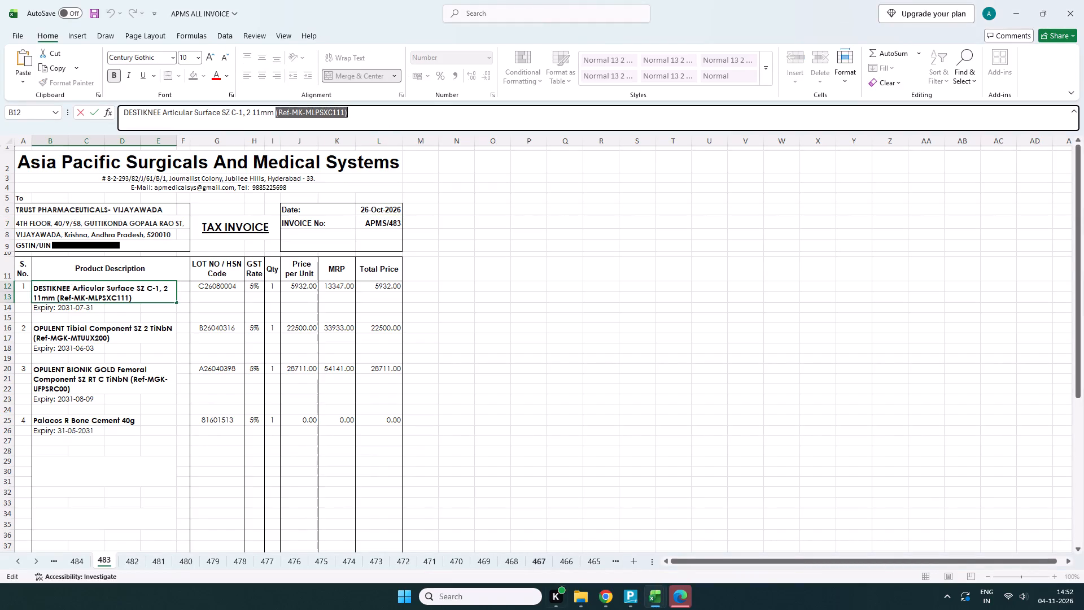
pyautogui.click(583, 516)
pyautogui.hotkey('ctrl', 'v')
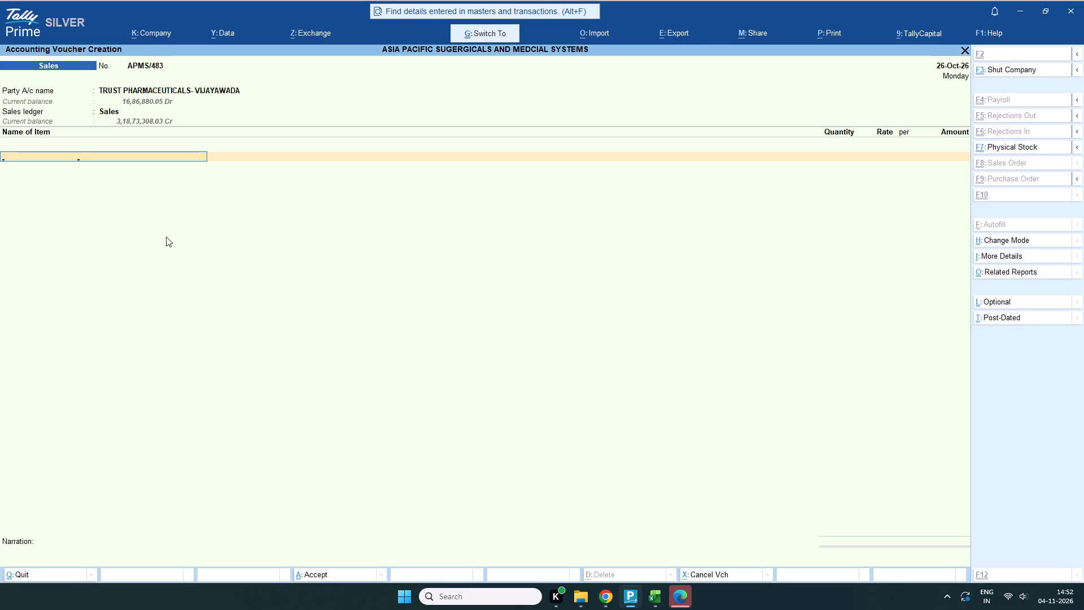
pyautogui.click(869, 116)
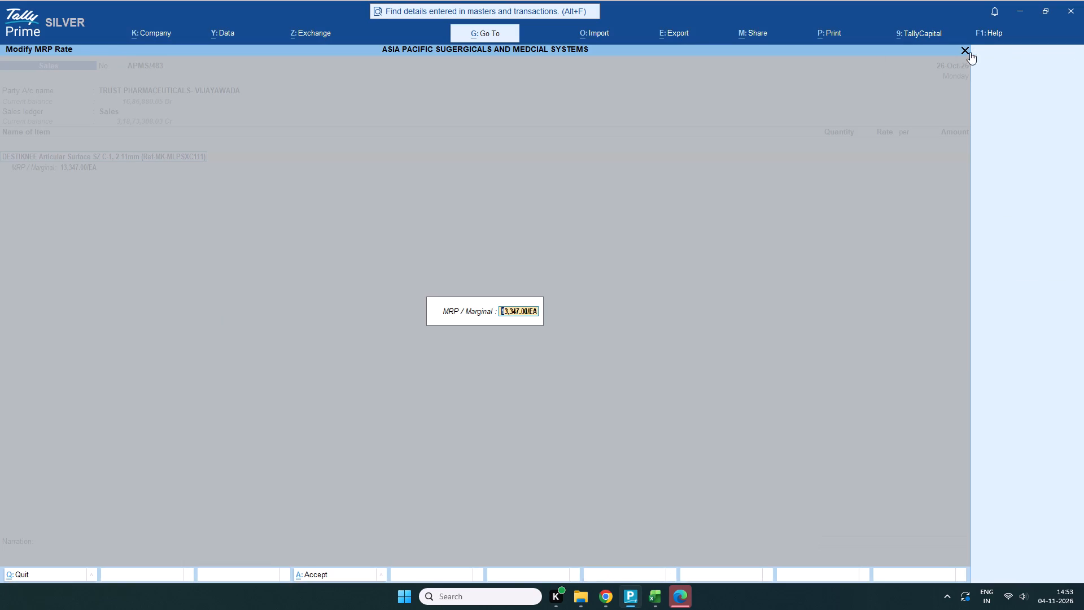
# Alter the DESTIKNEE stock item's HSN/SAC to C26080004, copied from the first item's lot number on Excel sheet 483, and save the item.
pyautogui.click(961, 51)
pyautogui.hotkey('ctrl', 'Return')
pyautogui.press('Return')
pyautogui.press('Return')
pyautogui.press('Return')
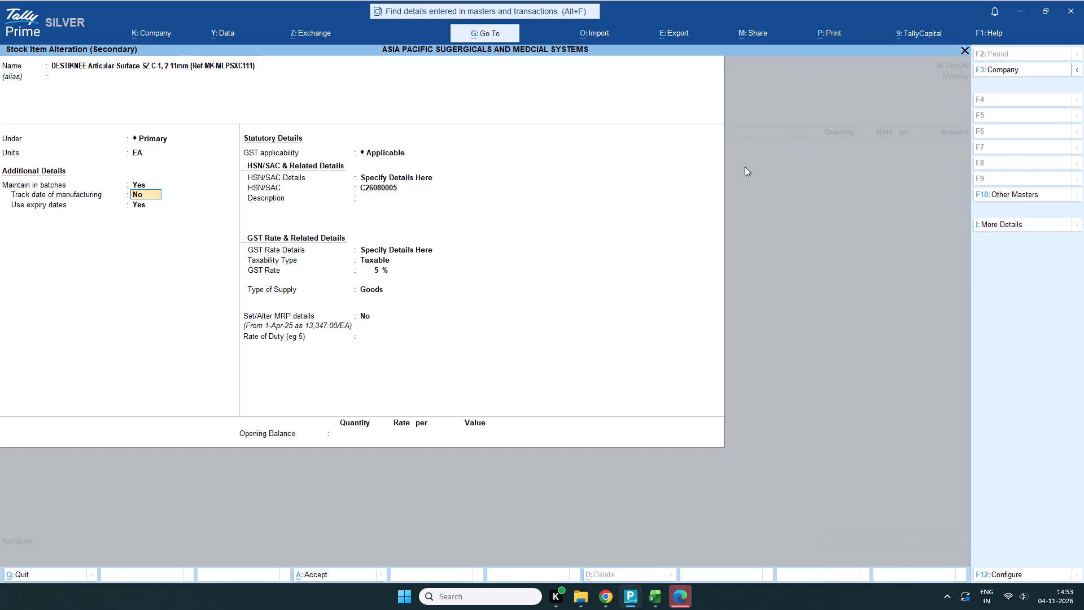
pyautogui.press('Return')
pyautogui.press('Return')
pyautogui.press('Return')
pyautogui.press('Return')
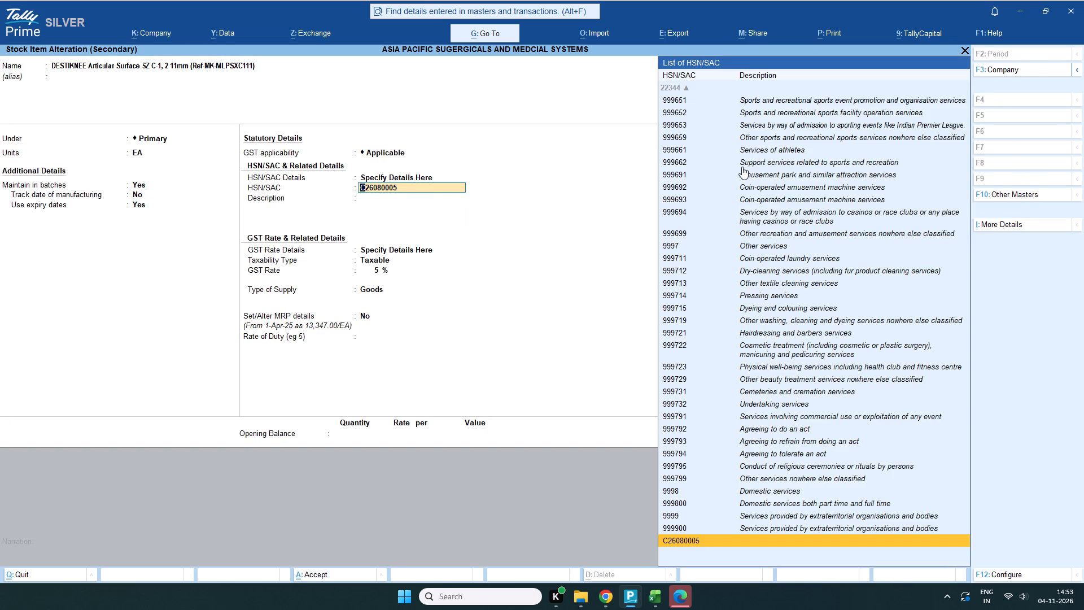
pyautogui.moveTo(658, 528); pyautogui.dragTo(663, 530)
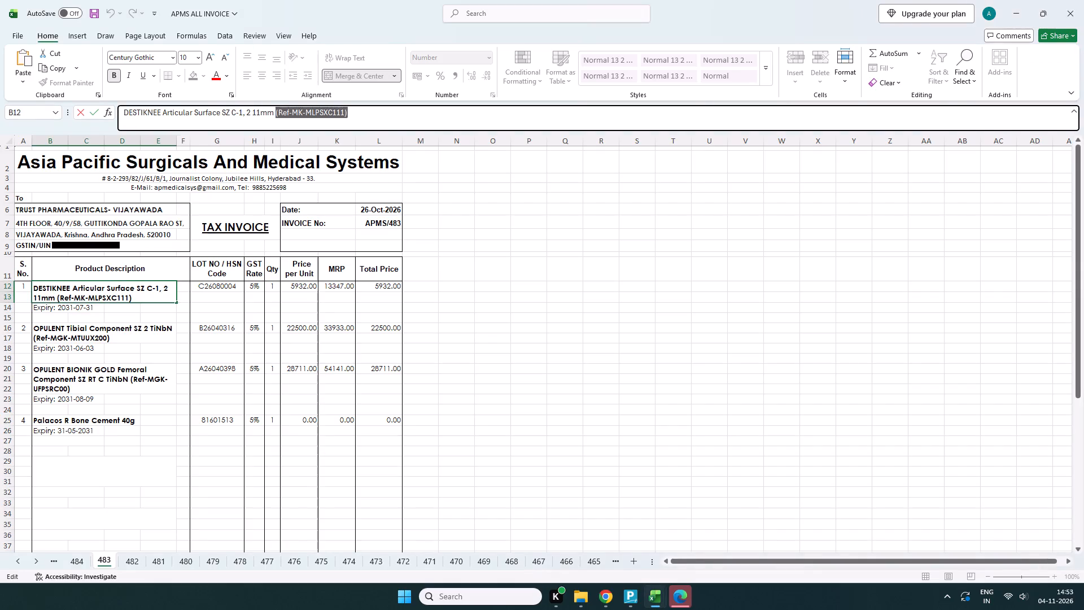
pyautogui.click(225, 285)
pyautogui.hotkey('ctrl', 'c')
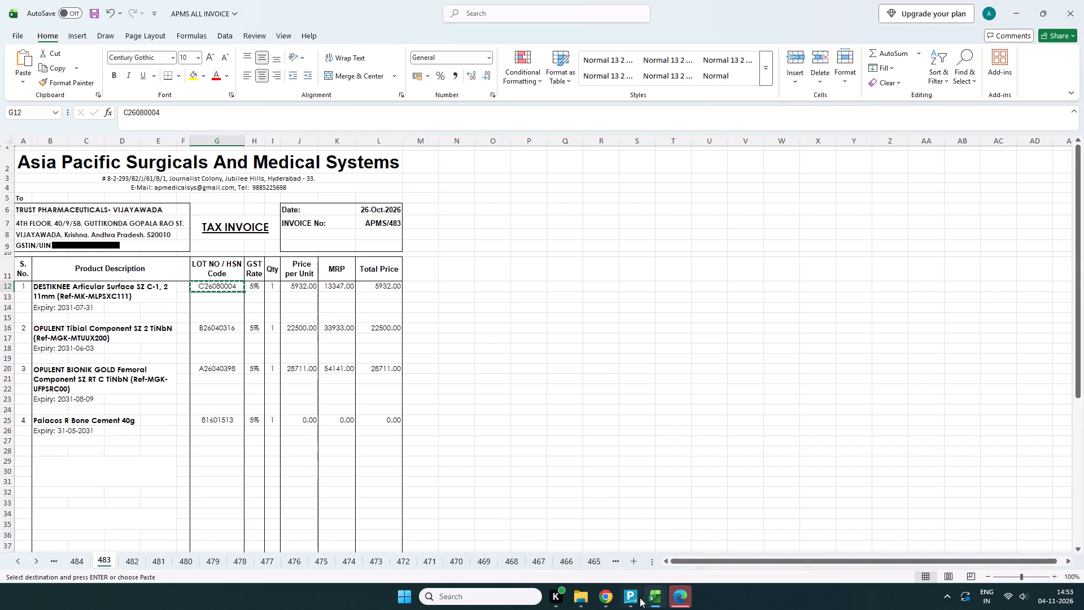
pyautogui.click(608, 499)
pyautogui.hotkey('ctrl', 'v')
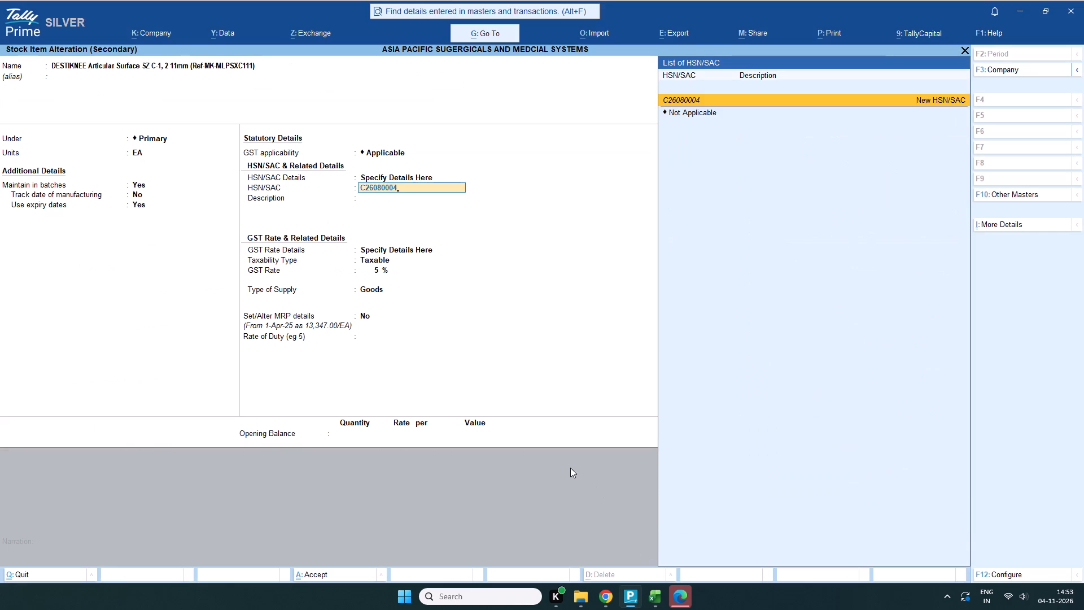
pyautogui.press('Return')
pyautogui.press('Return')
pyautogui.press('Return')
pyautogui.press('Return')
pyautogui.press('Return')
pyautogui.press('Return')
pyautogui.press('Return')
pyautogui.press('Return')
pyautogui.press('Return')
pyautogui.press('Return')
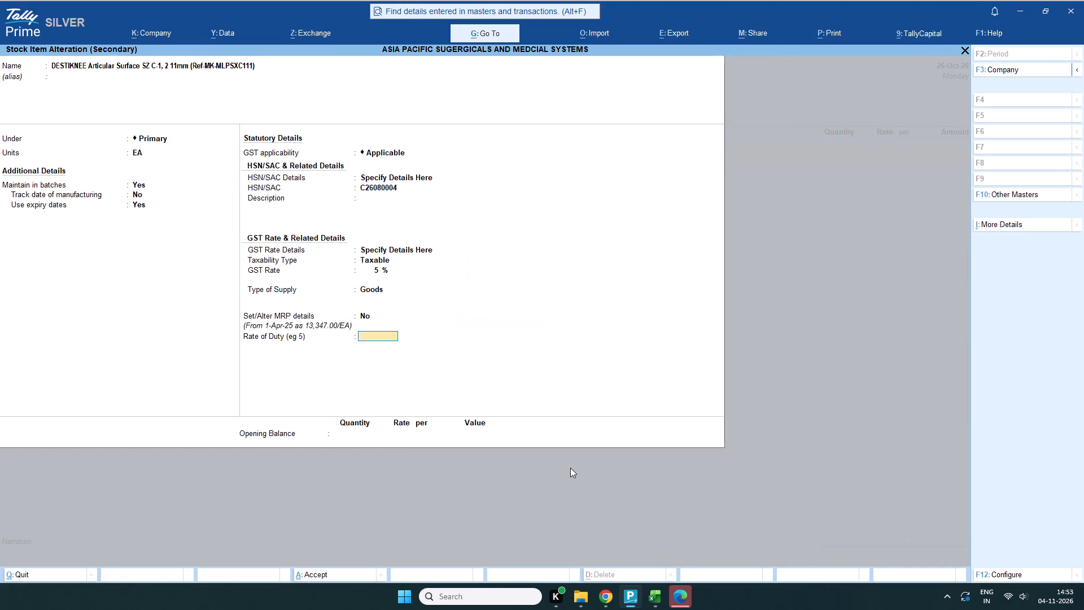
pyautogui.press('Return')
pyautogui.press('Return')
# Allocate the DESTIKNEE item with tracking number Not Applicable, batch C26080004, quantity 1 and rate 5932, keeping the 31-Jul-31 expiry.
pyautogui.press('Return')
pyautogui.press('Return')
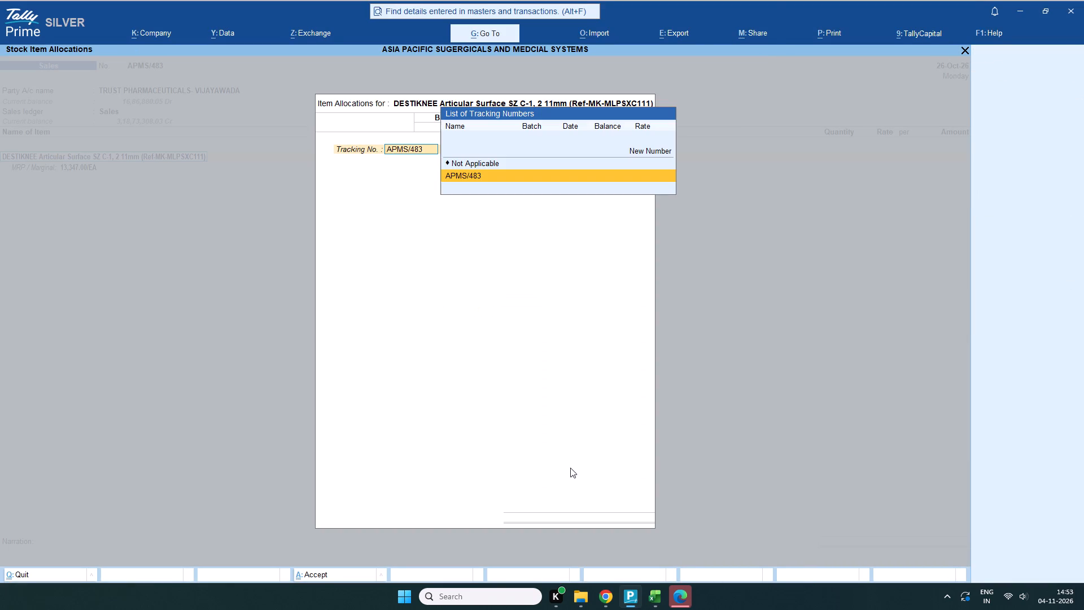
pyautogui.scroll(1, 580, 400)
pyautogui.press('Return')
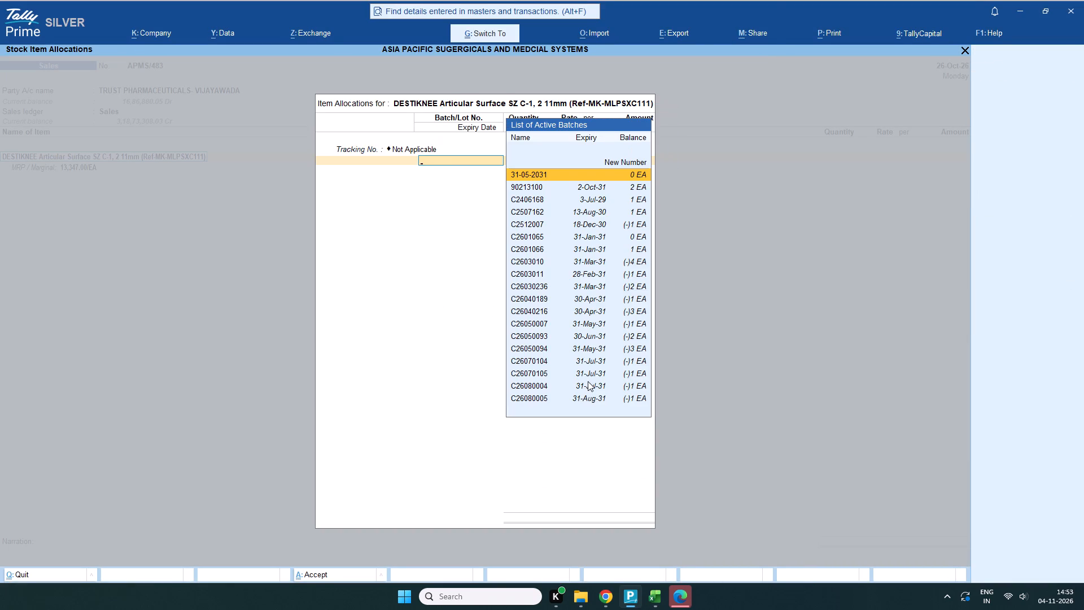
pyautogui.hotkey('ctrl', 'v')
pyautogui.press('Return')
pyautogui.press('1')
pyautogui.press('Return')
pyautogui.press('Return')
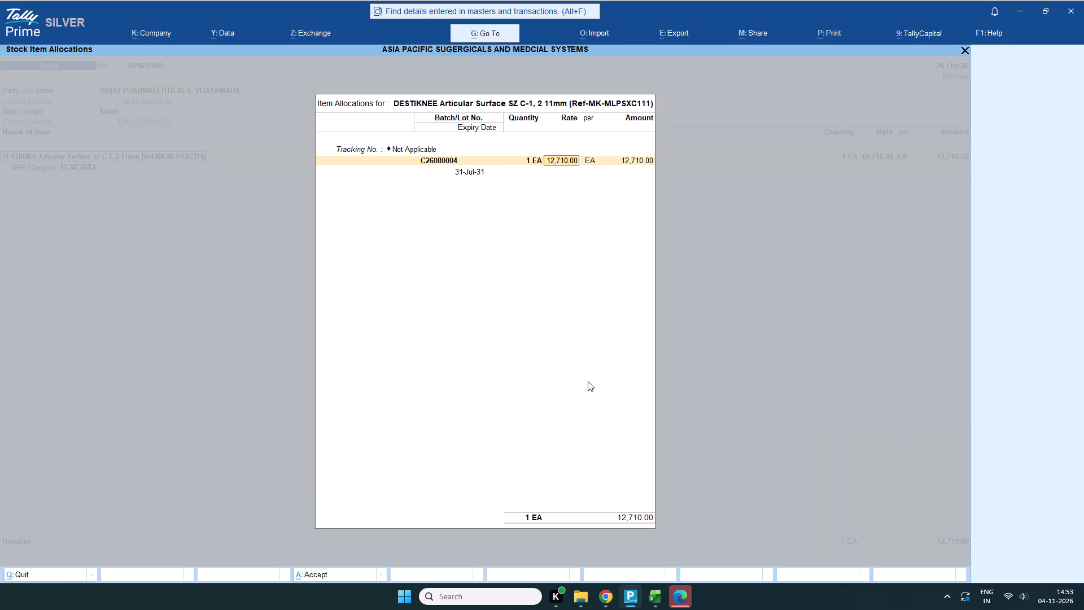
pyautogui.write('5932')
pyautogui.press('Return')
pyautogui.press('Return')
pyautogui.press('Return')
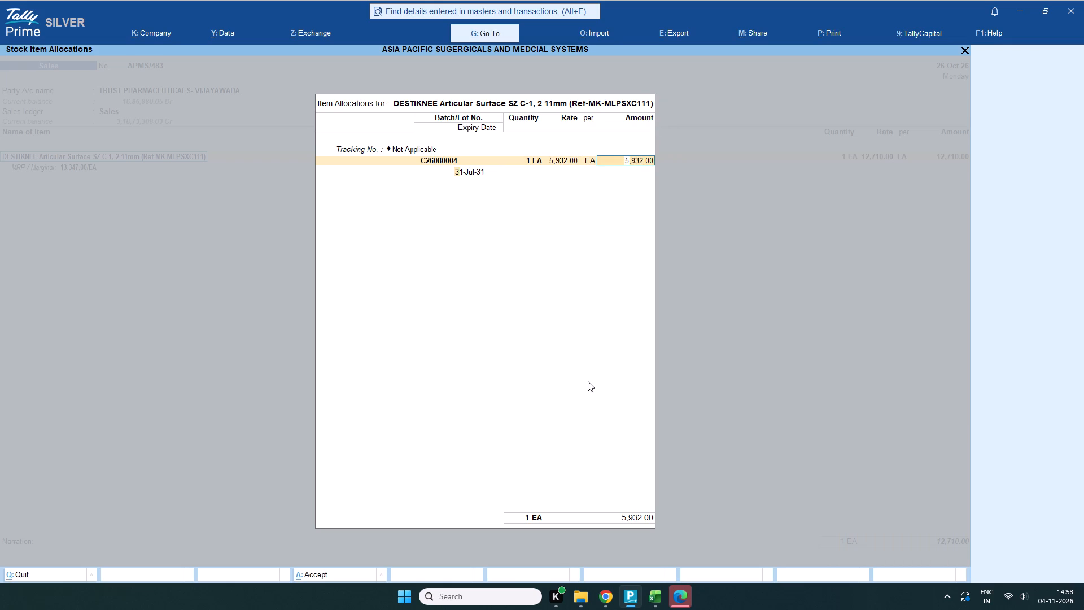
pyautogui.click(710, 538)
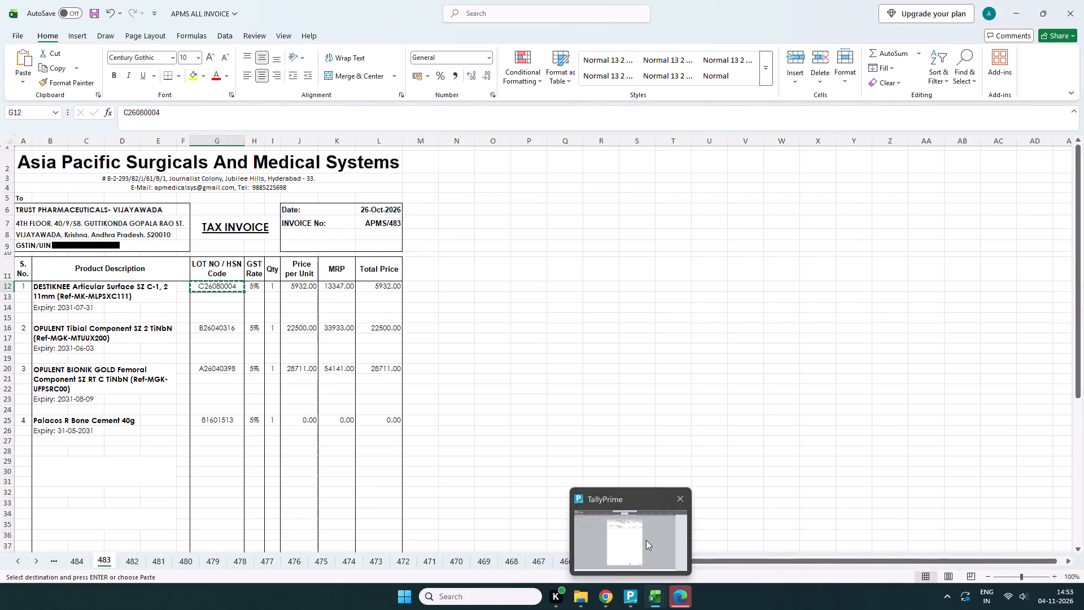
pyautogui.click(645, 542)
pyautogui.press('Return')
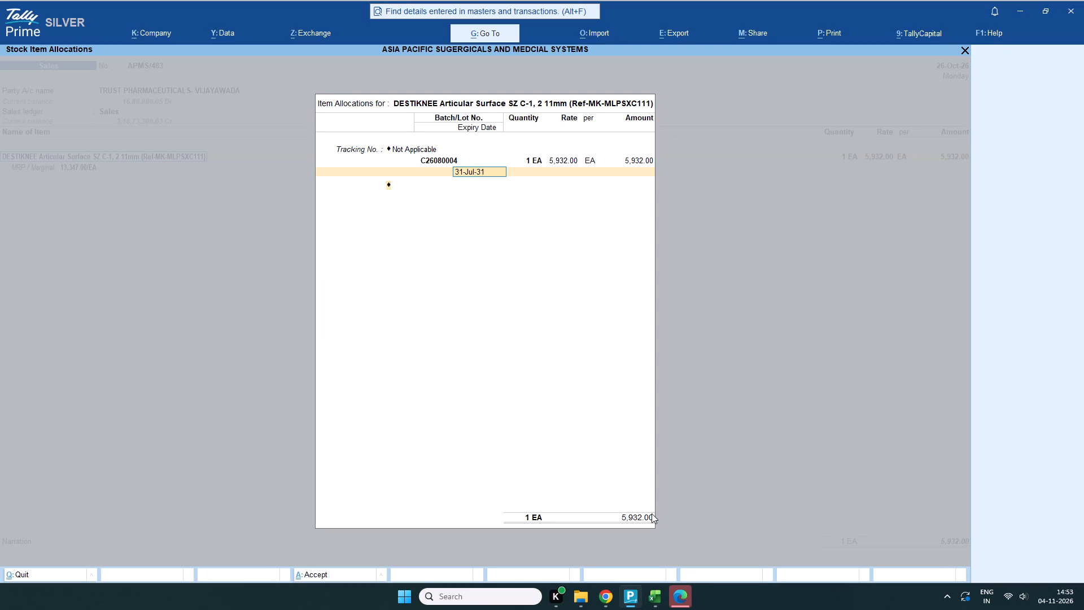
pyautogui.press('Return')
pyautogui.press('Return')
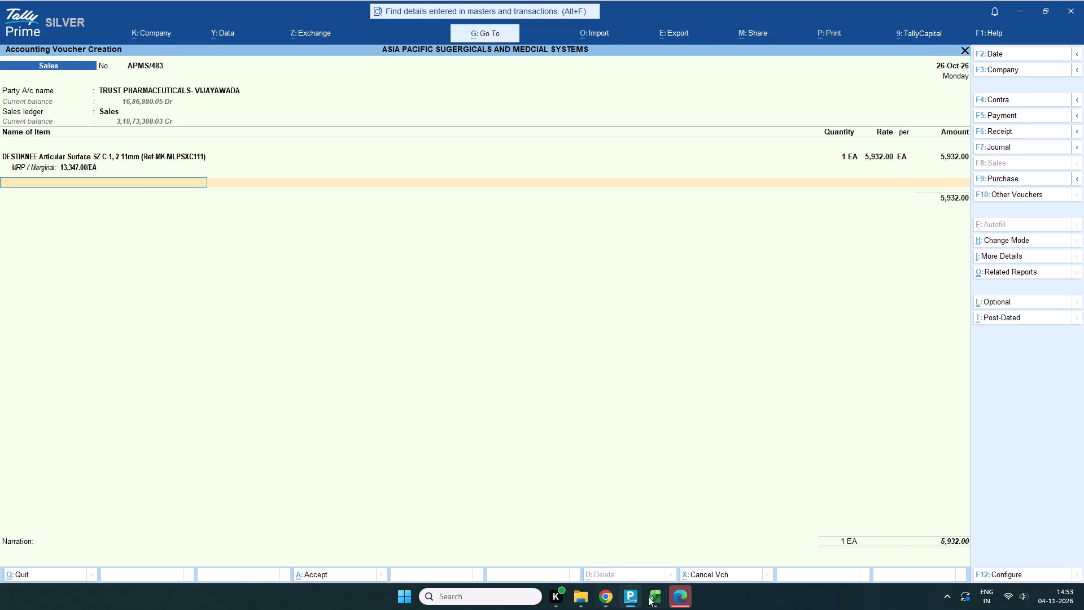
# Copy (Ref-MGK-MTUUX200) from the OPULENT Tibial Component description on Excel sheet 483 and return to the TallyPrime voucher's second item line.
pyautogui.click(698, 535)
pyautogui.click(154, 326)
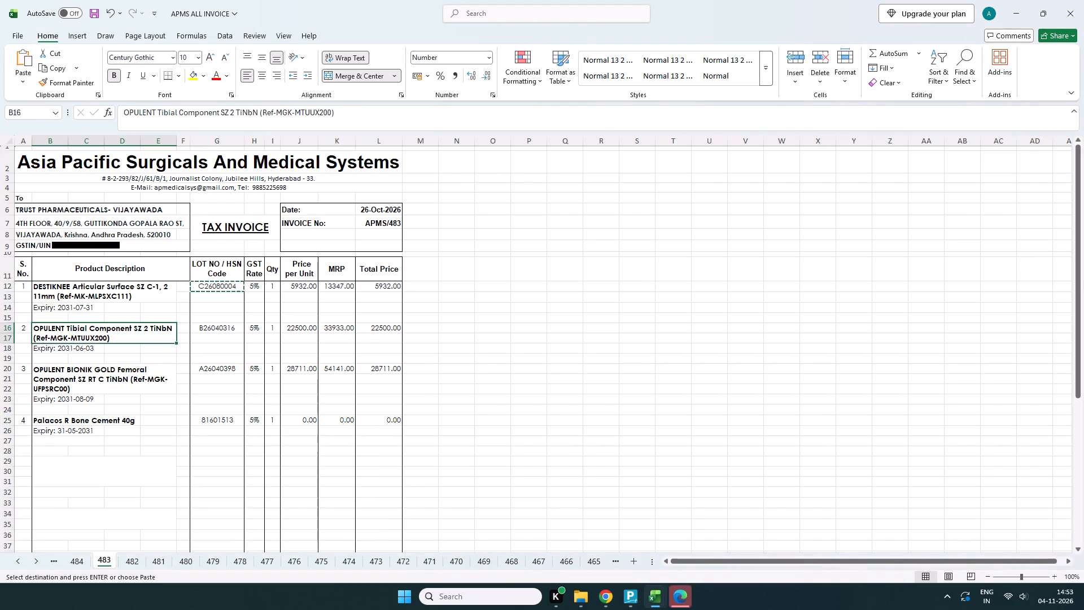
pyautogui.moveTo(260, 111); pyautogui.dragTo(324, 114)
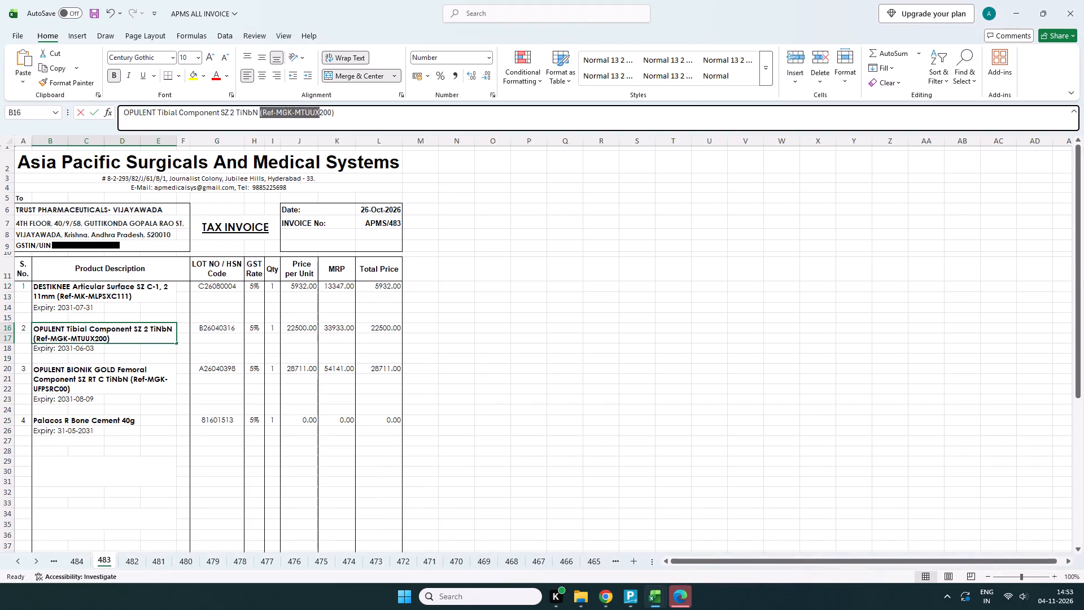
pyautogui.moveTo(324, 114); pyautogui.dragTo(333, 114)
pyautogui.hotkey('ctrl', 'c')
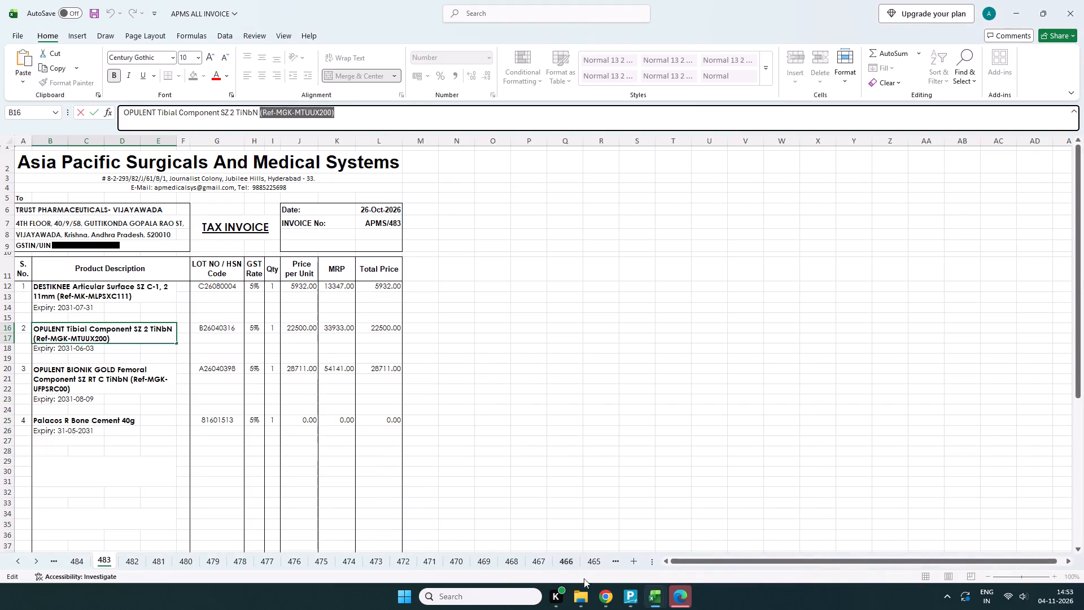
pyautogui.moveTo(627, 533); pyautogui.dragTo(628, 538)
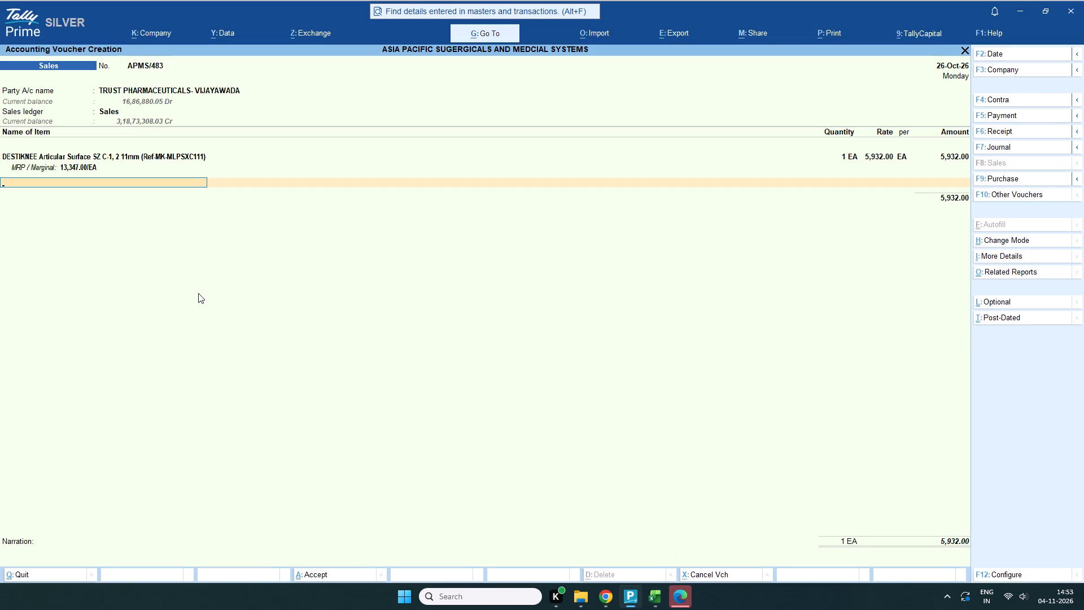
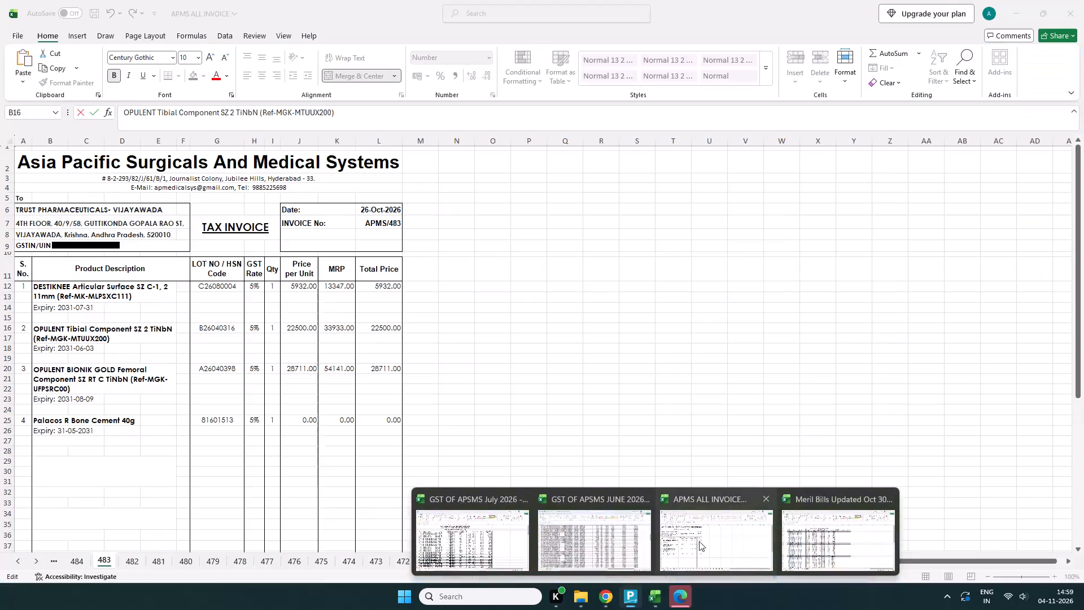
# Copy (Ref-MGK-MTUUX200) again from Excel sheet 483's second product description and use it to select the matching OPULENT Tibial Component in the TallyPrime voucher.
pyautogui.click(699, 541)
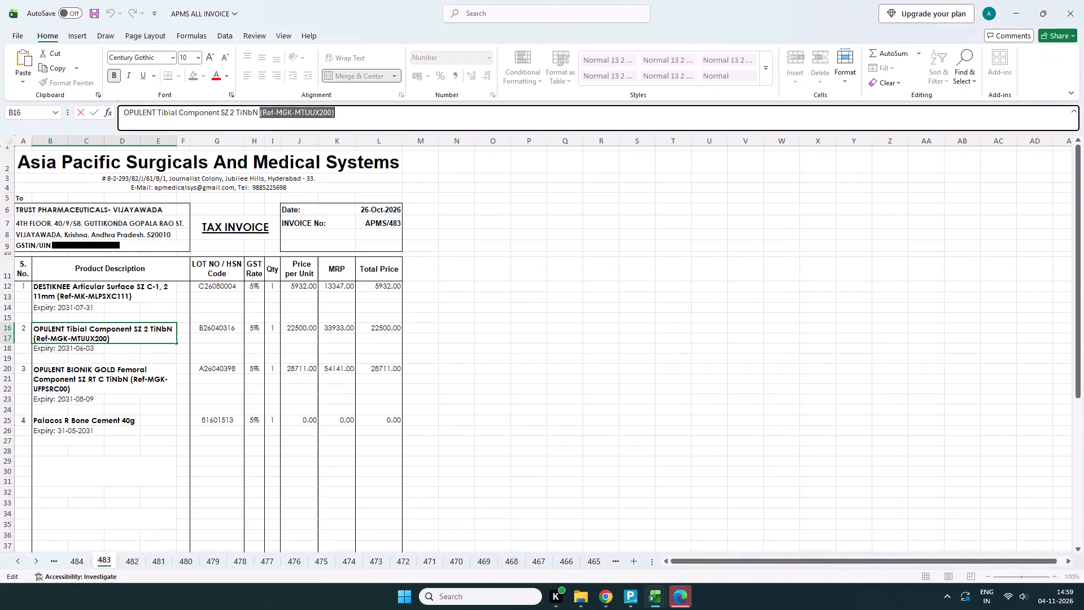
pyautogui.click(408, 106)
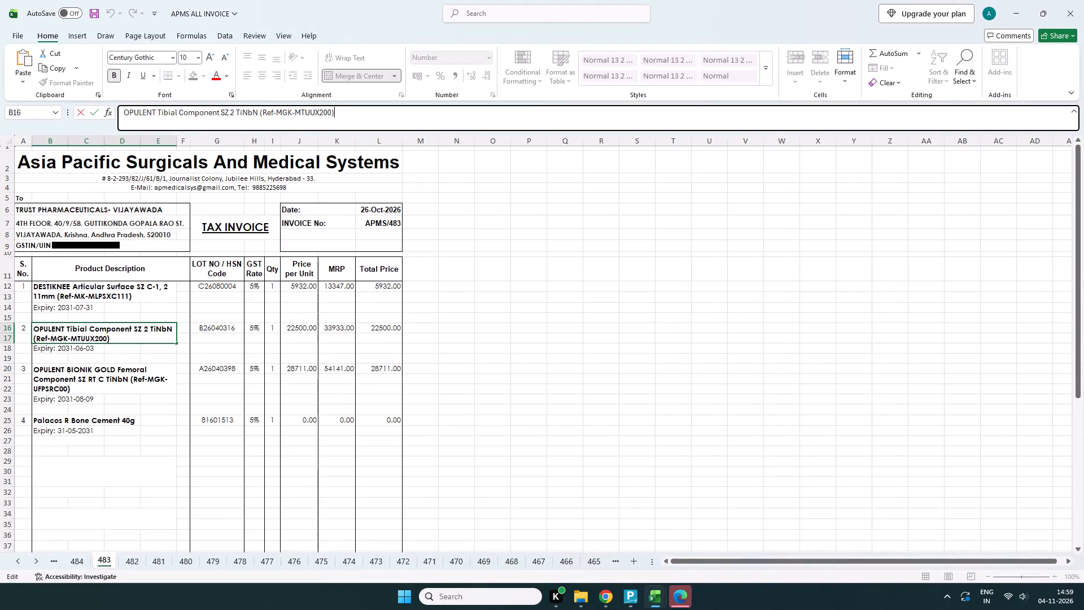
pyautogui.moveTo(260, 110); pyautogui.dragTo(340, 111)
pyautogui.hotkey('ctrl', 'c')
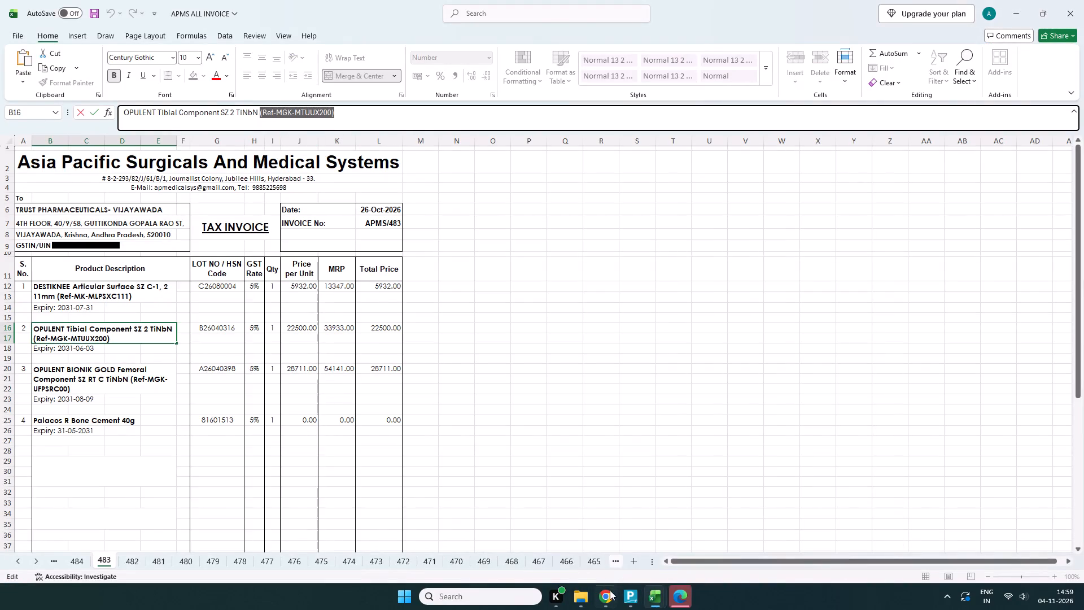
pyautogui.click(632, 537)
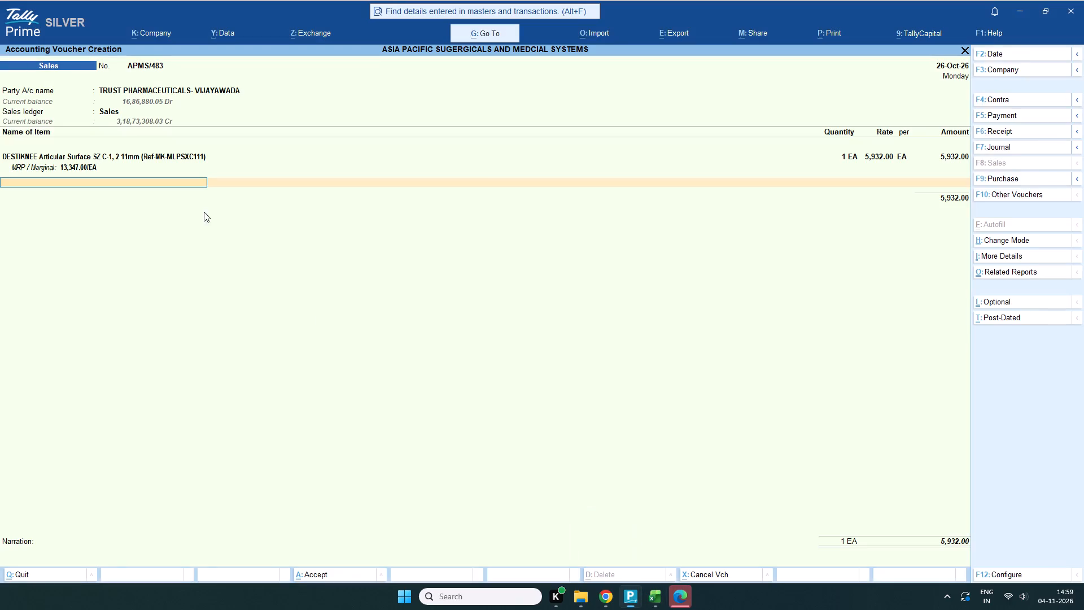
pyautogui.hotkey('ctrl', 'v')
pyautogui.click(846, 120)
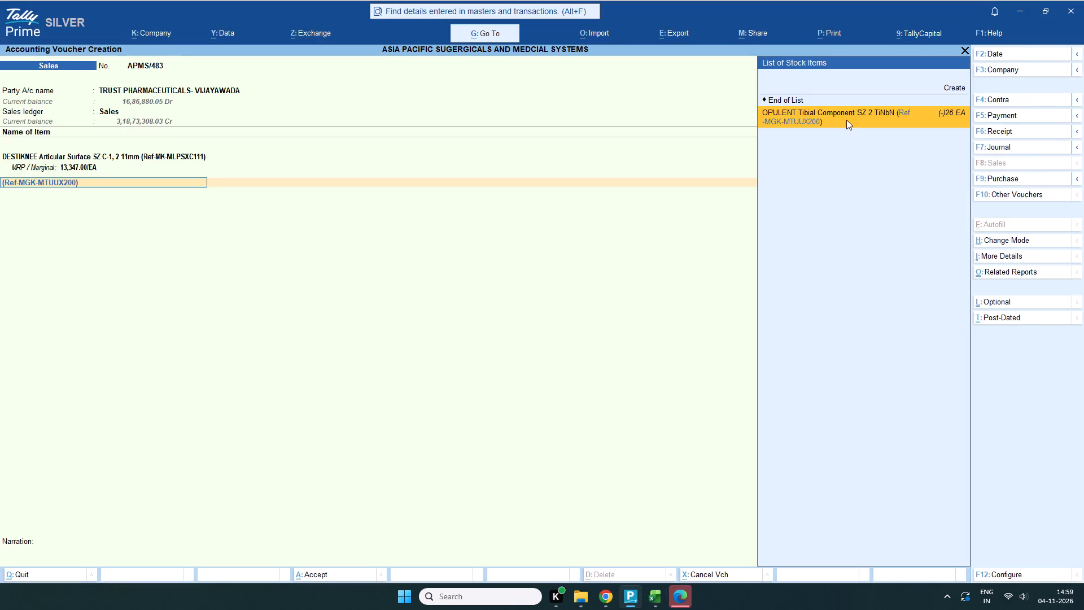
pyautogui.click(961, 49)
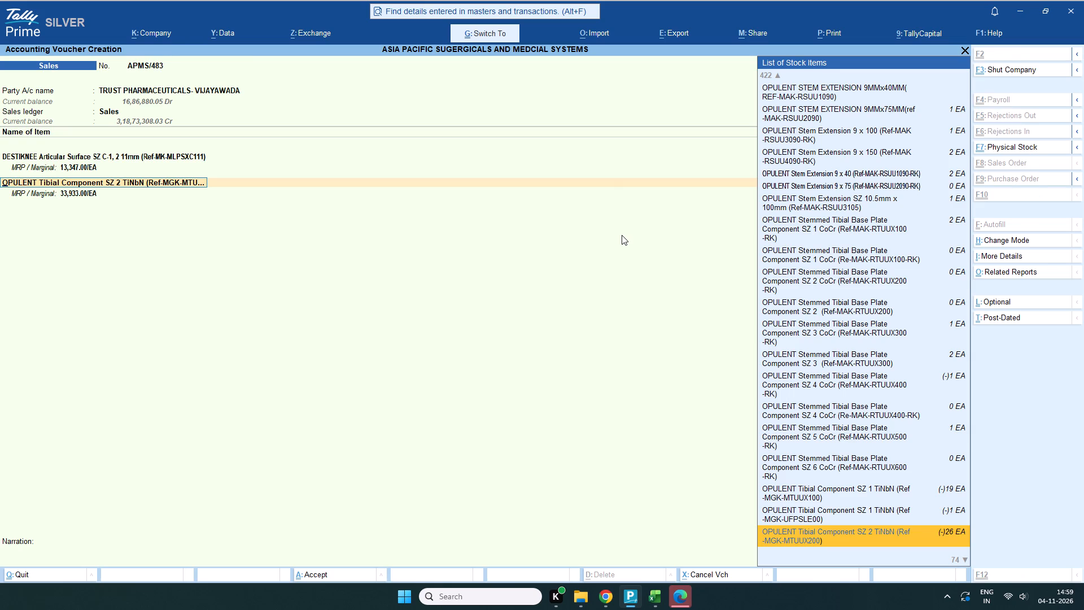
# Alter the OPULENT Tibial Component stock item's HSN/SAC to B26040316, copied from the second item's lot number on Excel sheet 483, and save the item.
pyautogui.hotkey('ctrl', 'Return')
pyautogui.press('Return')
pyautogui.press('Return')
pyautogui.press('Return')
pyautogui.press('Return')
pyautogui.press('Return')
pyautogui.press('Return')
pyautogui.press('Return')
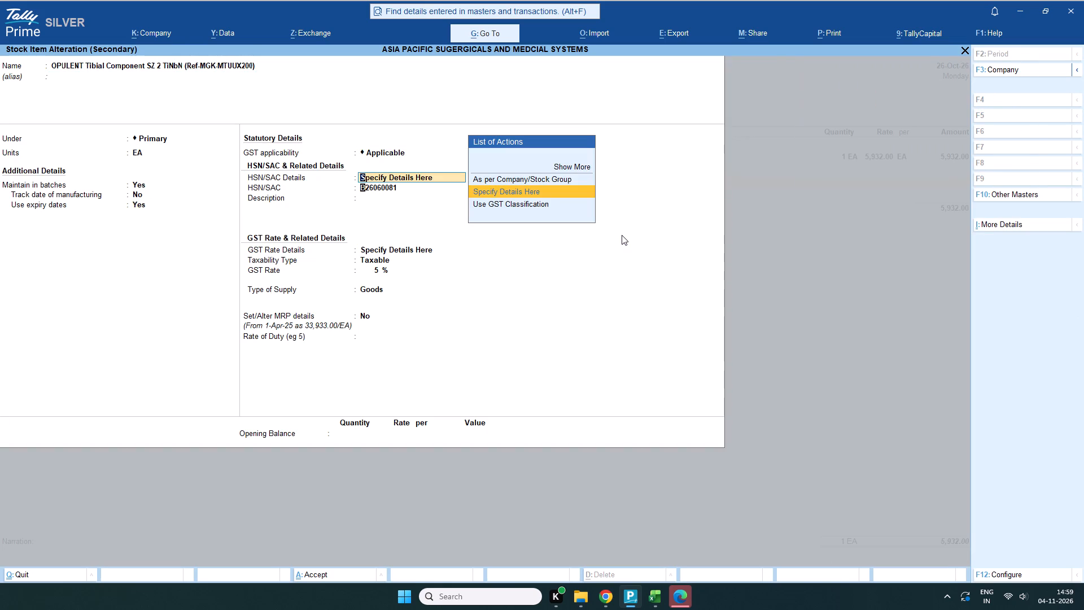
pyautogui.click(700, 534)
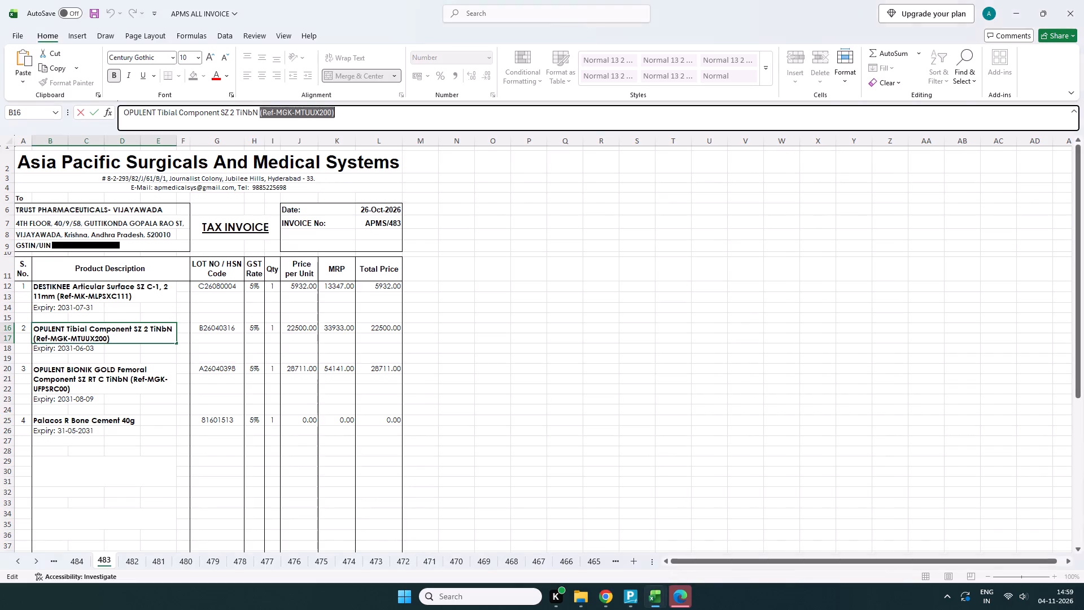
pyautogui.click(215, 324)
pyautogui.hotkey('ctrl', 'c')
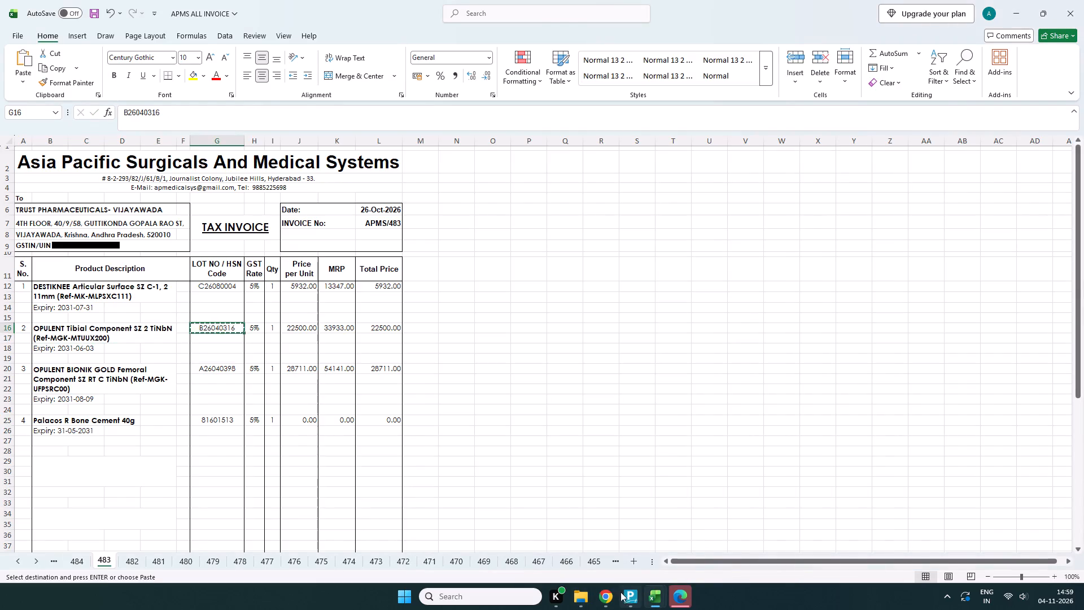
pyautogui.click(632, 542)
pyautogui.hotkey('ctrl', 'v')
pyautogui.press('Return')
pyautogui.press('Return')
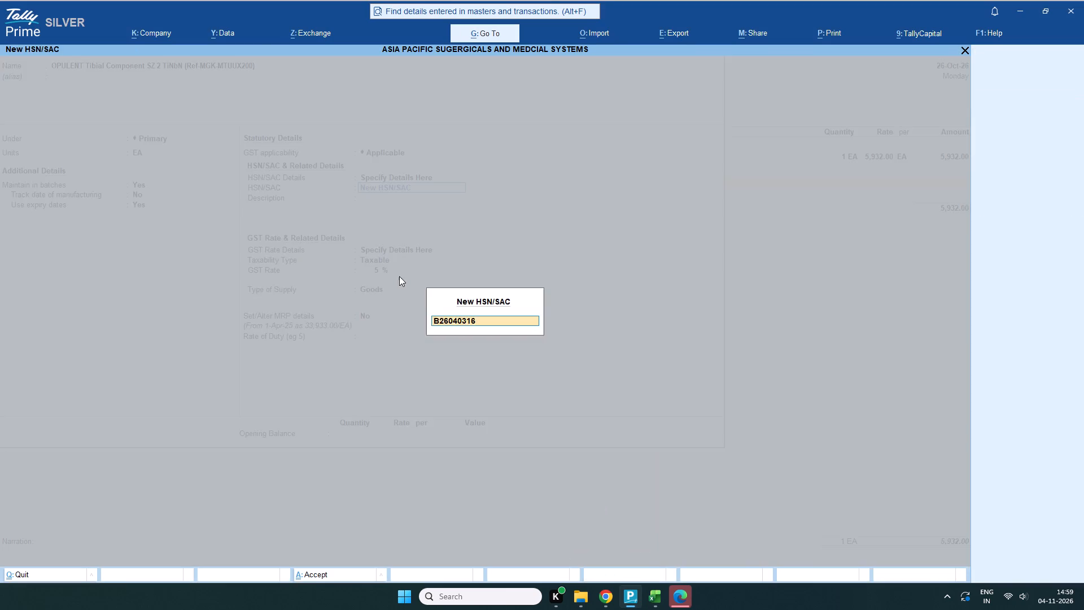
pyautogui.press('Return')
pyautogui.press('Return')
pyautogui.press('Return')
pyautogui.press('Return')
pyautogui.press('Return')
pyautogui.press('Return')
pyautogui.press('Return')
pyautogui.press('Return')
pyautogui.press('Return')
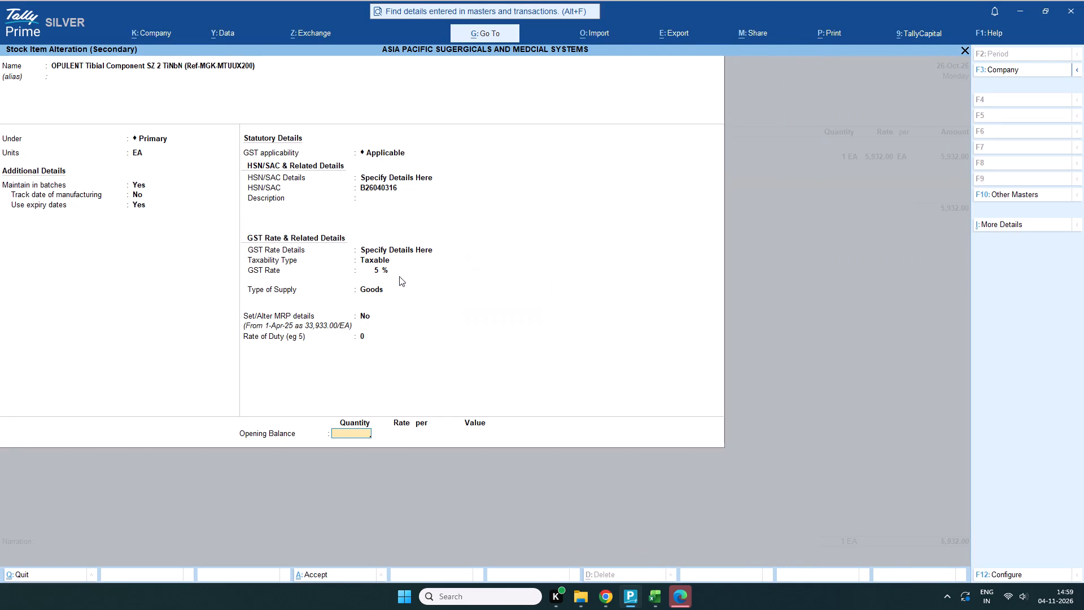
pyautogui.press('Return')
pyautogui.press('Return')
# Allocate the OPULENT Tibial Component with tracking number Not Applicable, batch B26040316, quantity 1 and the Excel invoice's rate of 22500.
pyautogui.press('Return')
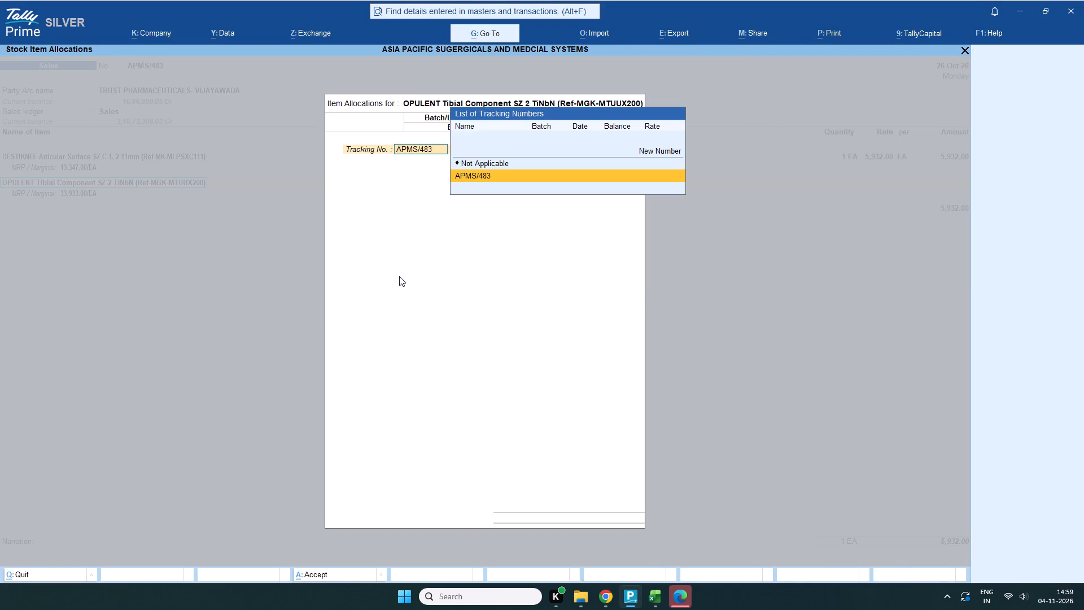
pyautogui.scroll(1, 434, 248)
pyautogui.click(493, 164)
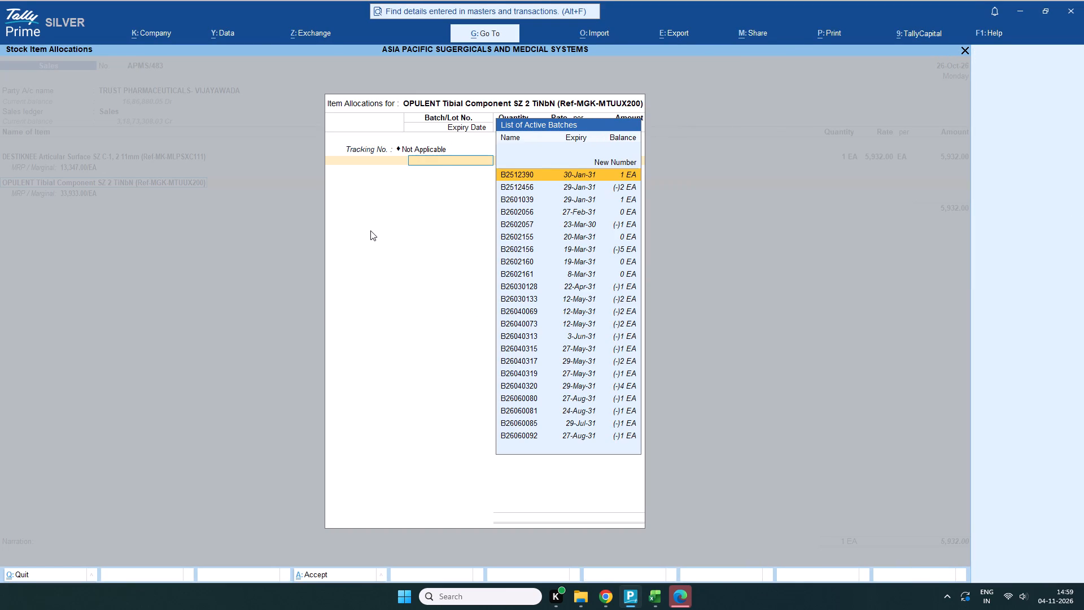
pyautogui.hotkey('ctrl', 'v')
pyautogui.press('Return')
pyautogui.press('Return')
pyautogui.write('1q')
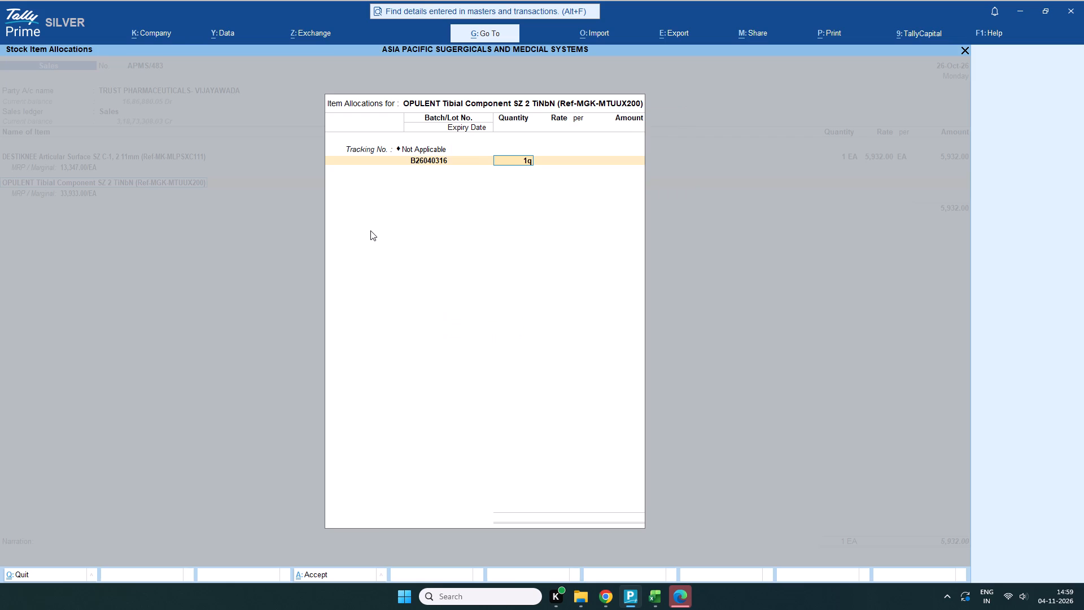
pyautogui.press('BackSpace')
pyautogui.press('Return')
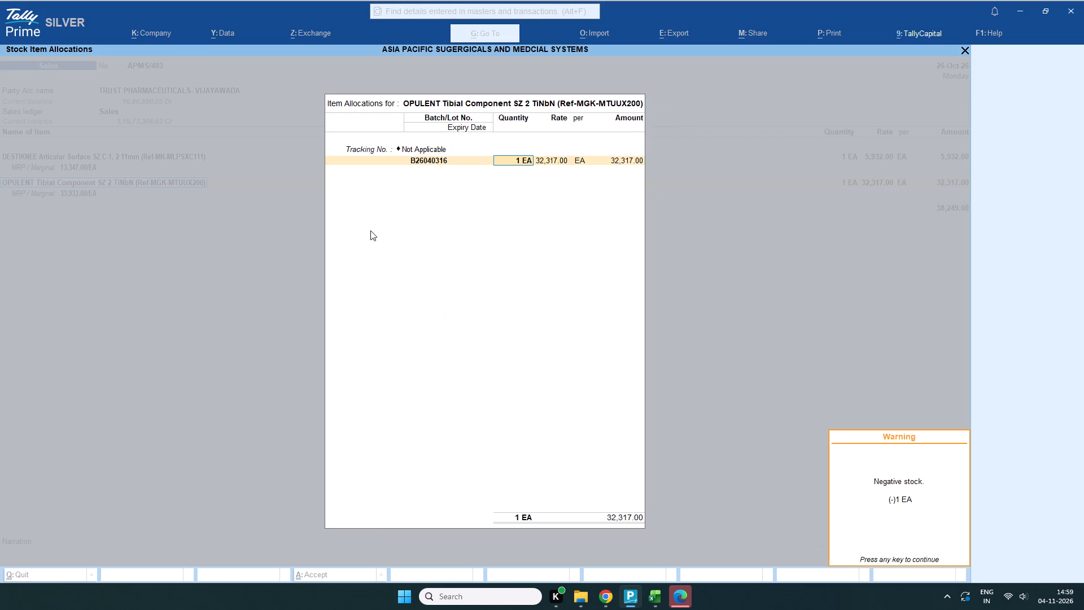
pyautogui.click(703, 537)
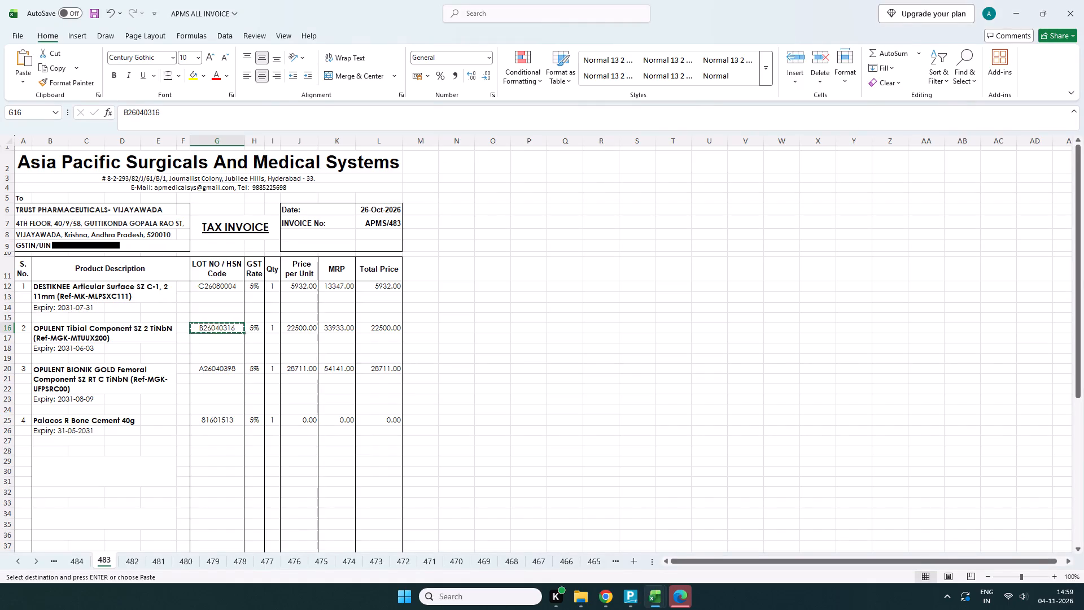
pyautogui.click(637, 546)
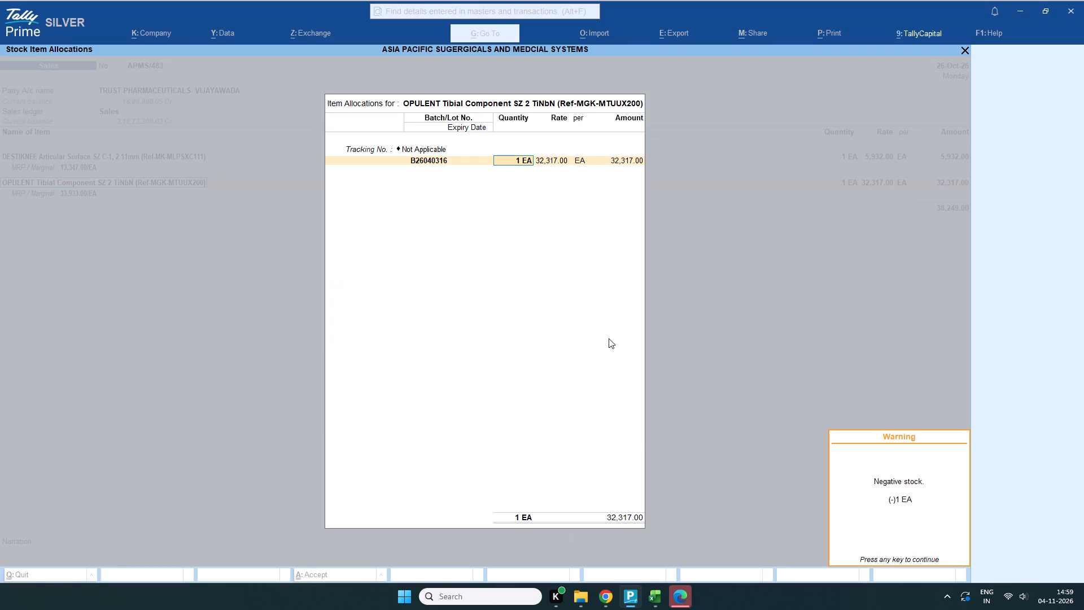
pyautogui.press('Return')
pyautogui.write('22500')
pyautogui.press('Return')
pyautogui.press('Return')
pyautogui.press('Return')
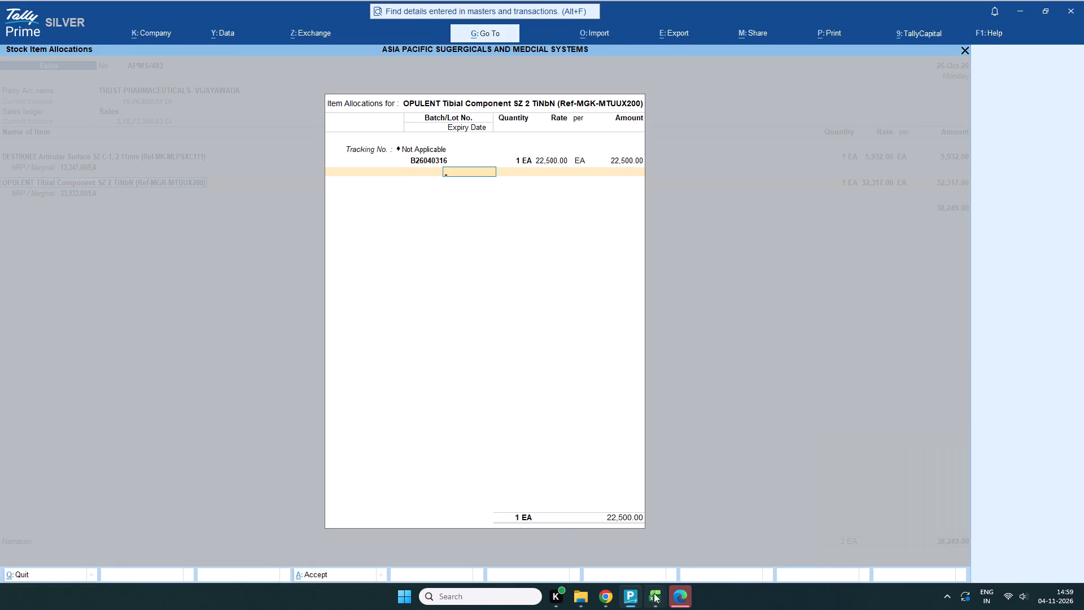
# Enter the batch expiry 03-06-2031 from Excel sheet 483 and complete the OPULENT Tibial Component allocation.
pyautogui.click(688, 534)
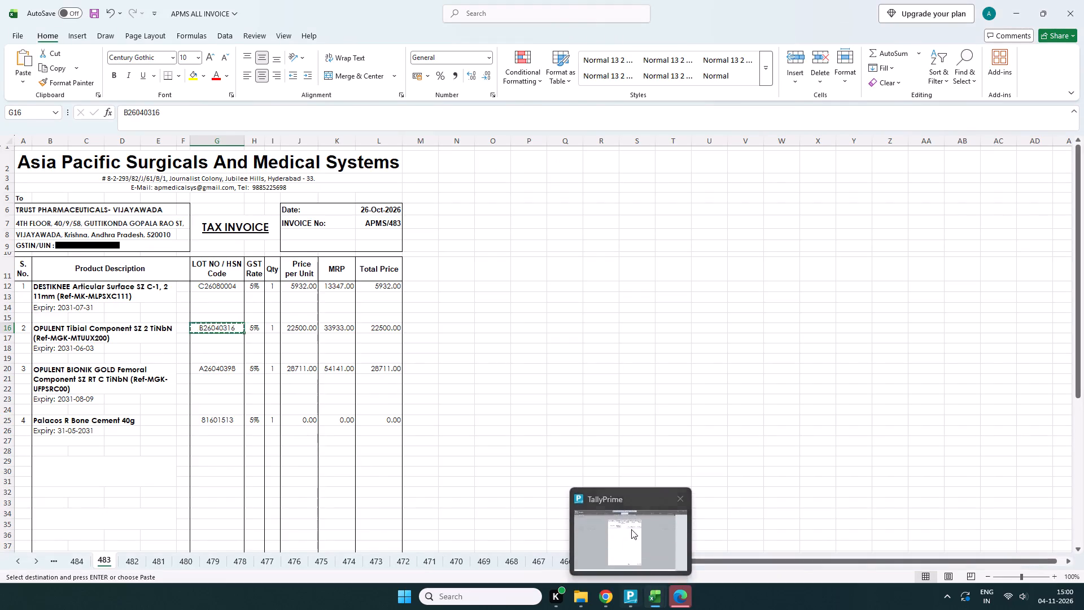
pyautogui.click(631, 529)
pyautogui.write('03-06-2031')
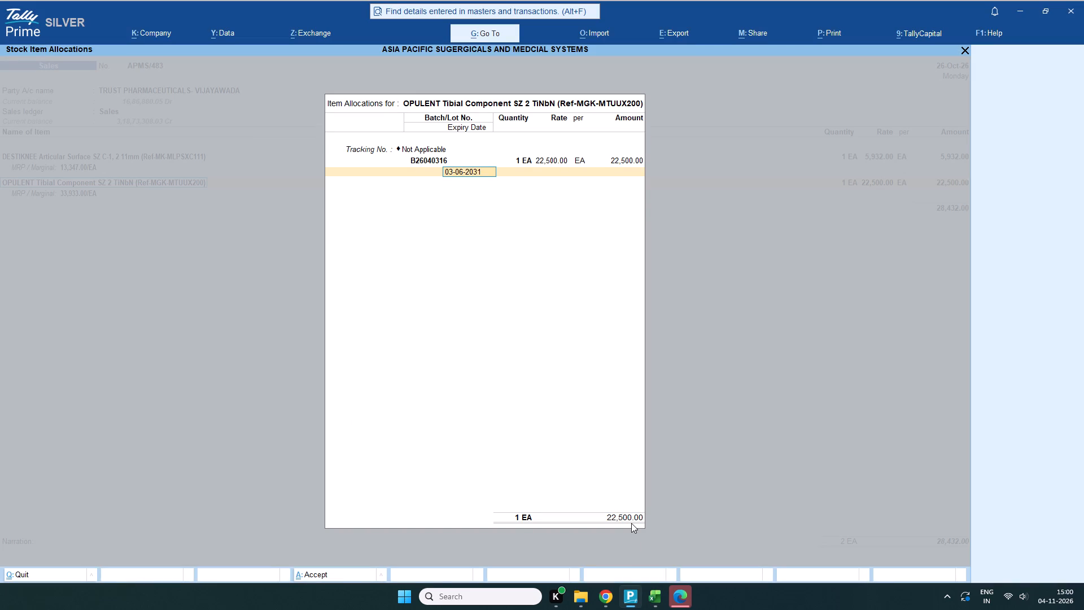
pyautogui.press('Return')
pyautogui.press('Return')
pyautogui.press('Return')
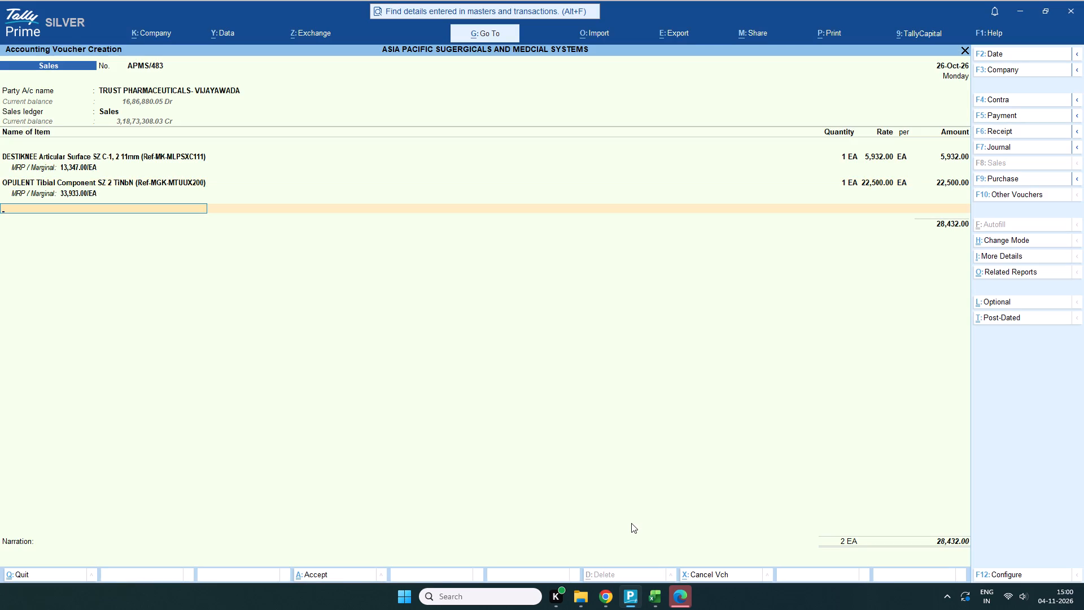
# Copy Ref-MGK-UFPSRC00 from the third product description on Excel sheet 483 and use it to select the matching OPULENT BIONIK GOLD Femoral Component in the TallyPrime voucher.
pyautogui.click(687, 546)
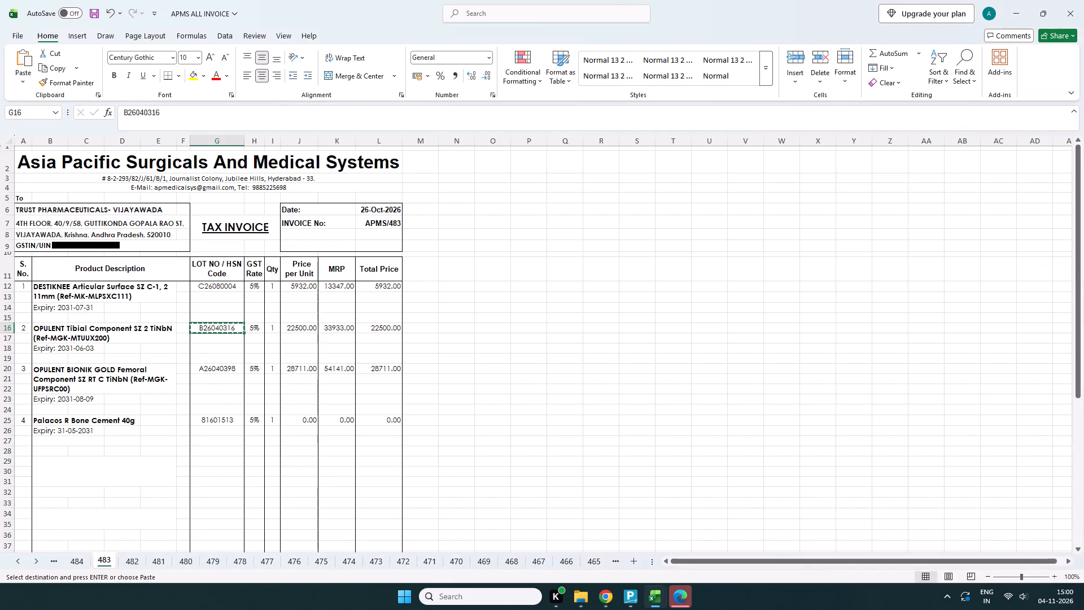
pyautogui.click(154, 377)
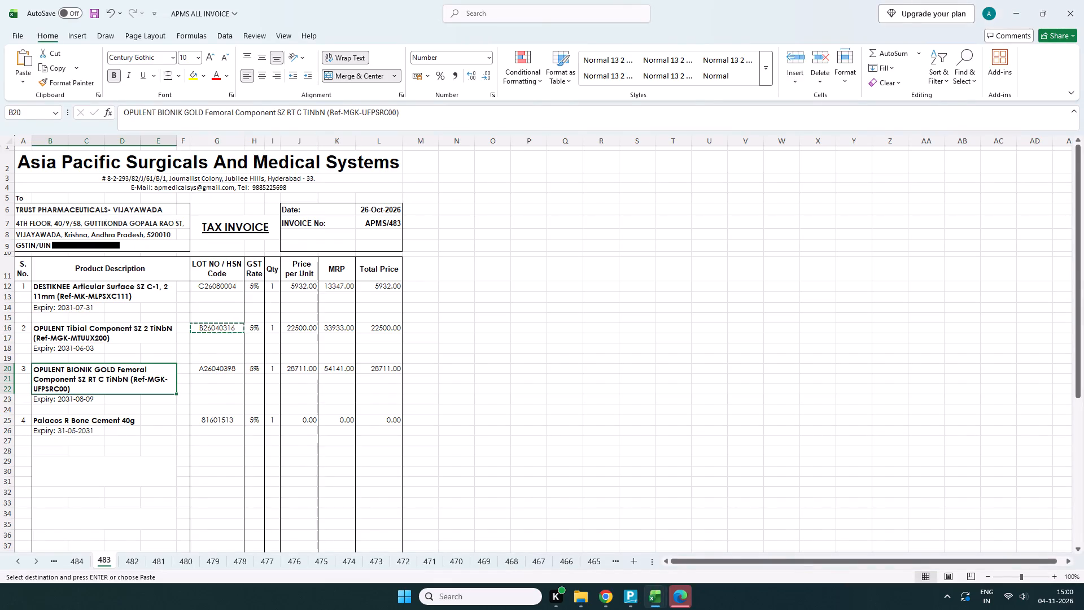
pyautogui.moveTo(329, 112); pyautogui.dragTo(395, 120)
pyautogui.hotkey('ctrl', 'c')
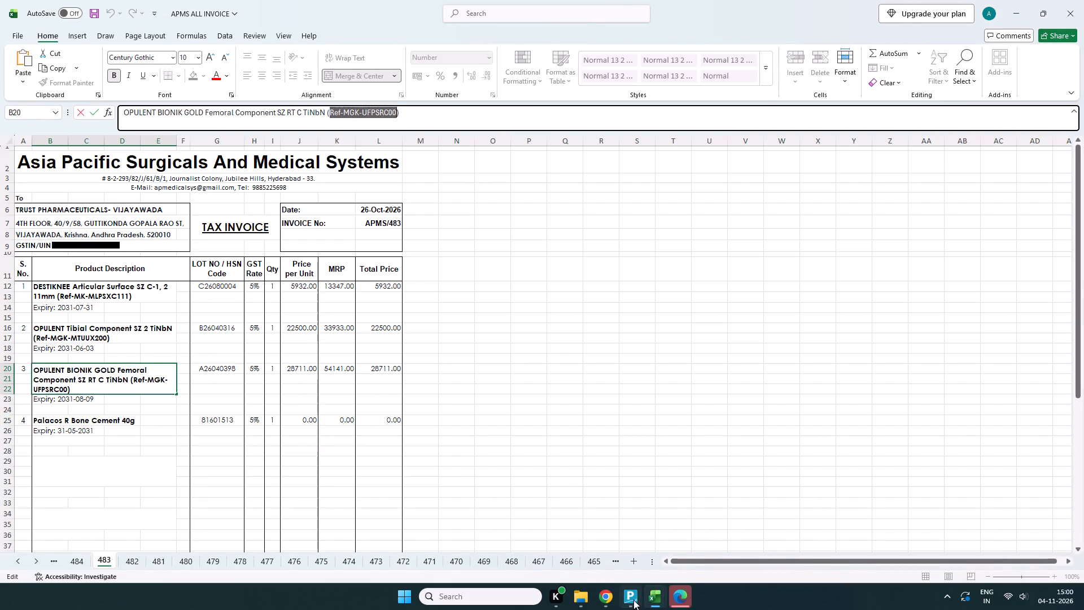
pyautogui.click(630, 515)
pyautogui.hotkey('ctrl', 'v')
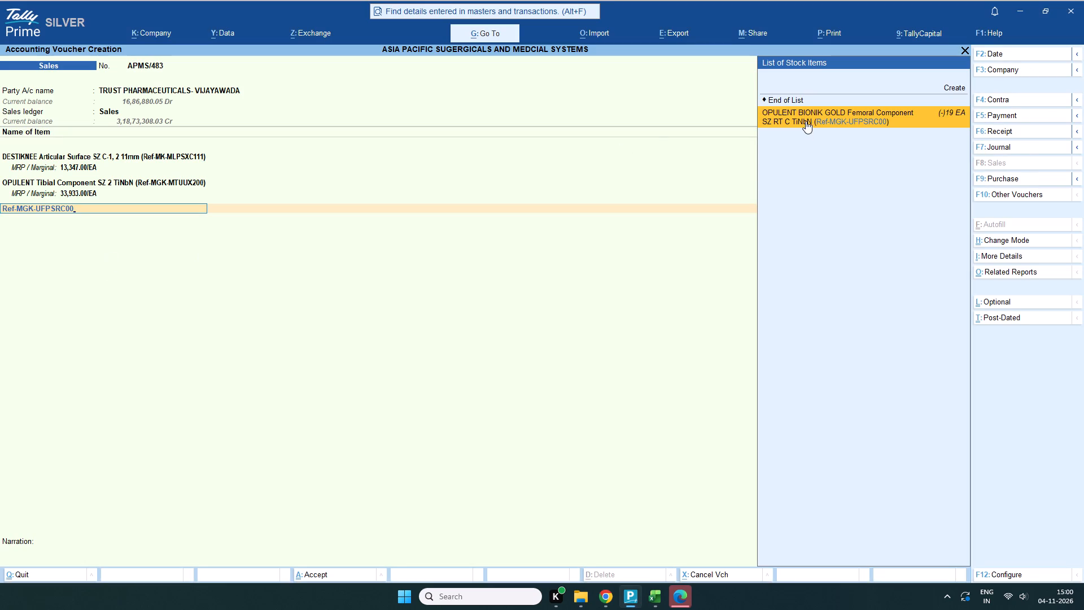
pyautogui.click(806, 121)
pyautogui.click(961, 47)
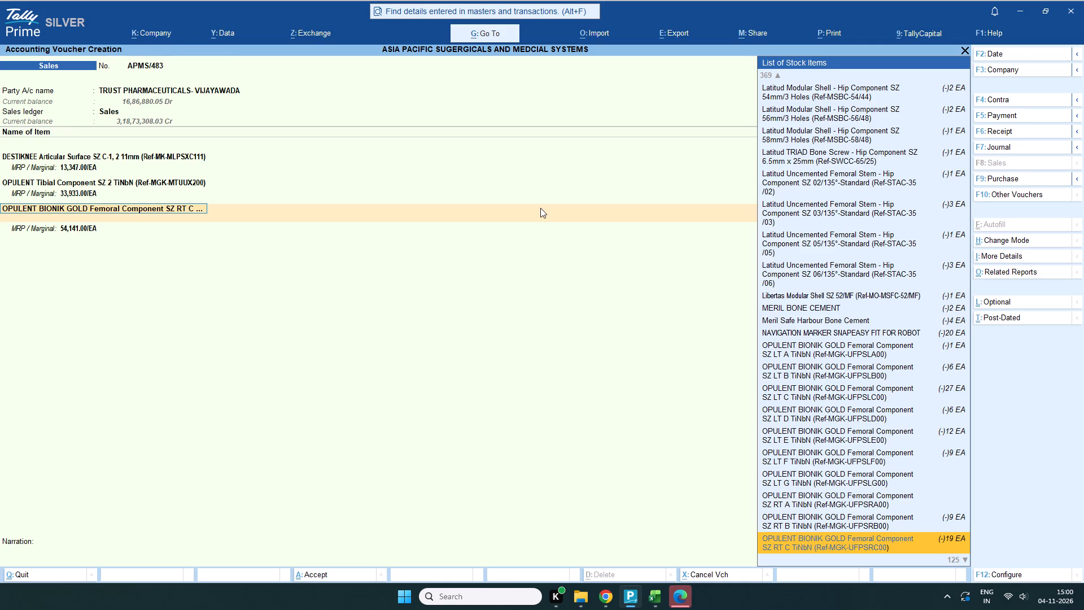
# Alter the OPULENT BIONIK GOLD Femoral Component's HSN/SAC to A26040398, copied from the third item's lot number on Excel sheet 483, and save the item.
pyautogui.hotkey('ctrl', 'Return')
pyautogui.press('Return')
pyautogui.press('Return')
pyautogui.press('Return')
pyautogui.press('Return')
pyautogui.press('Return')
pyautogui.press('Return')
pyautogui.press('Return')
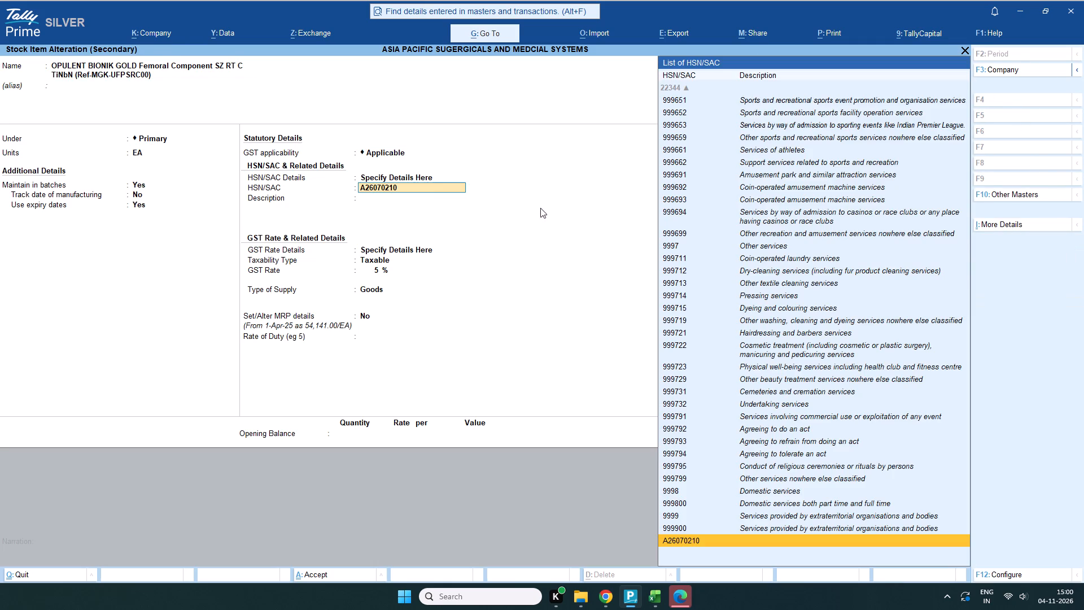
pyautogui.click(694, 536)
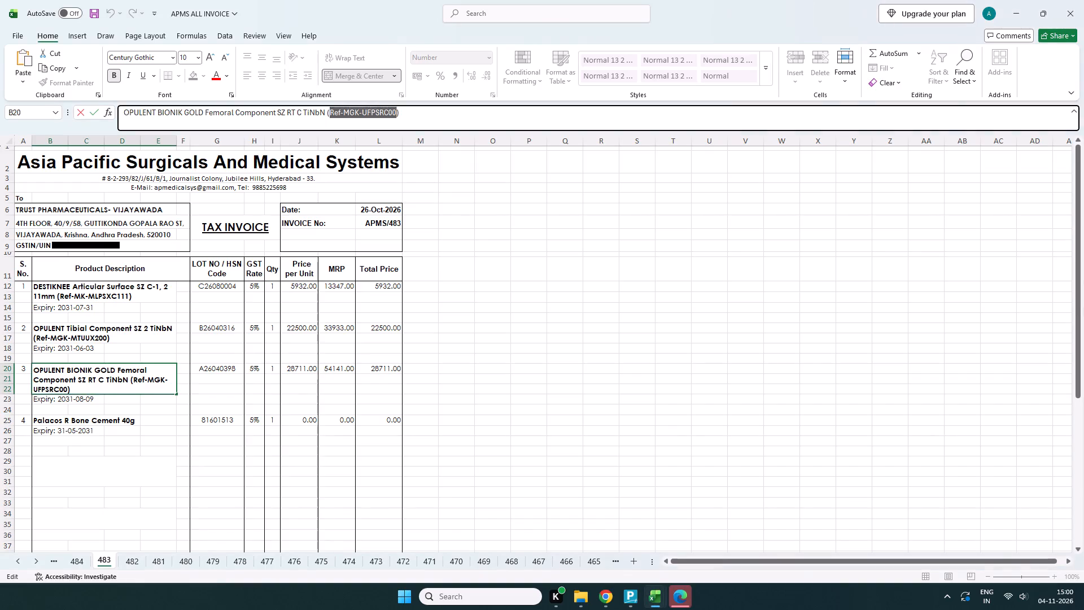
pyautogui.click(221, 369)
pyautogui.hotkey('ctrl', 'c')
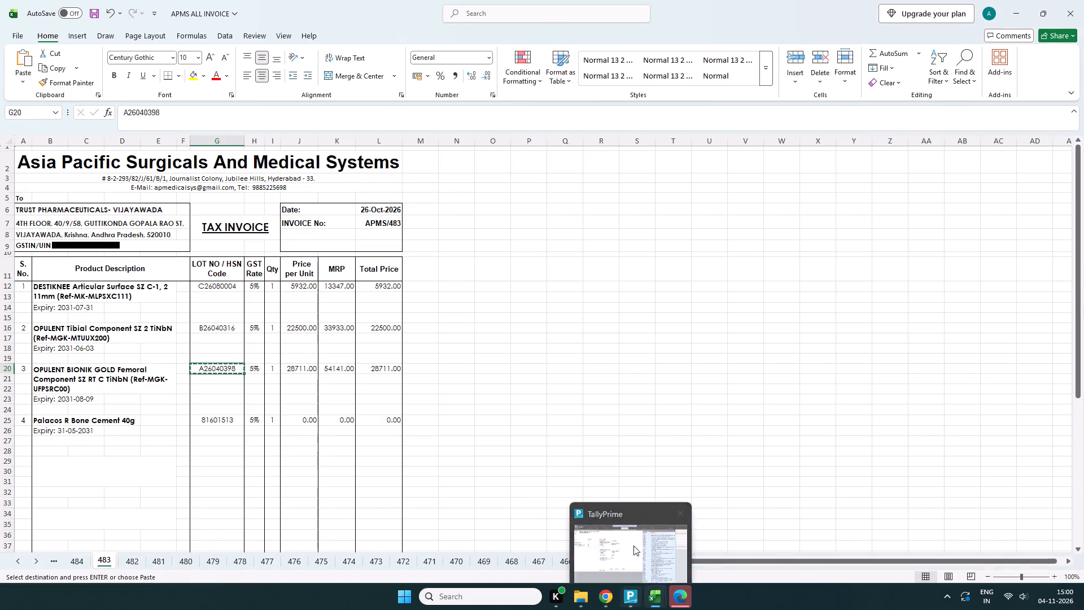
pyautogui.click(632, 539)
pyautogui.hotkey('ctrl', 'v')
pyautogui.press('Return')
pyautogui.press('Return')
pyautogui.press('Return')
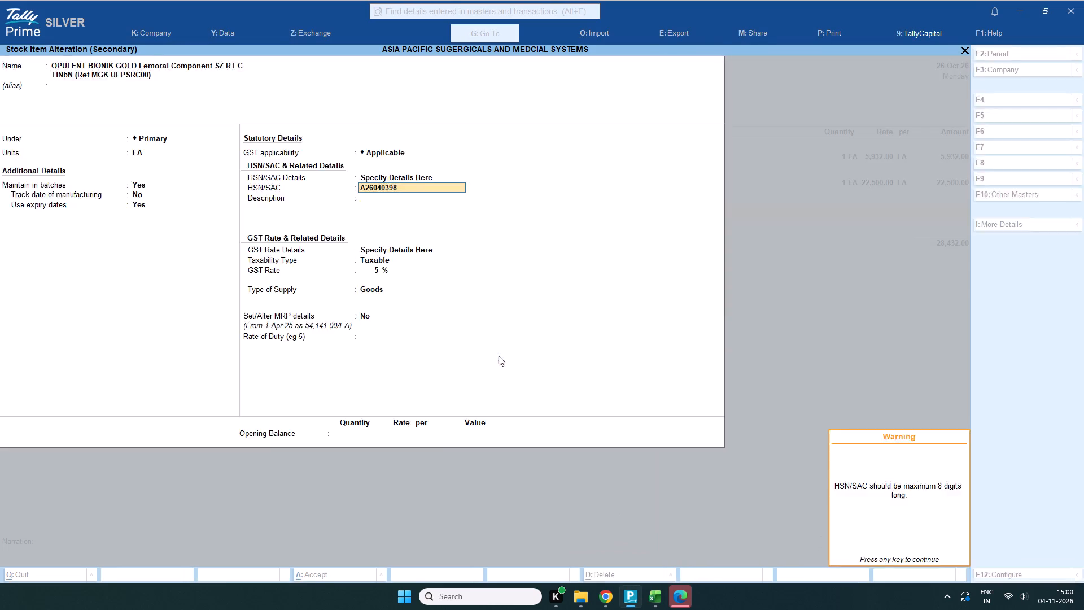
pyautogui.press('Return')
pyautogui.press('Return')
pyautogui.press('Return')
pyautogui.press('Return')
pyautogui.press('Return')
pyautogui.press('Return')
pyautogui.press('Return')
pyautogui.press('Return')
pyautogui.press('Return')
pyautogui.press('Return')
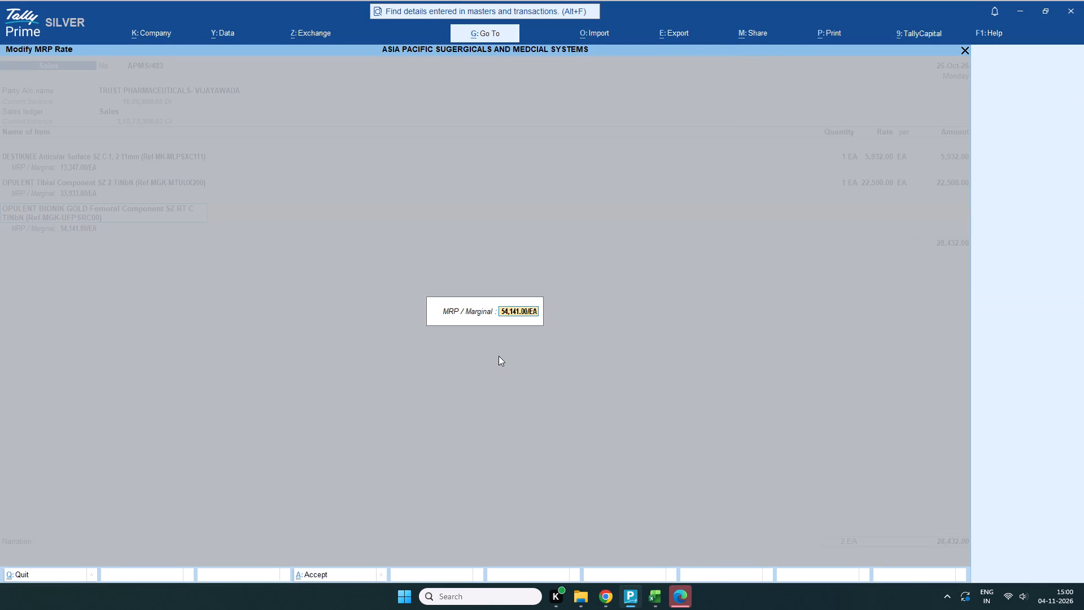
# Allocate the OPULENT BIONIK GOLD Femoral Component with tracking number Not Applicable, batch A26040398 and quantity 1.
pyautogui.press('Return')
pyautogui.scroll(1, 529, 275)
pyautogui.click(467, 165)
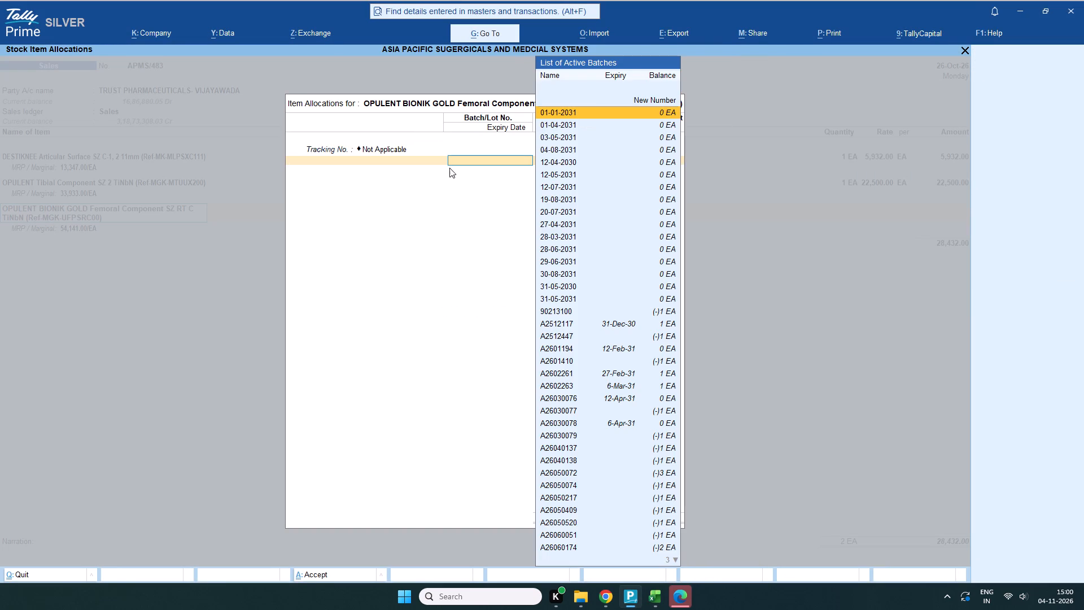
pyautogui.hotkey('ctrl', 'v')
pyautogui.press('Return')
pyautogui.press('Return')
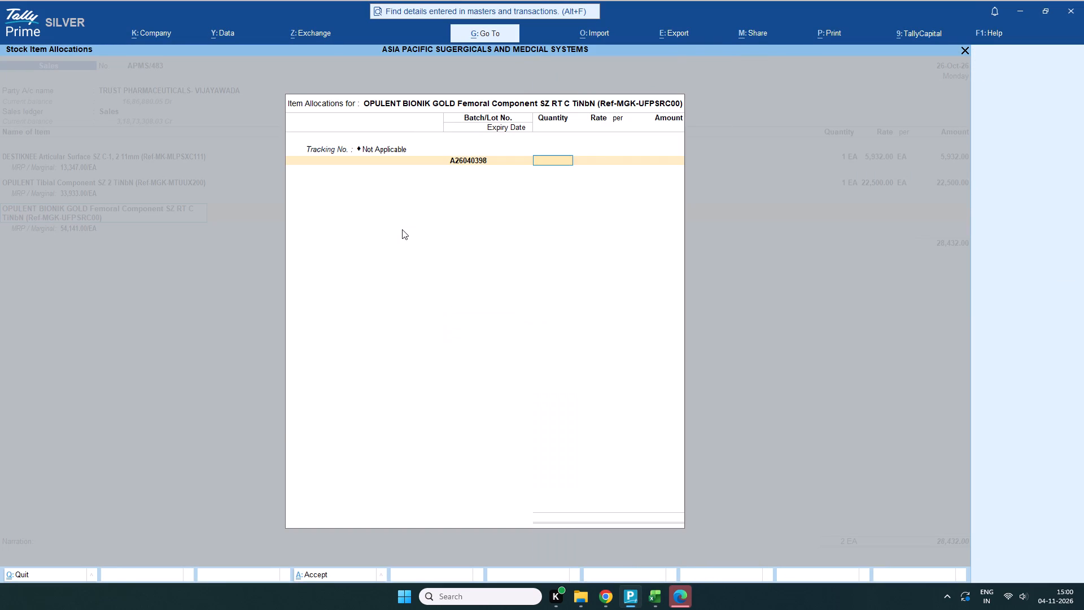
pyautogui.press('1')
pyautogui.press('Return')
pyautogui.press('Return')
pyautogui.press('Return')
pyautogui.press('Return')
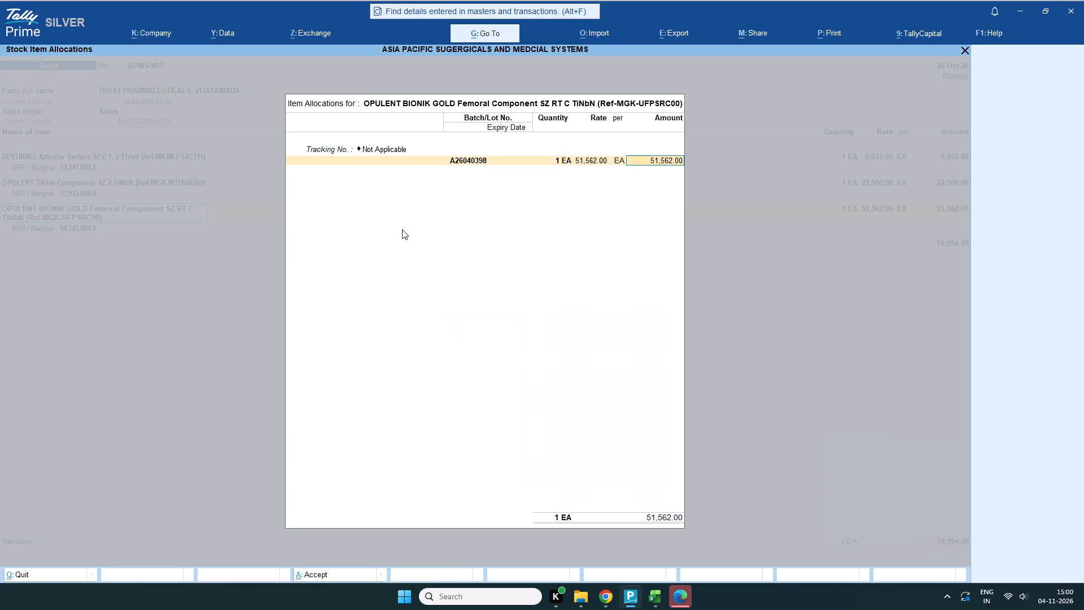
pyautogui.press('Return')
pyautogui.press('Return')
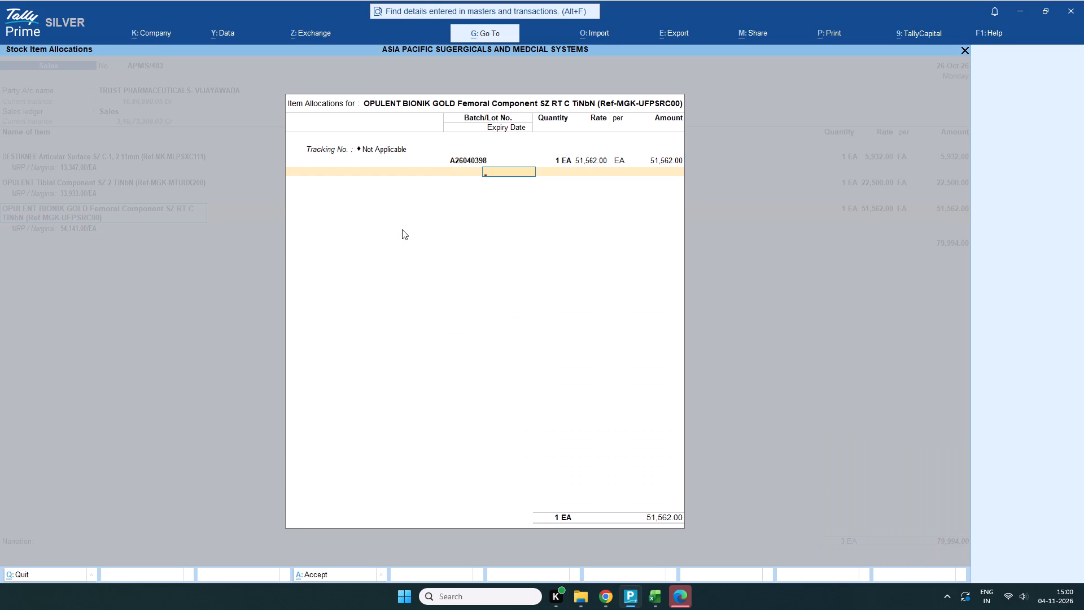
# Set the Femoral Component's rate to 28711, using the third item's price per unit on Excel sheet 483.
pyautogui.click(689, 546)
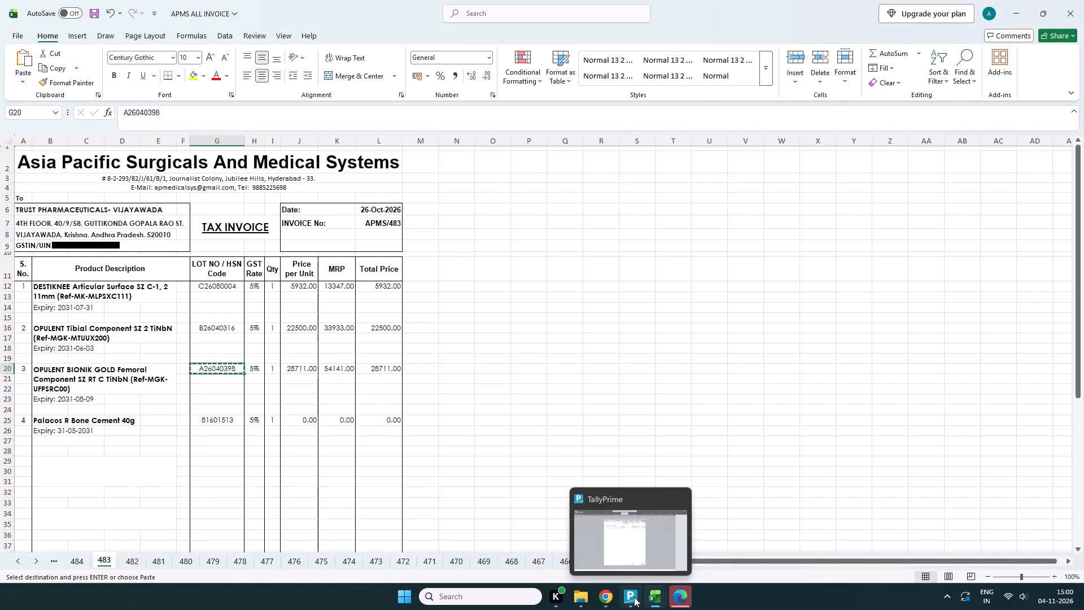
pyautogui.click(639, 543)
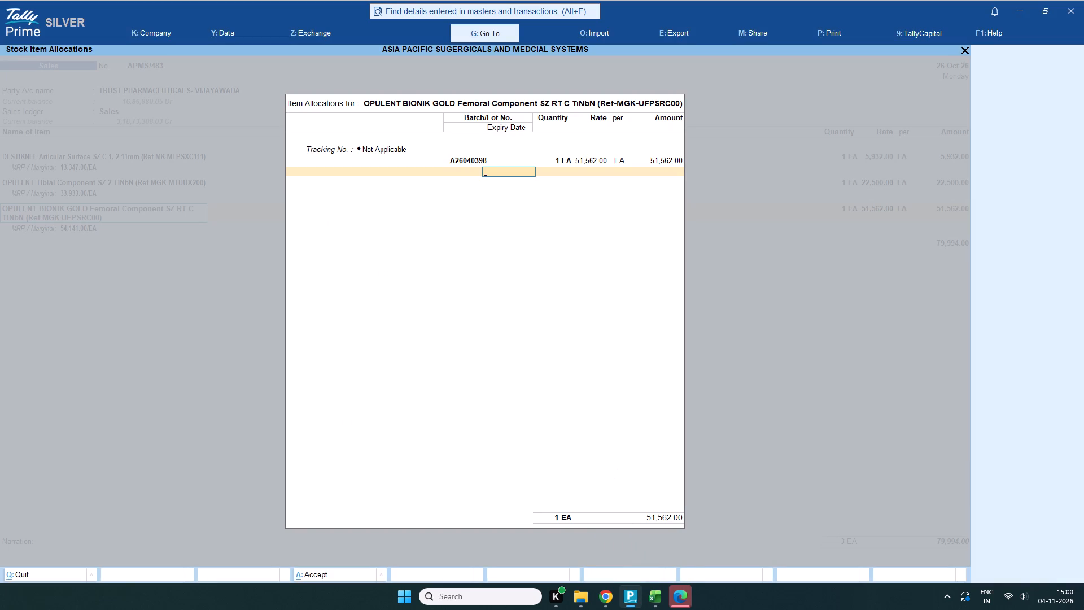
pyautogui.click(642, 543)
pyautogui.click(693, 531)
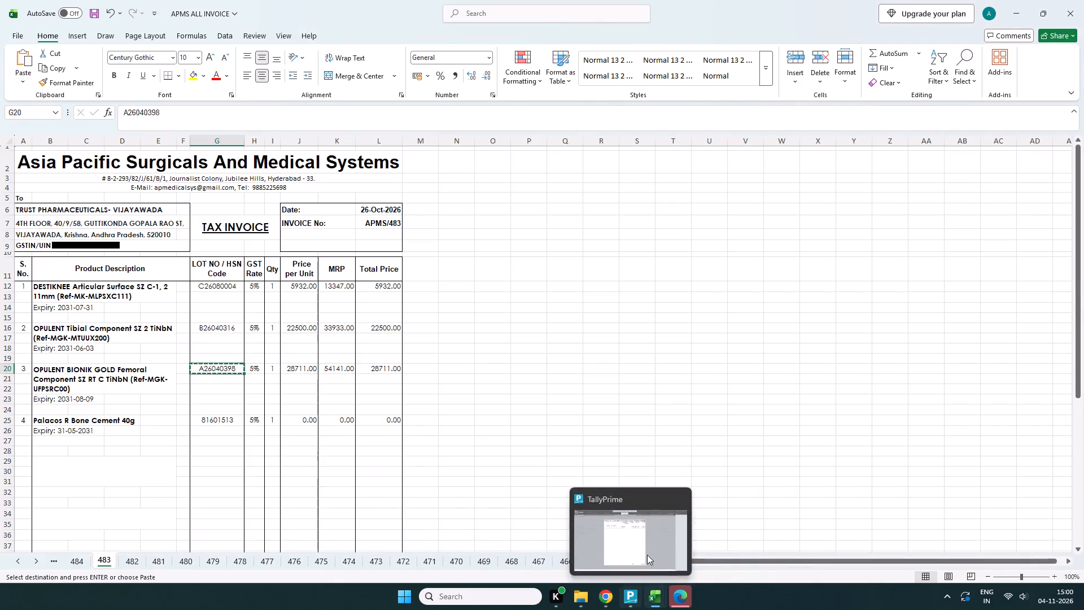
pyautogui.click(648, 533)
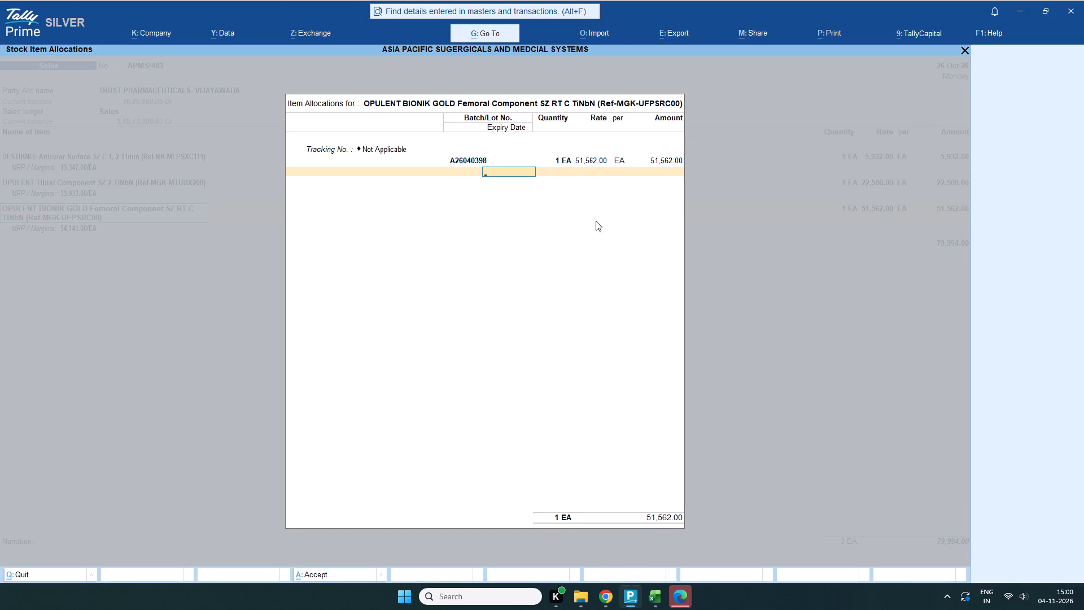
pyautogui.click(587, 162)
pyautogui.click(692, 534)
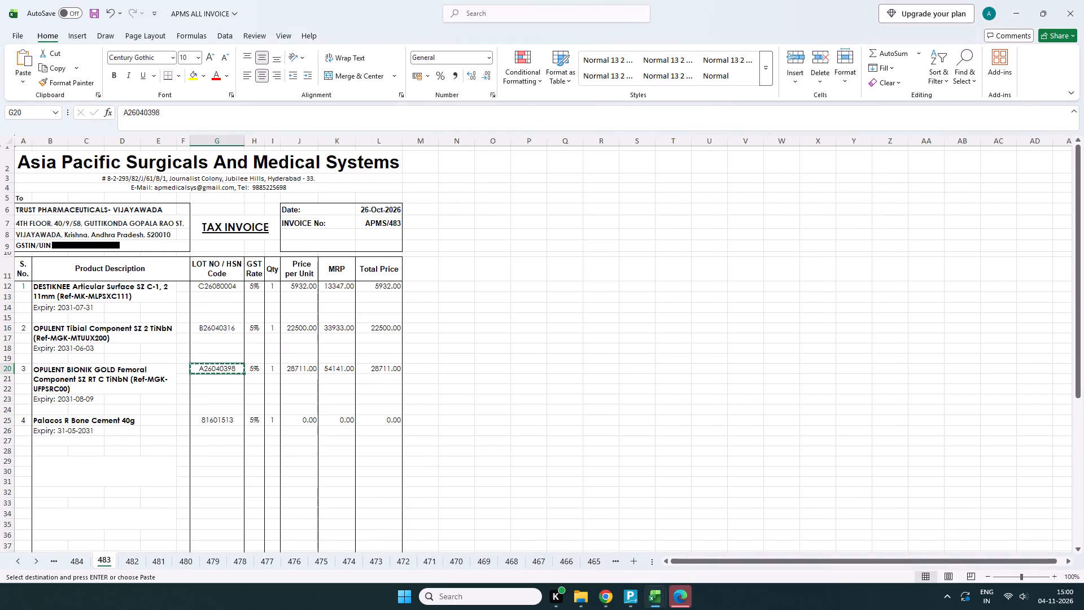
pyautogui.click(640, 538)
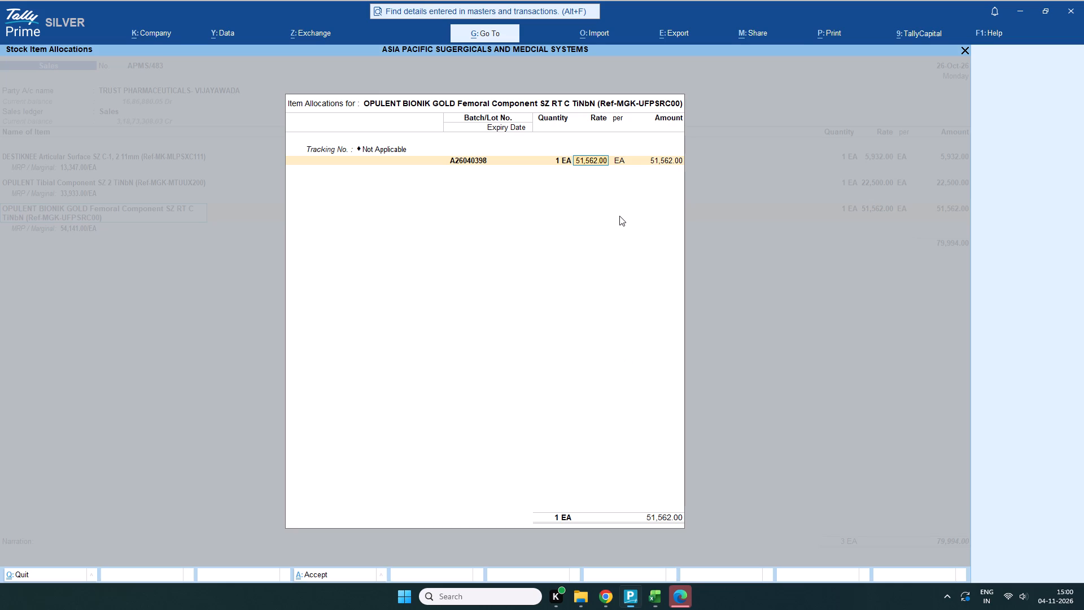
pyautogui.write('28711')
pyautogui.press('Return')
pyautogui.press('Return')
pyautogui.press('Return')
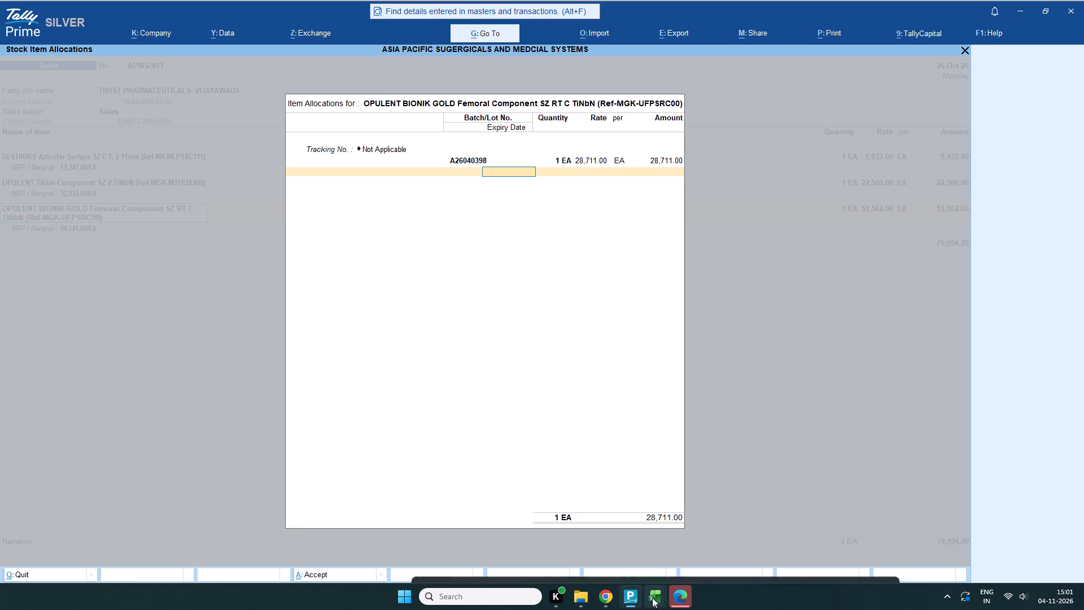
# Enter the batch expiry 09-08-2031 from Excel sheet 483 and complete the OPULENT BIONIK GOLD Femoral Component allocation.
pyautogui.click(685, 537)
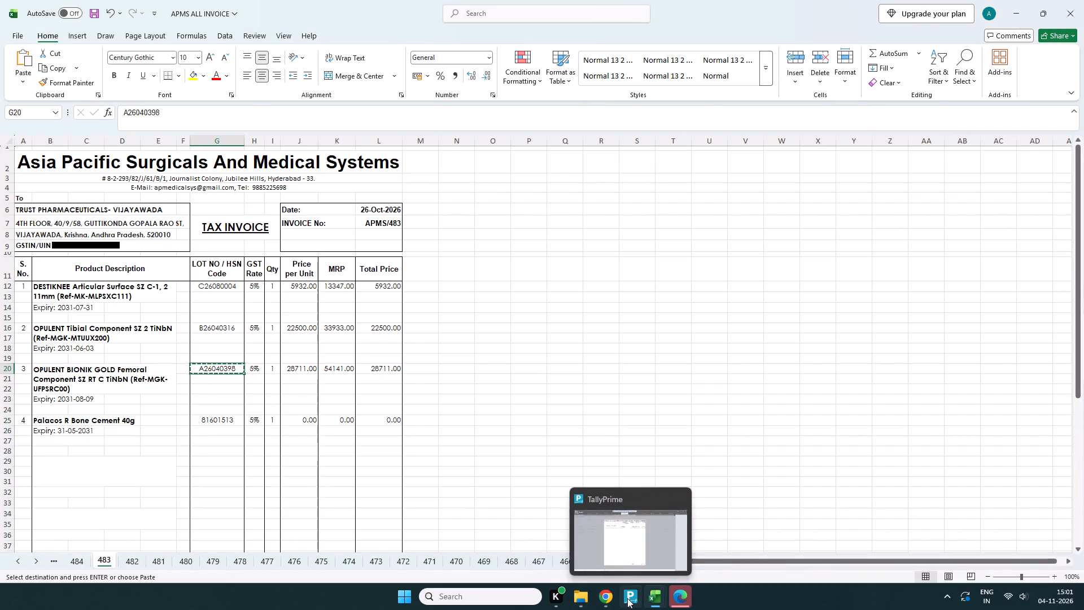
pyautogui.click(628, 524)
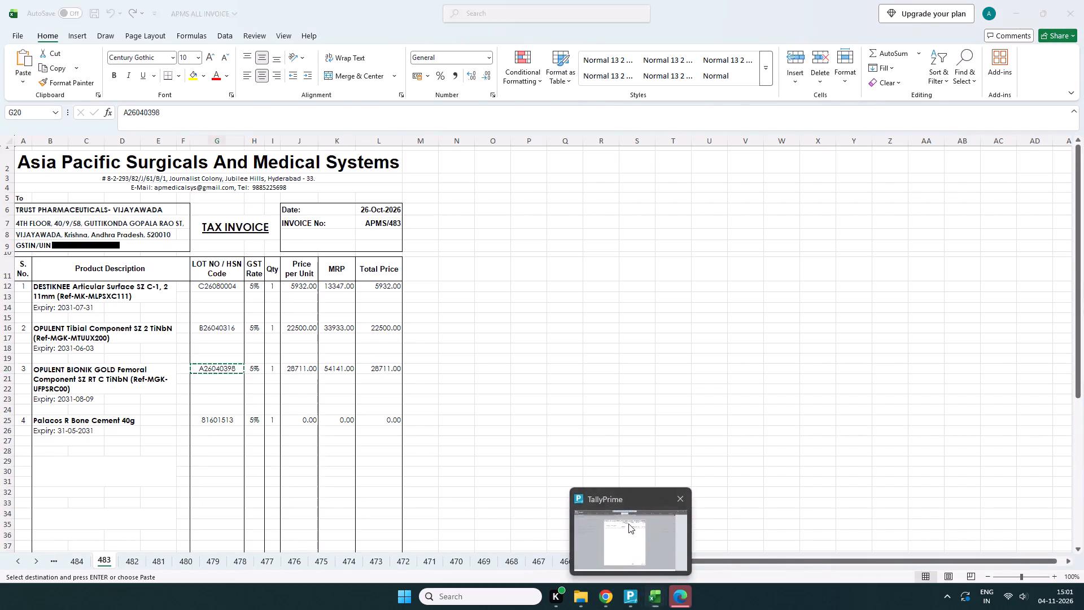
pyautogui.write('09-08-2031')
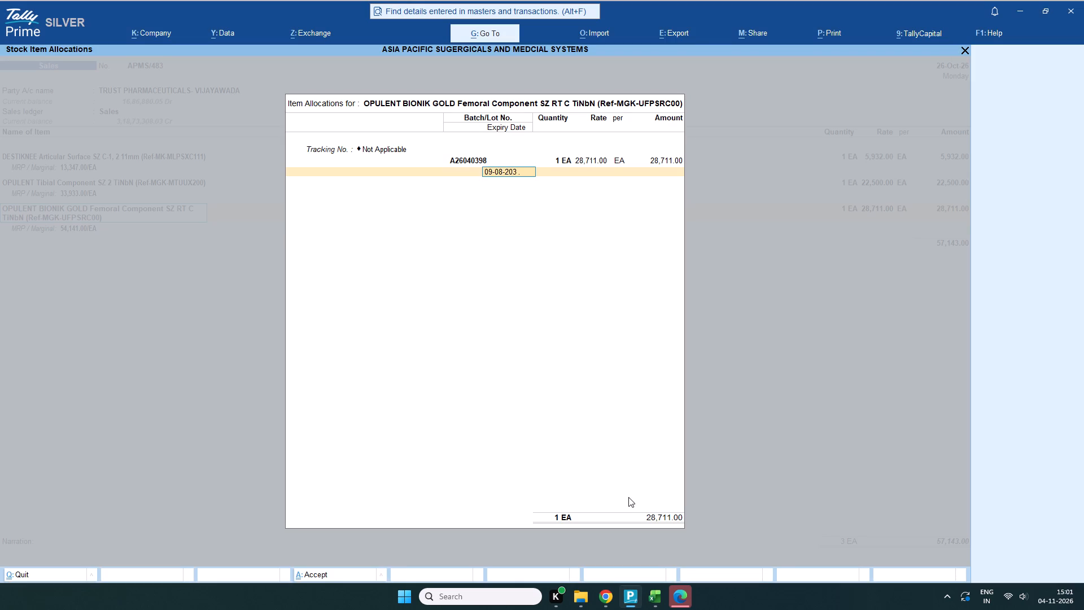
pyautogui.press('Return')
pyautogui.press('Return')
pyautogui.press('Return')
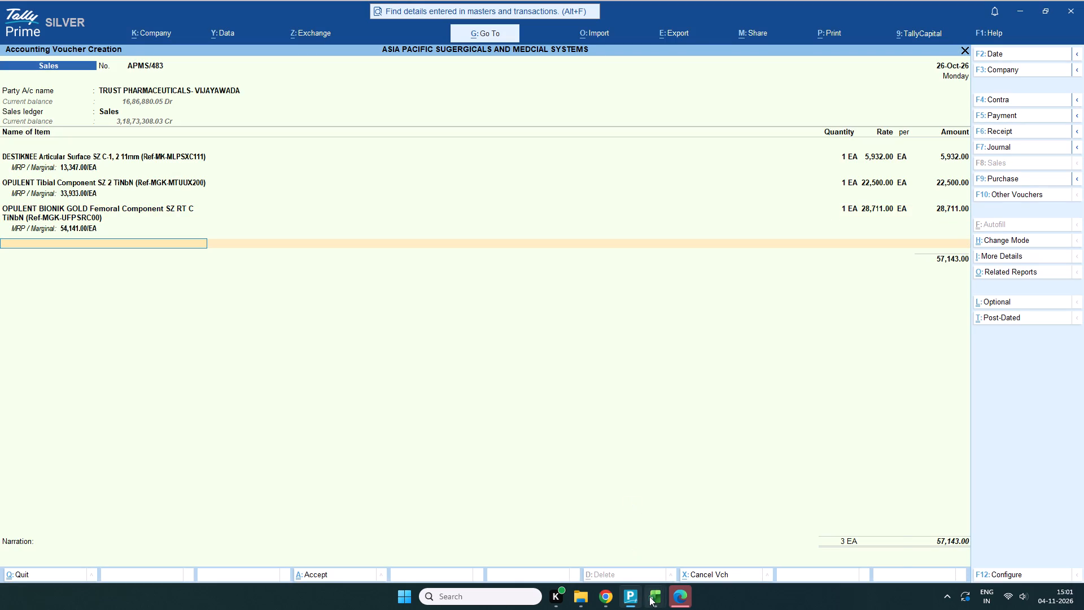
# Copy the fourth product description, Palacos R Bone Cement 40g, from Excel sheet 483 and use it to select the matching item in the TallyPrime voucher.
pyautogui.click(732, 533)
pyautogui.click(134, 417)
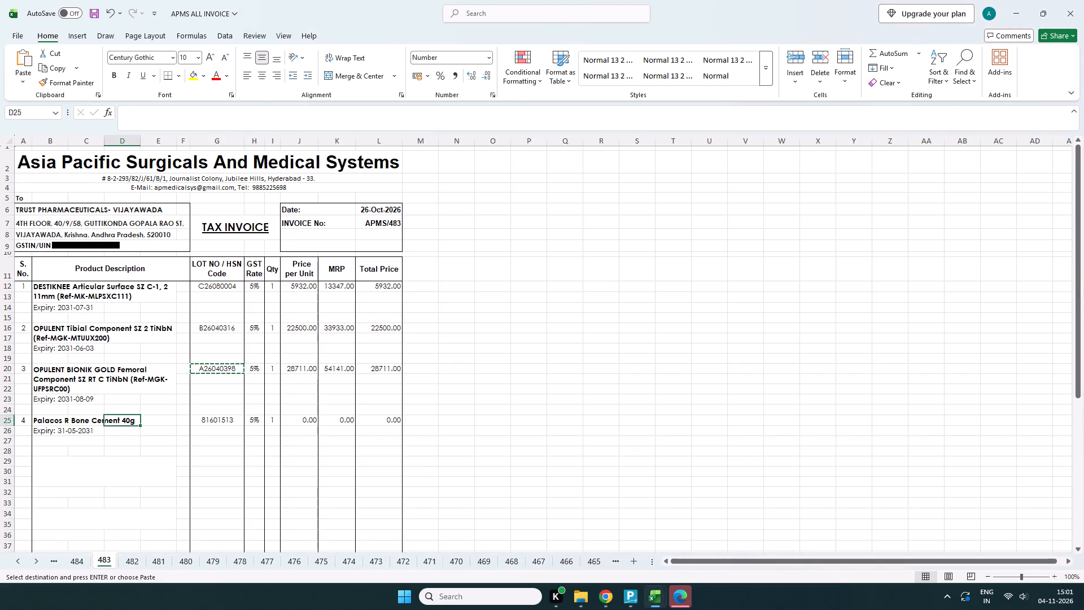
pyautogui.click(59, 422)
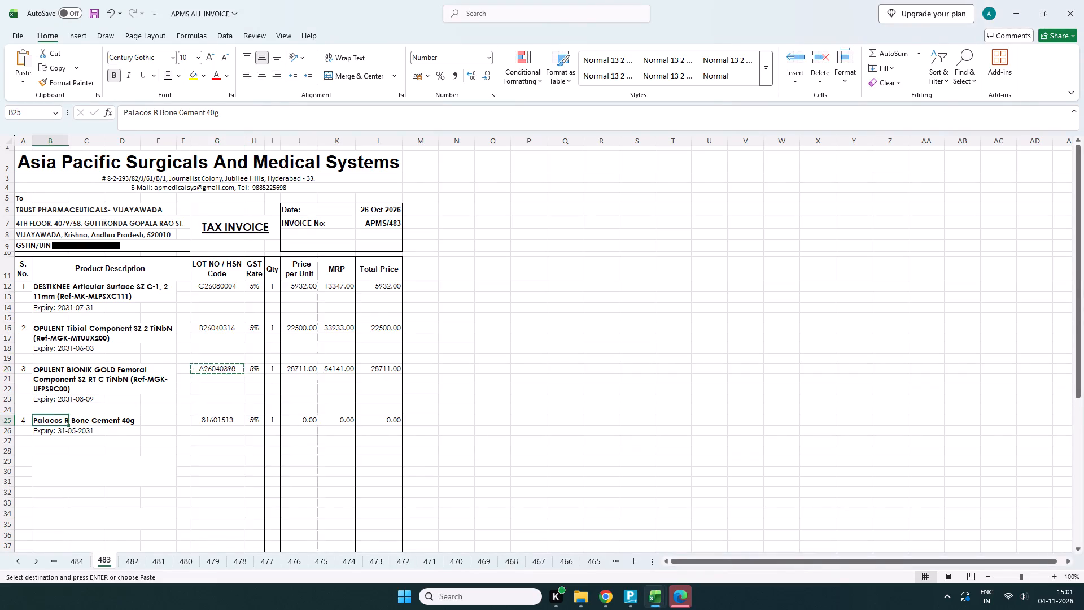
pyautogui.moveTo(123, 108); pyautogui.dragTo(253, 111)
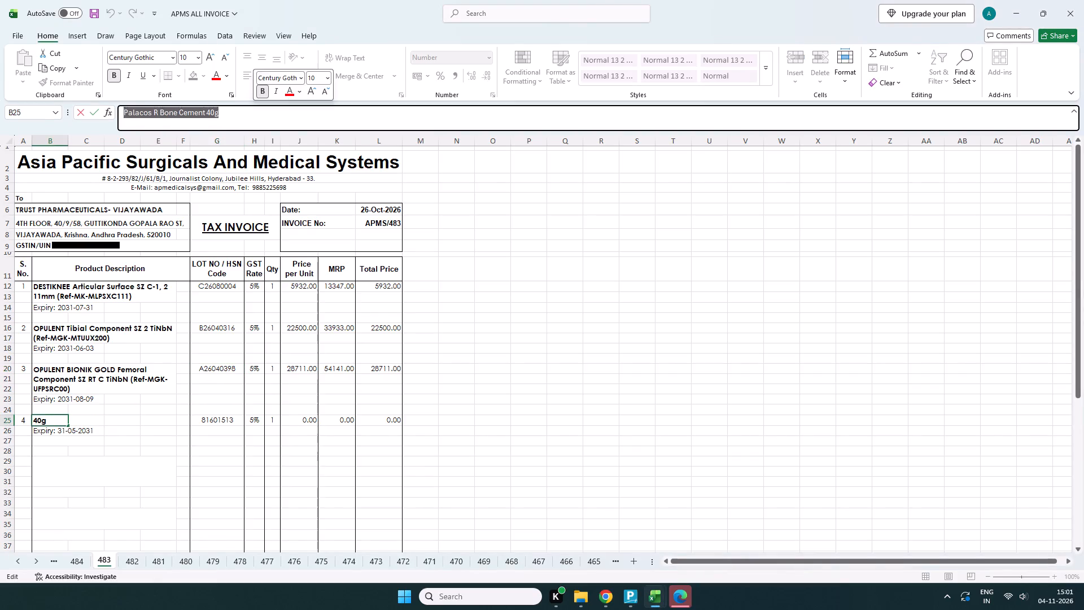
pyautogui.hotkey('ctrl', 'c')
pyautogui.click(665, 543)
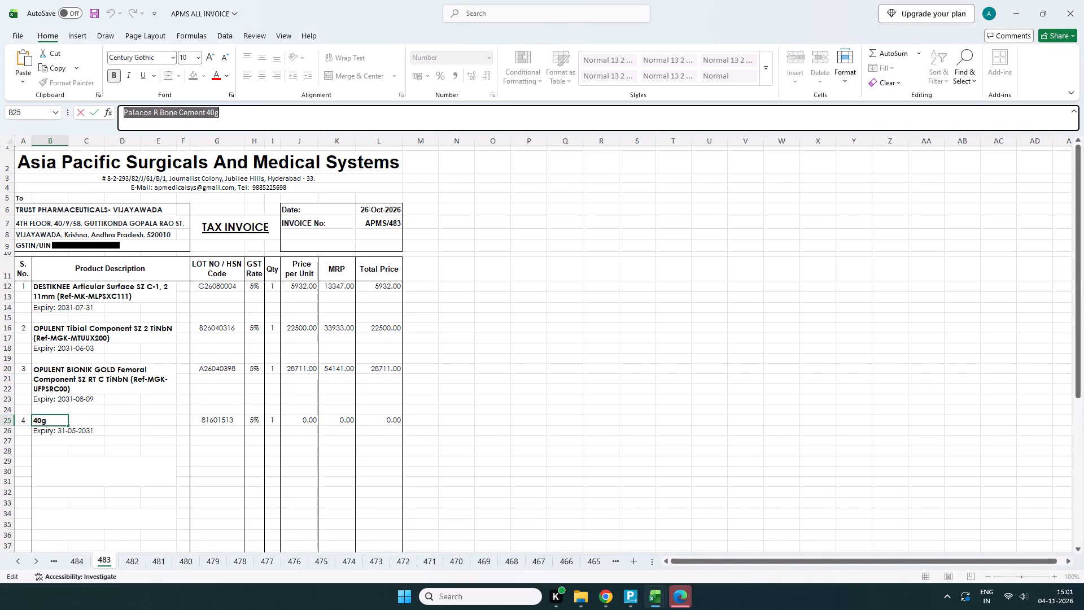
pyautogui.click(649, 541)
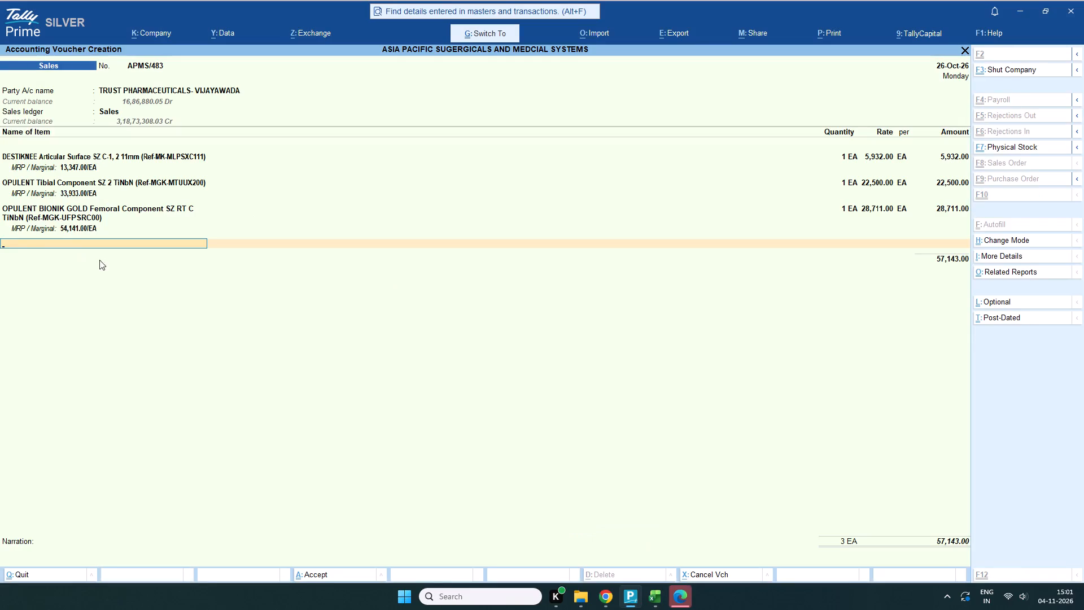
pyautogui.hotkey('ctrl', 'v')
pyautogui.click(865, 114)
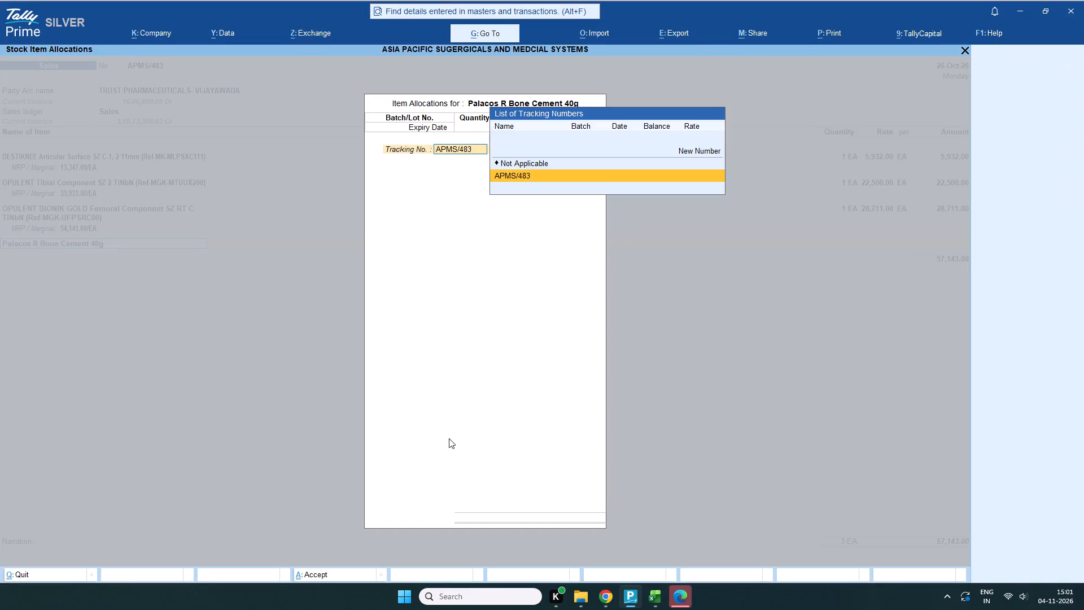
# Open the Palacos R Bone Cement 40g stock item for alteration and enter HSN/SAC 81601513, copied from the fourth item's lot number on Excel sheet 483.
pyautogui.click(964, 50)
pyautogui.hotkey('ctrl', 'Return')
pyautogui.press('Return')
pyautogui.press('Return')
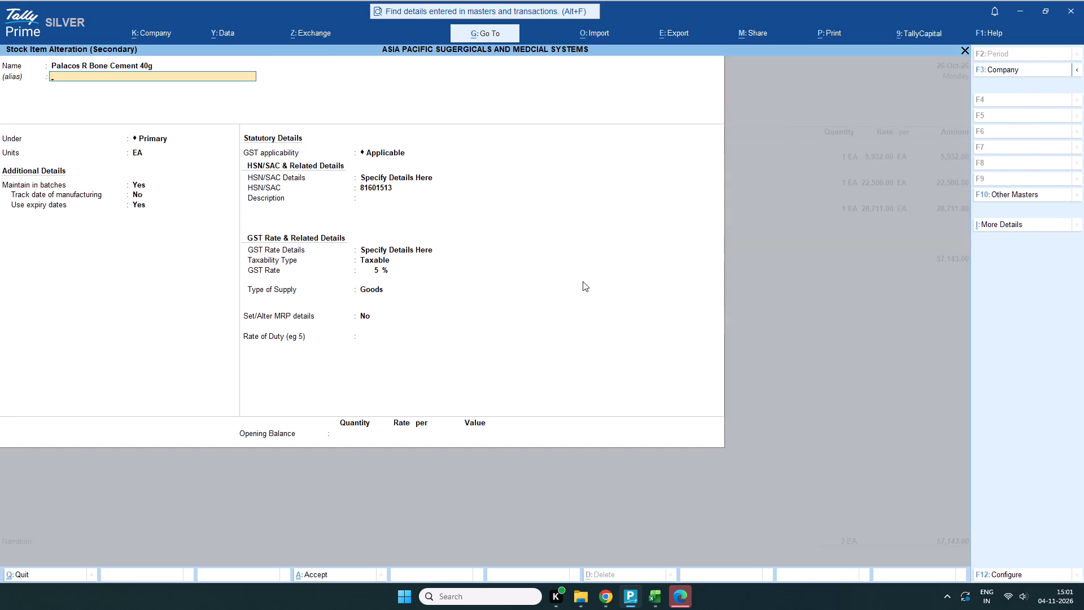
pyautogui.press('Return')
pyautogui.press('Return')
pyautogui.press('Return')
pyautogui.press('Return')
pyautogui.press('Return')
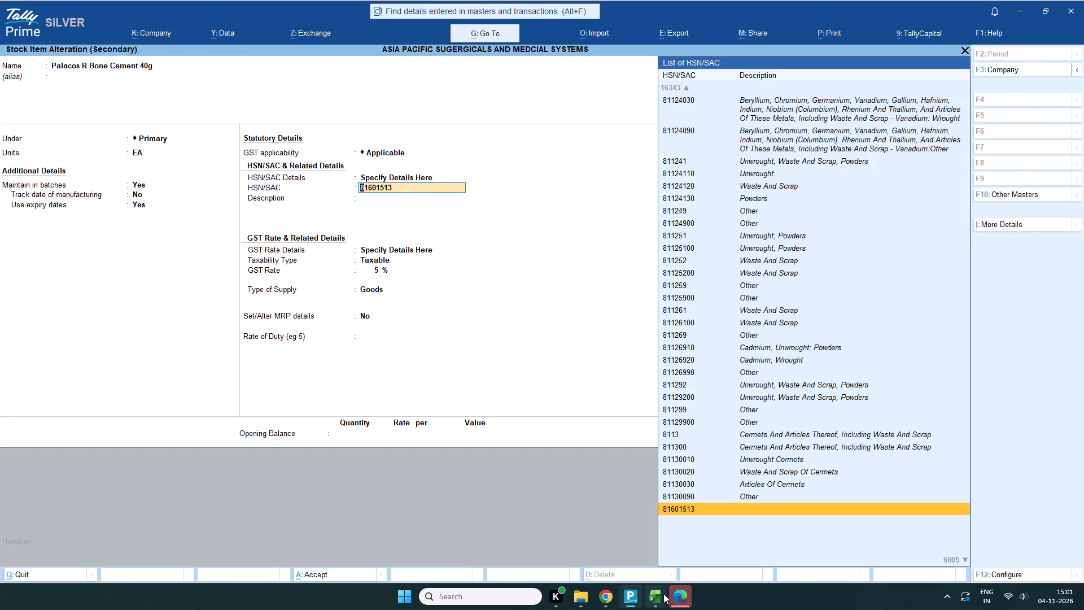
pyautogui.click(697, 531)
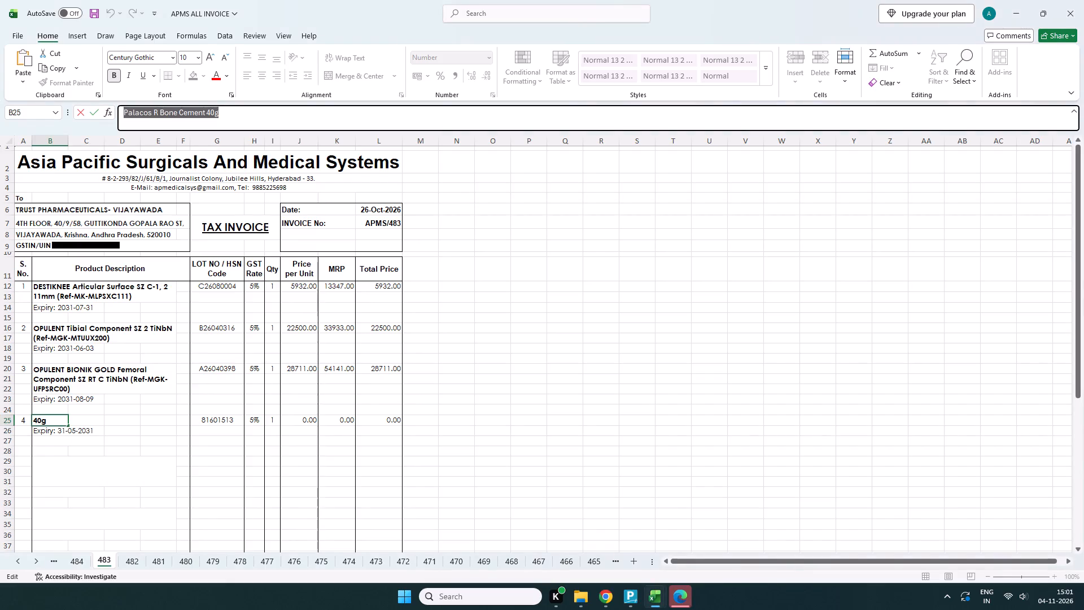
pyautogui.click(221, 422)
pyautogui.hotkey('ctrl', 'c')
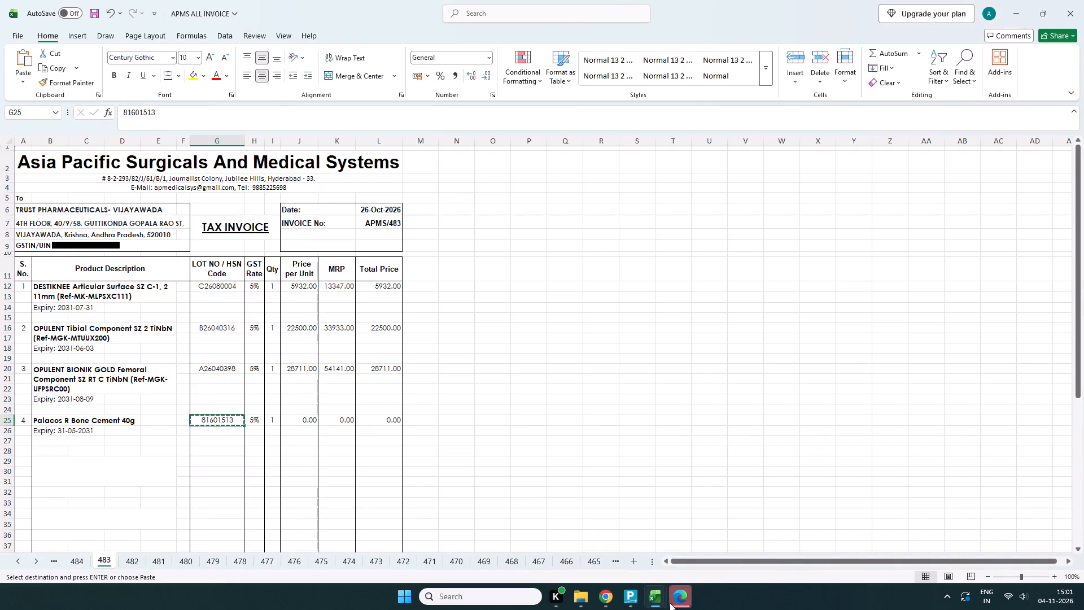
pyautogui.click(649, 547)
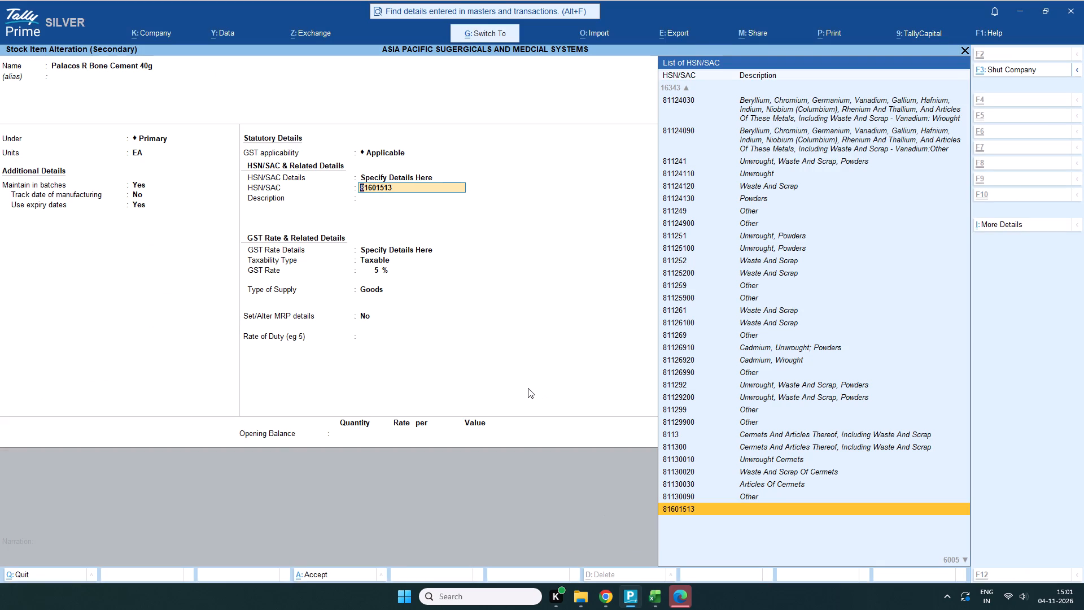
pyautogui.hotkey('ctrl', 'v')
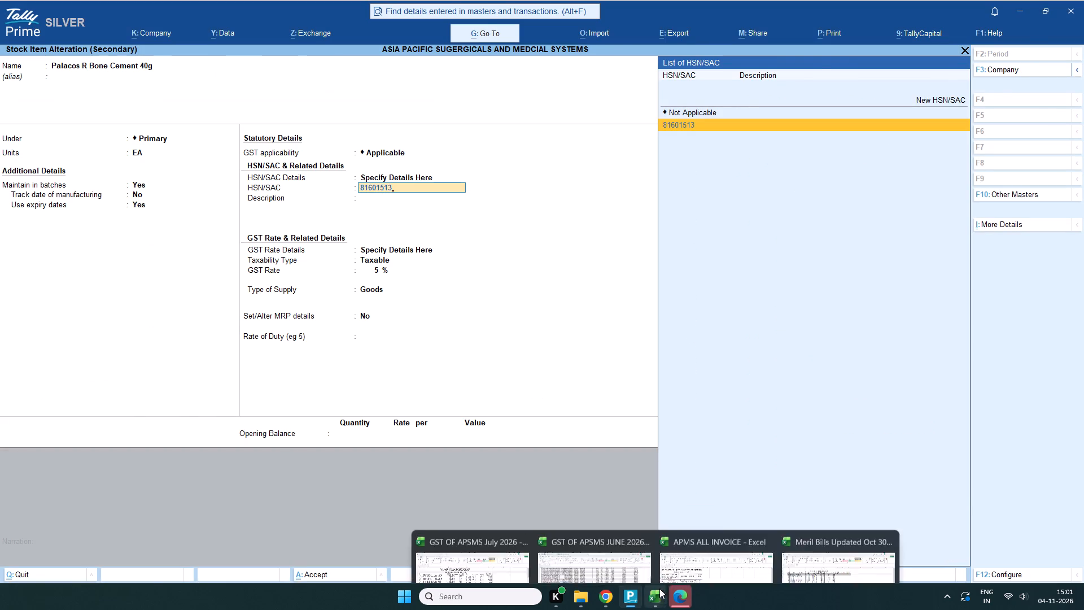
# Check the HSN/SAC against Excel sheet 483, keep the remaining details and save the altered Palacos R Bone Cement 40g item.
pyautogui.click(675, 548)
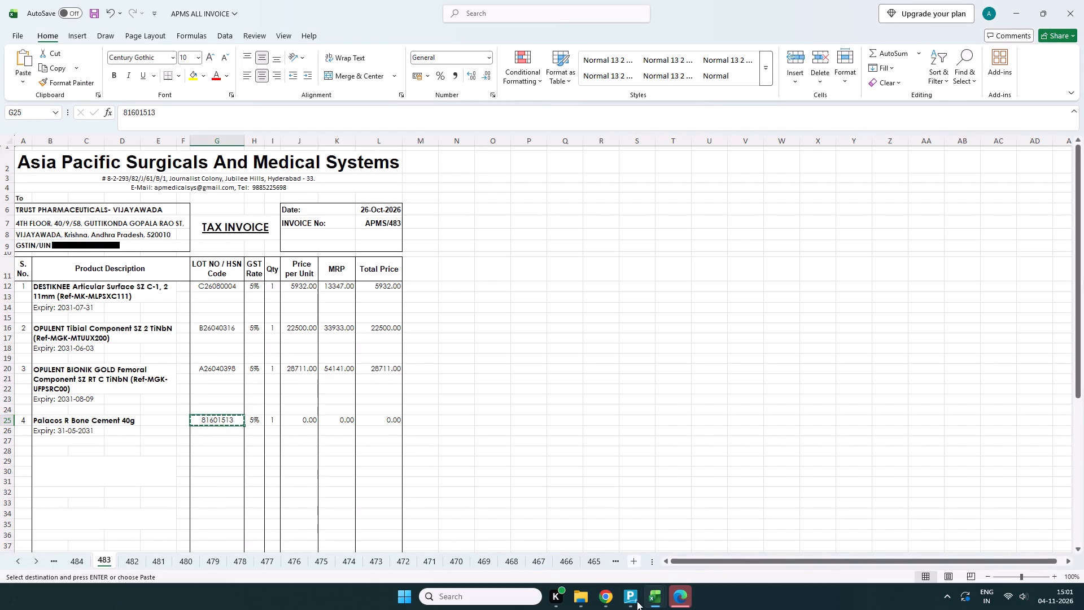
pyautogui.click(633, 522)
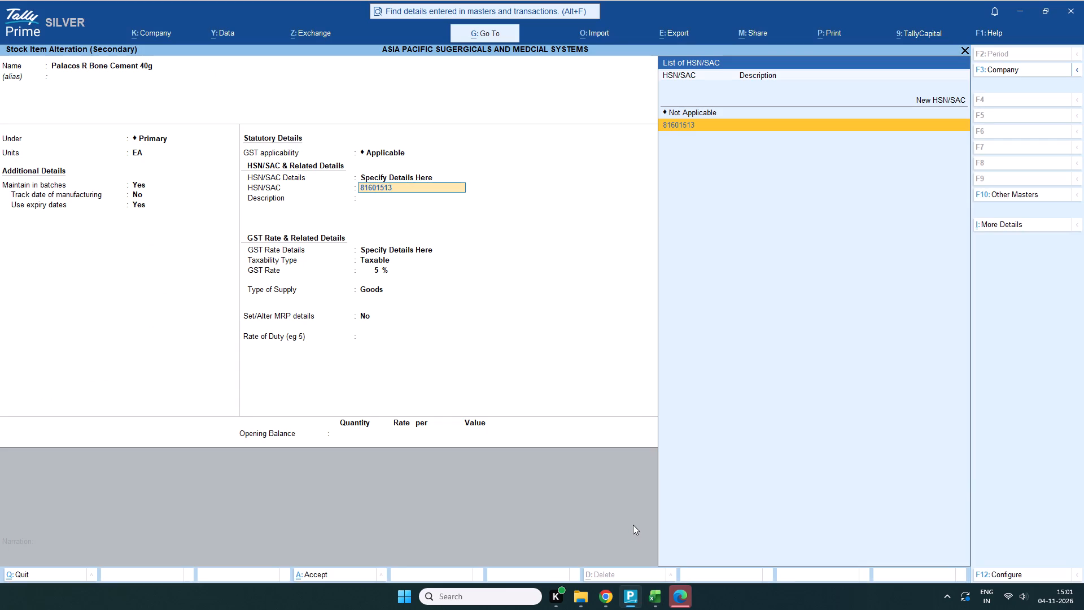
pyautogui.press('Return')
pyautogui.press('Return')
pyautogui.press('Return')
pyautogui.press('Return')
pyautogui.press('Return')
pyautogui.press('Return')
pyautogui.press('Return')
pyautogui.press('Return')
pyautogui.press('Return')
pyautogui.press('Return')
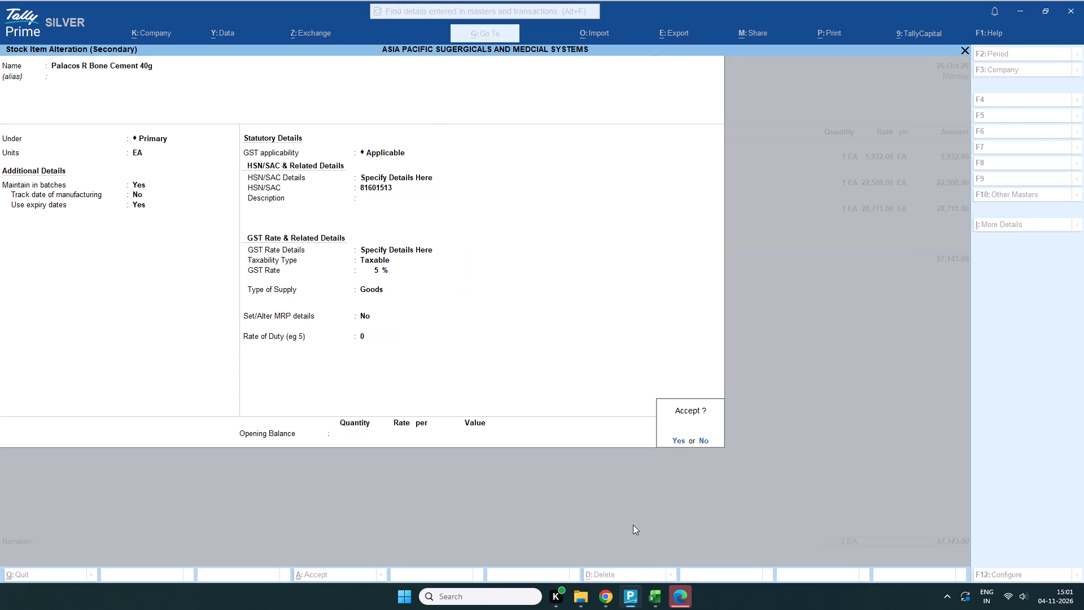
pyautogui.press('Return')
# Allocate Palacos R Bone Cement 40g with tracking number Not Applicable, batch 81601513, quantity 1 and rate 0.
pyautogui.scroll(1, 617, 511)
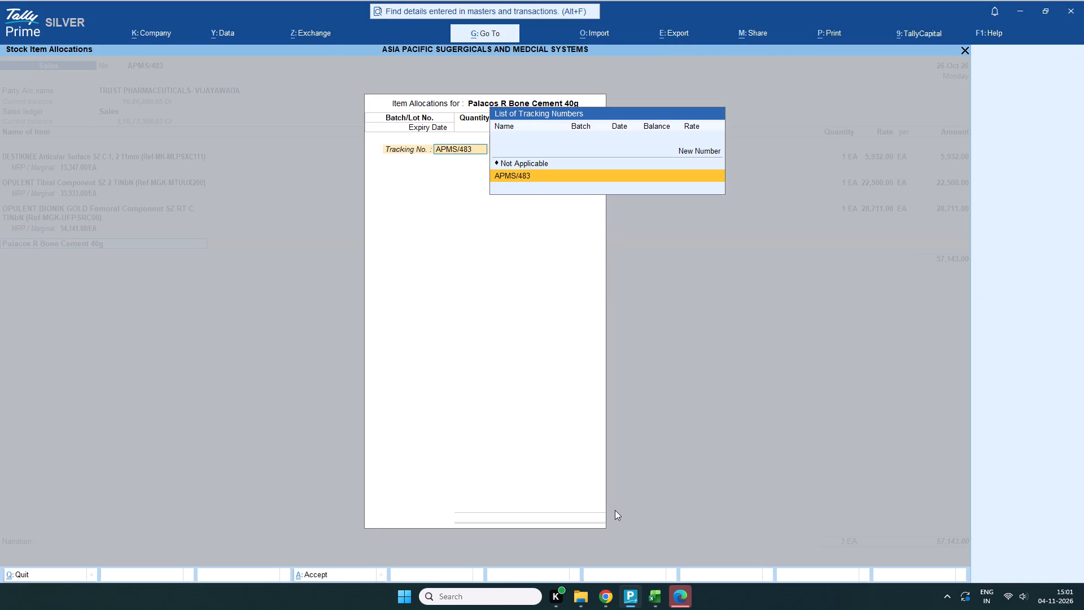
pyautogui.press('Return')
pyautogui.hotkey('ctrl', 'v')
pyautogui.press('Return')
pyautogui.press('1')
pyautogui.press('Return')
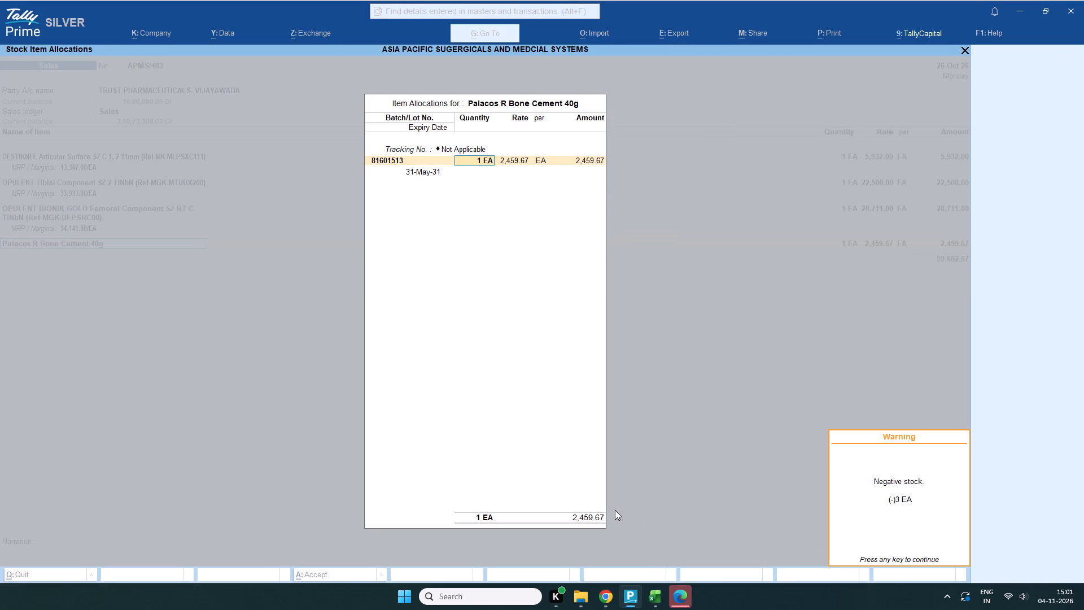
pyautogui.press('Return')
pyautogui.press('0')
pyautogui.press('Return')
pyautogui.press('Return')
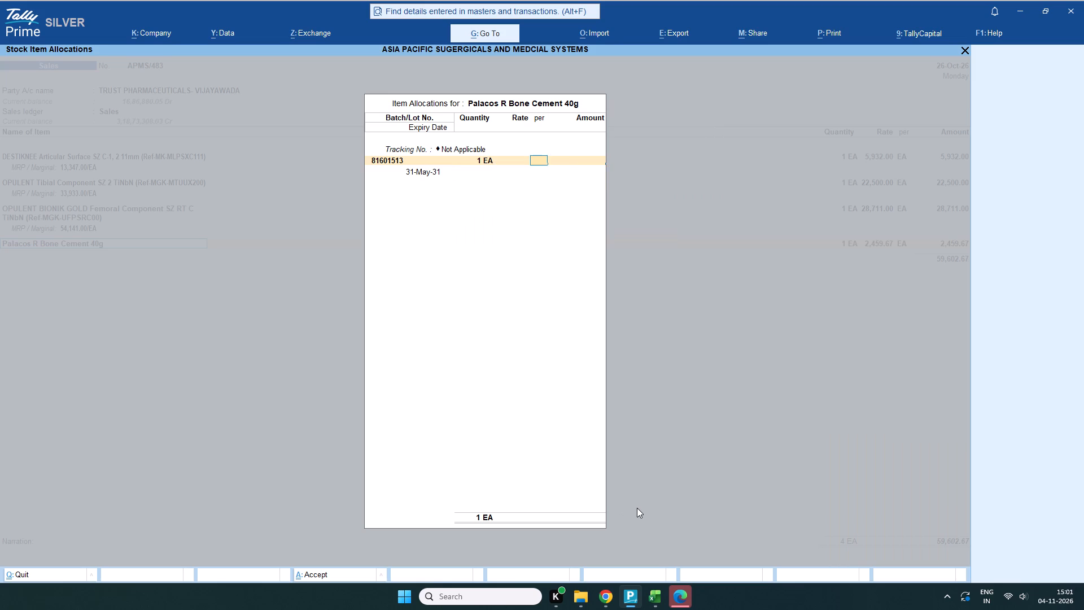
pyautogui.press('Return')
pyautogui.press('Return')
pyautogui.press('Return')
pyautogui.press('Return')
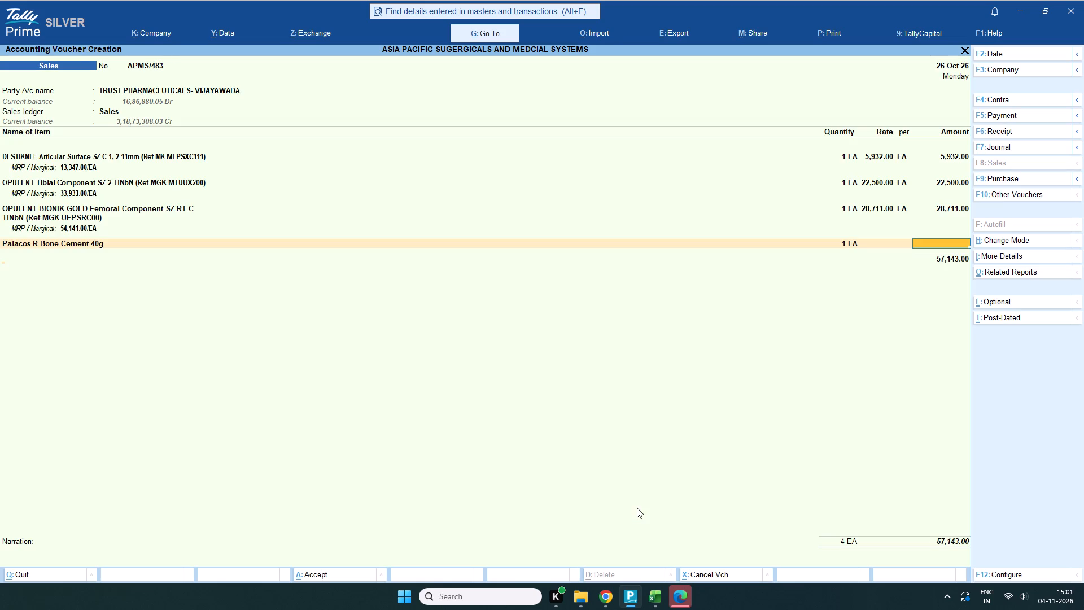
pyautogui.press('Return')
# Add the Igst ledger below the four items in the APMS/483 sales voucher.
pyautogui.write('iug')
pyautogui.click(882, 114)
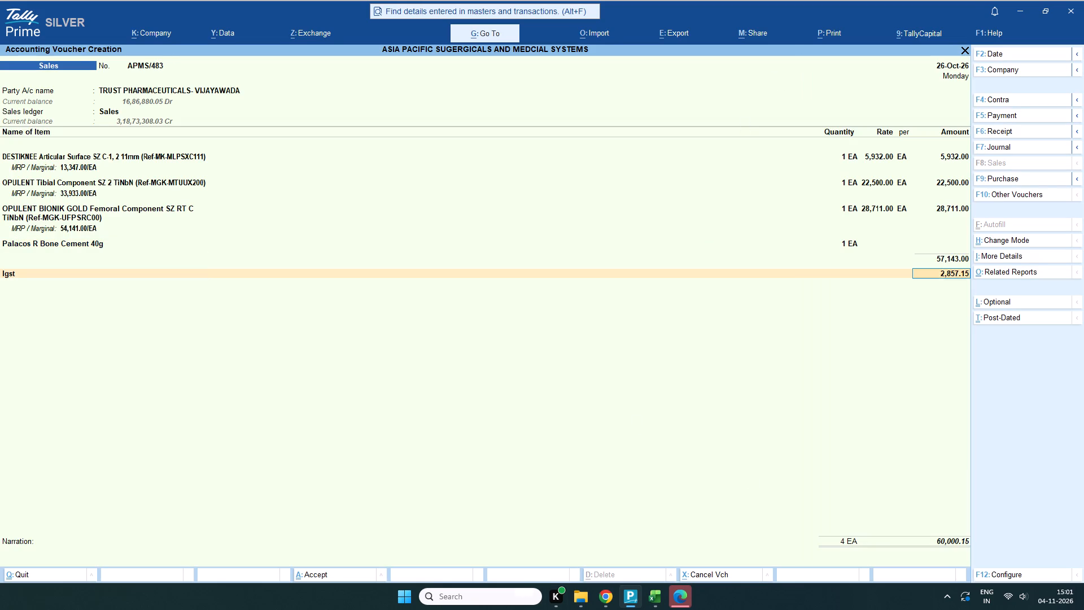
# Check the voucher against Excel sheet 483, save the APMS/483 sales voucher in TallyPrime and close voucher creation.
pyautogui.click(694, 525)
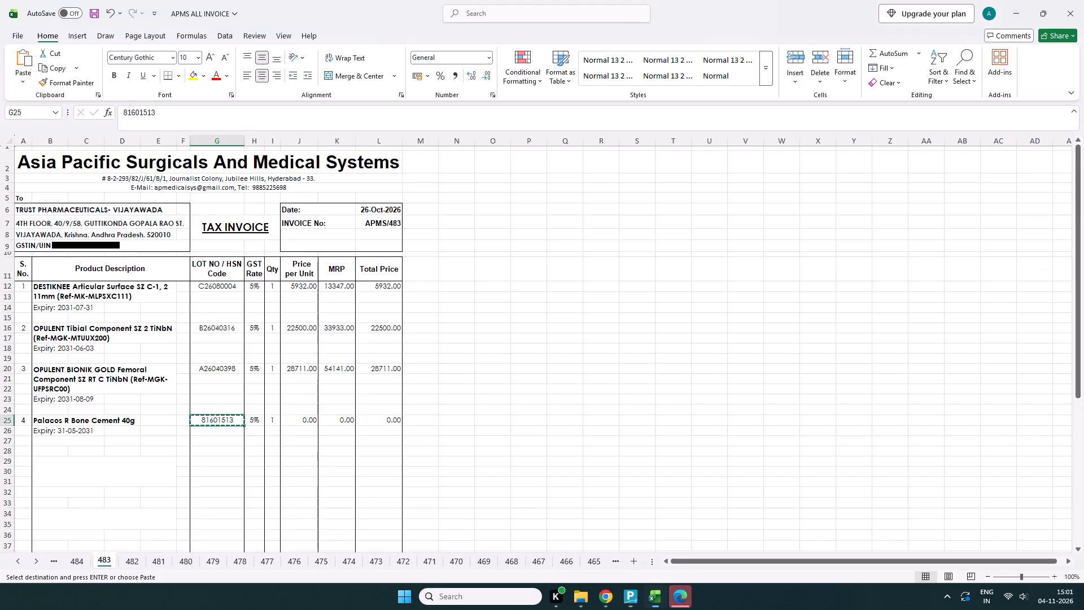
pyautogui.scroll(-6, 613, 486)
pyautogui.scroll(6, 605, 490)
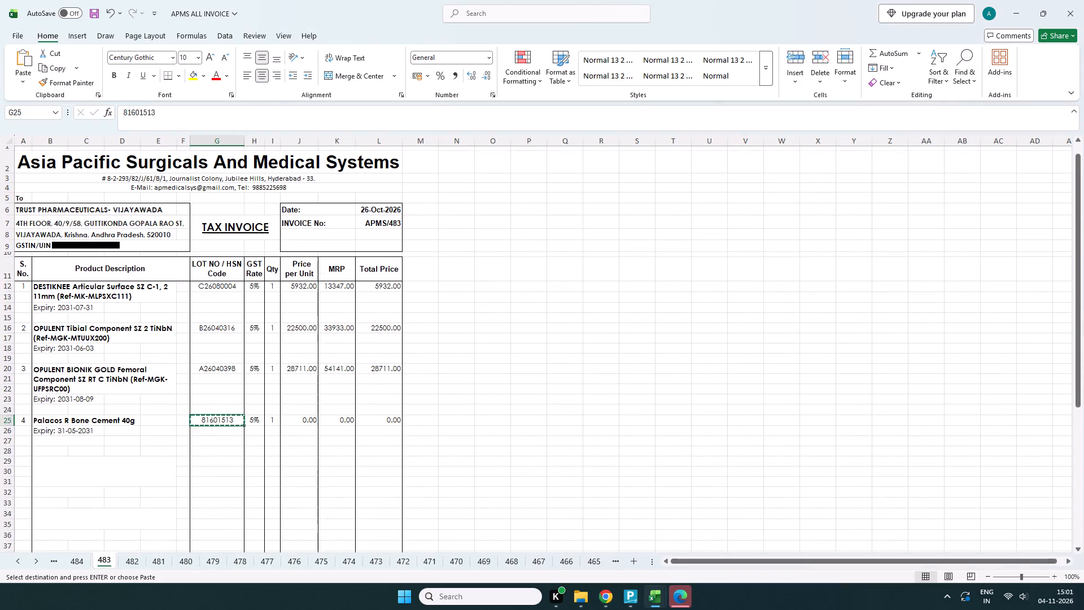
pyautogui.scroll(2, 605, 485)
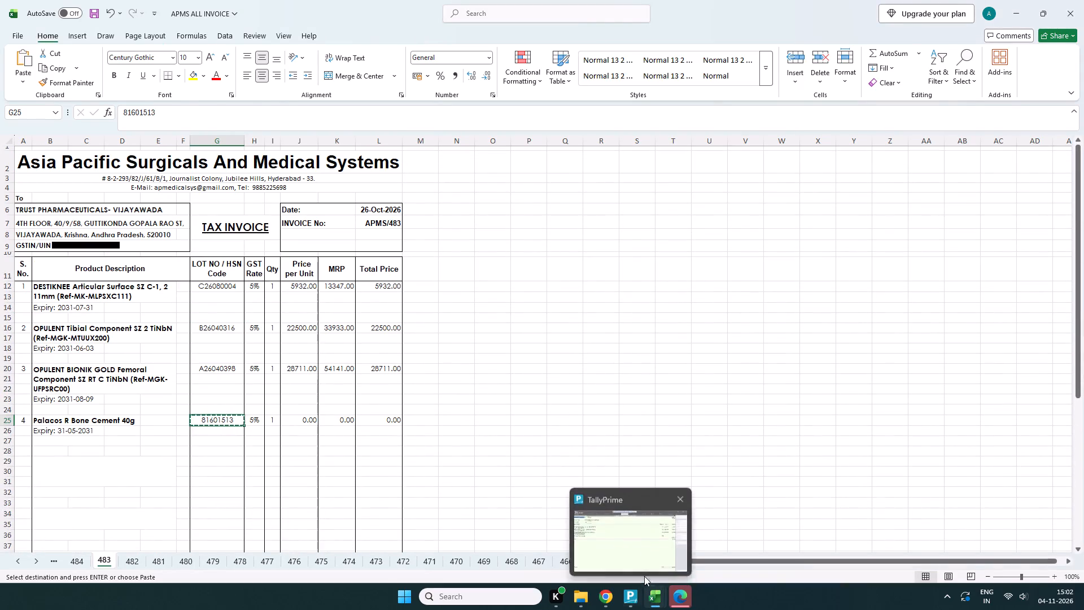
pyautogui.click(642, 545)
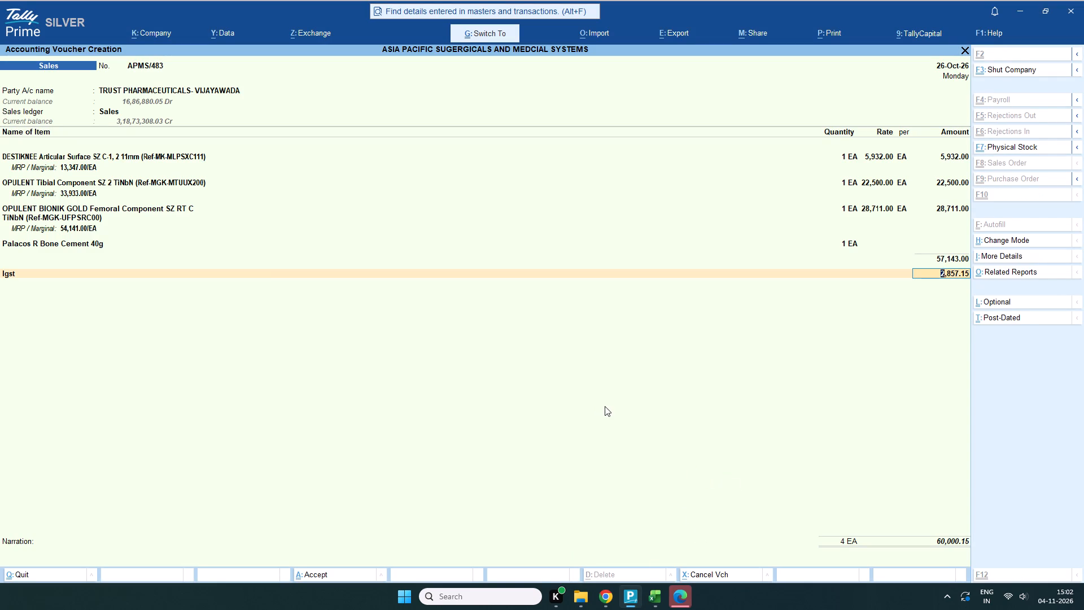
pyautogui.hotkey('ctrl', 'a')
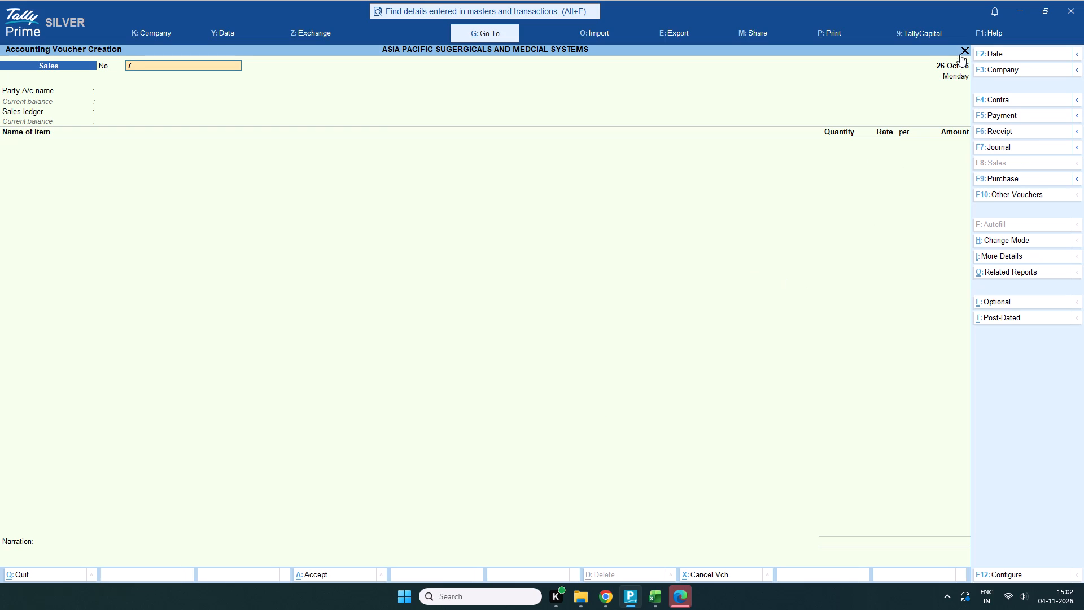
pyautogui.click(962, 50)
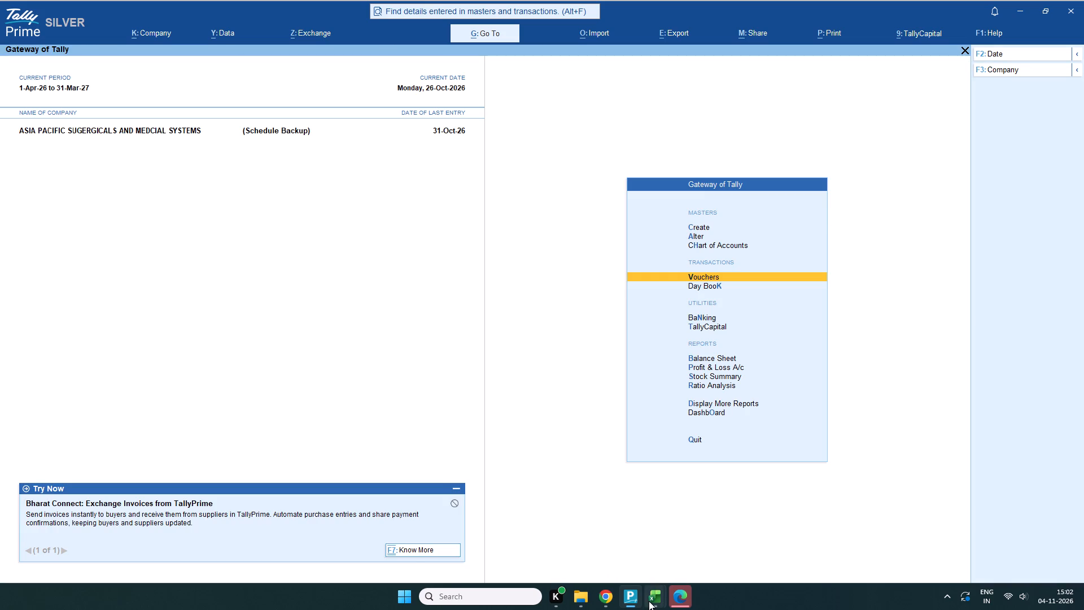
# Look through the Excel invoice sheets from 484 up to 502 for the next Trust Pharmaceuticals invoice.
pyautogui.click(707, 529)
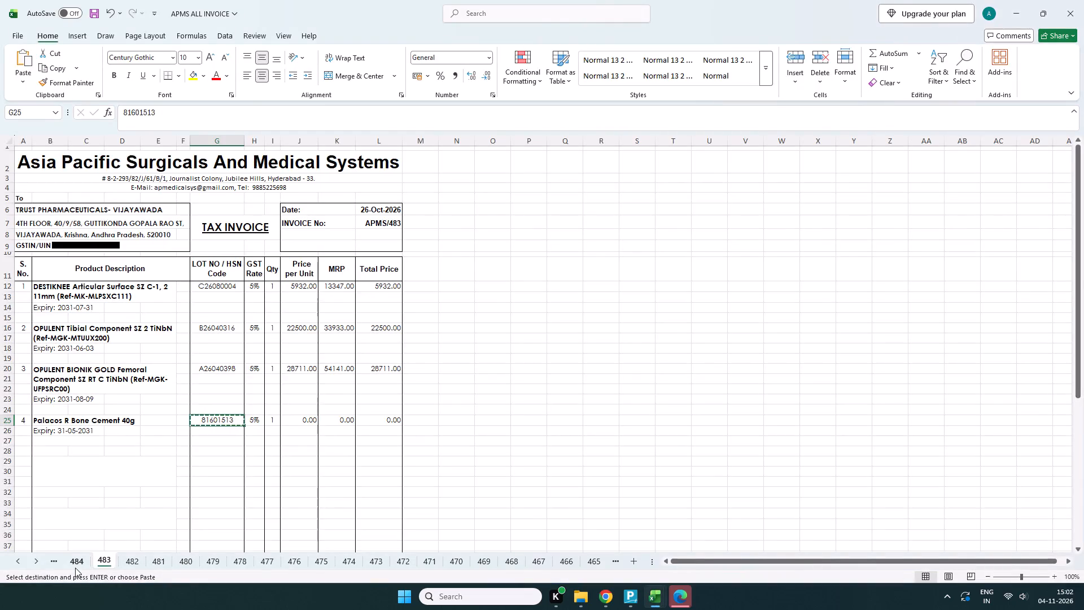
pyautogui.click(73, 560)
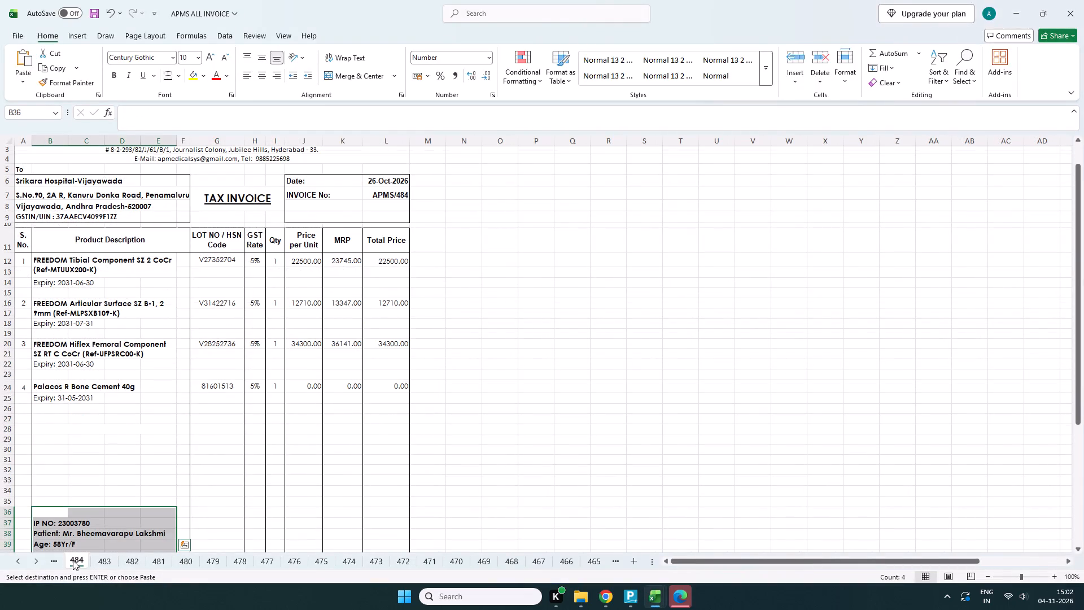
pyautogui.click(73, 562)
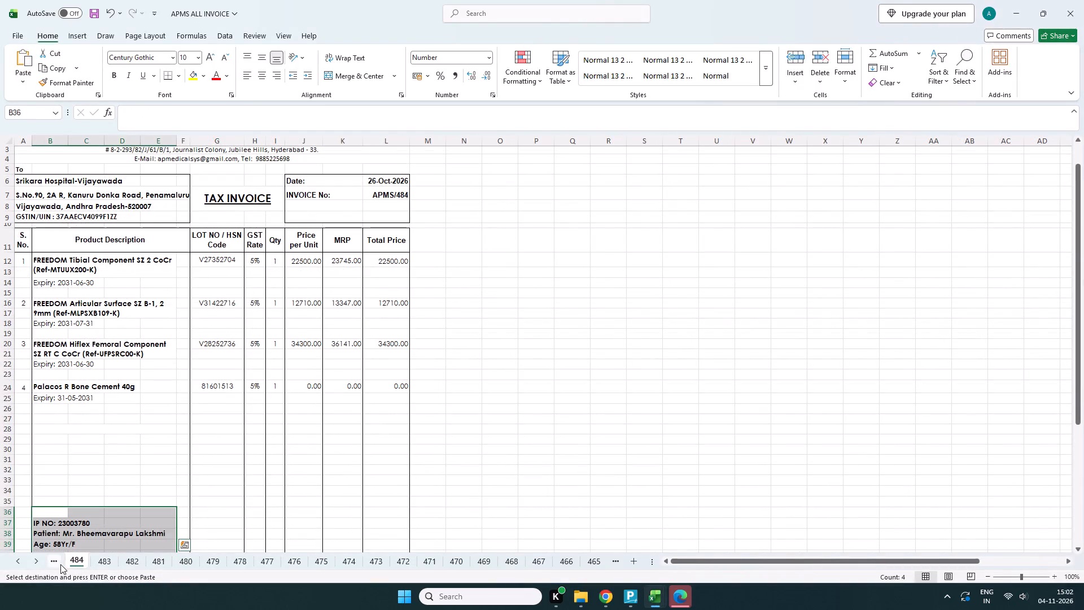
pyautogui.click(55, 560)
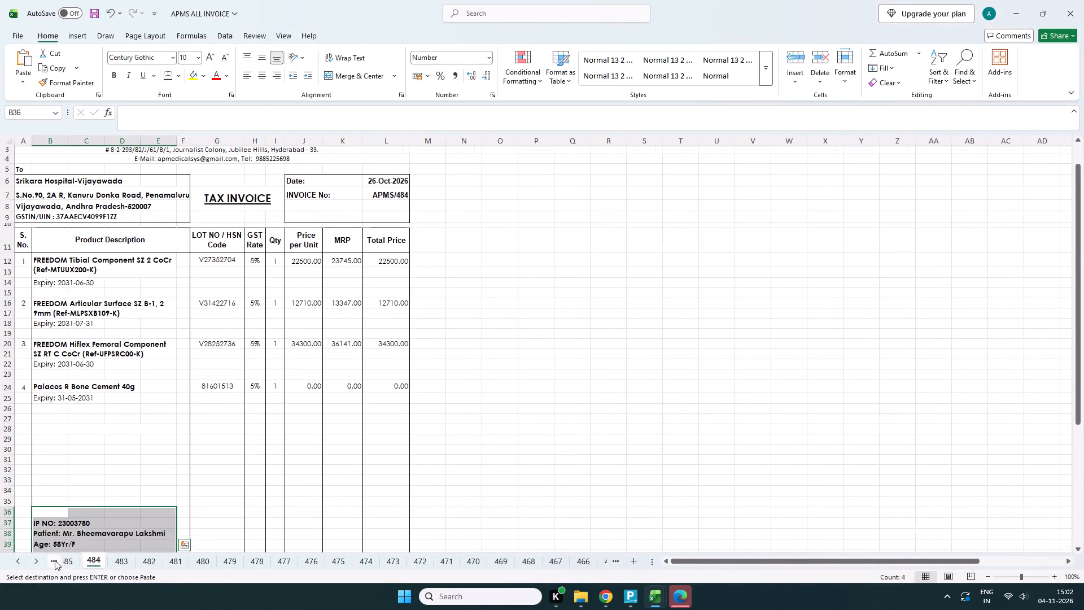
pyautogui.click(55, 560)
pyautogui.click(55, 560)
pyautogui.click(55, 560)
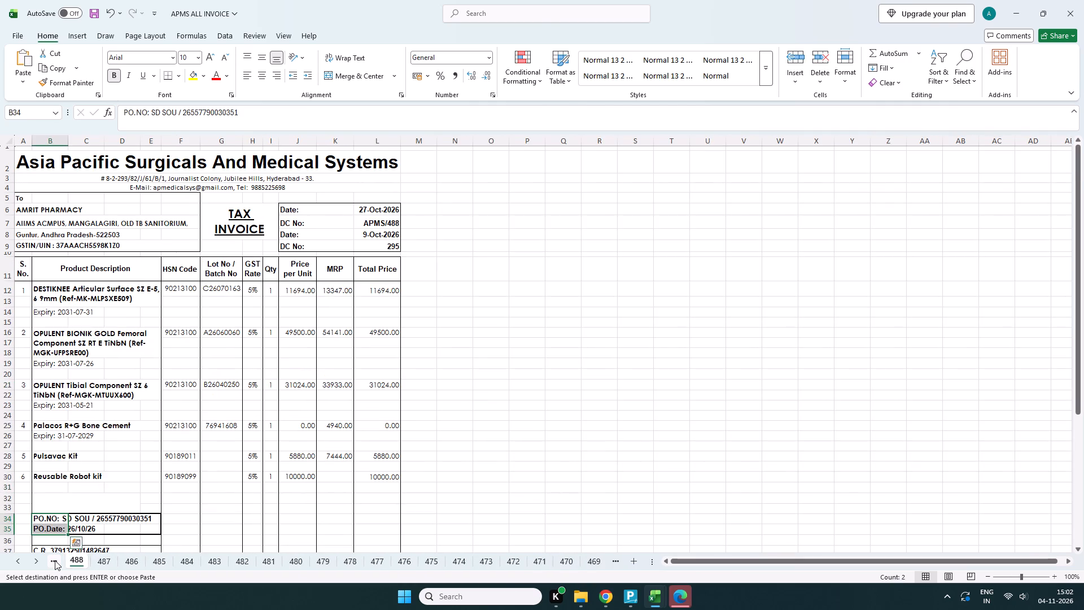
pyautogui.click(55, 560)
pyautogui.click(55, 560)
pyautogui.click(55, 560)
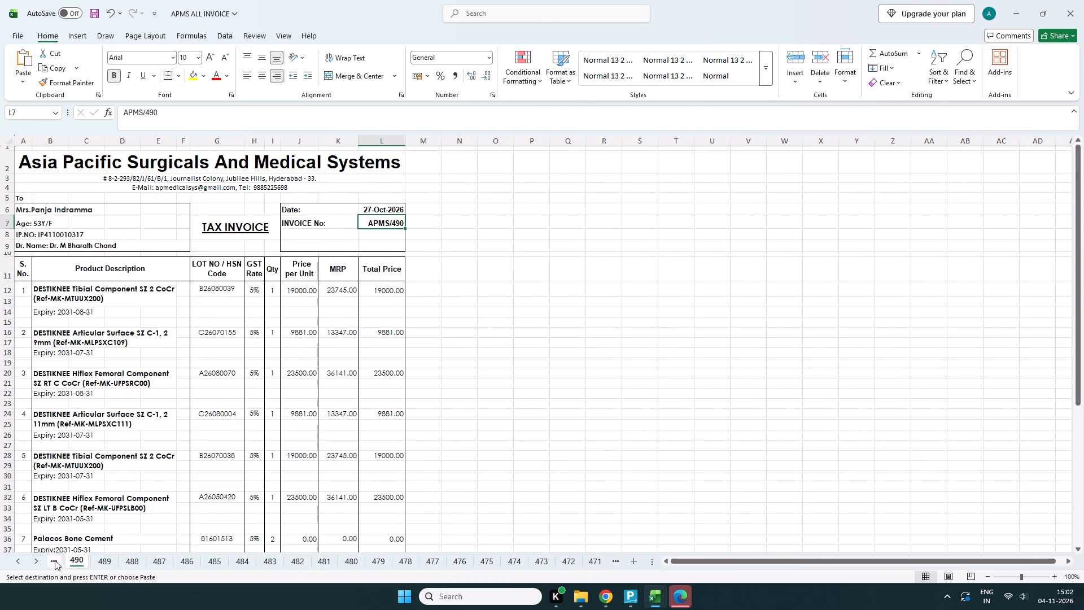
pyautogui.click(55, 560)
pyautogui.click(55, 560)
pyautogui.click(55, 560)
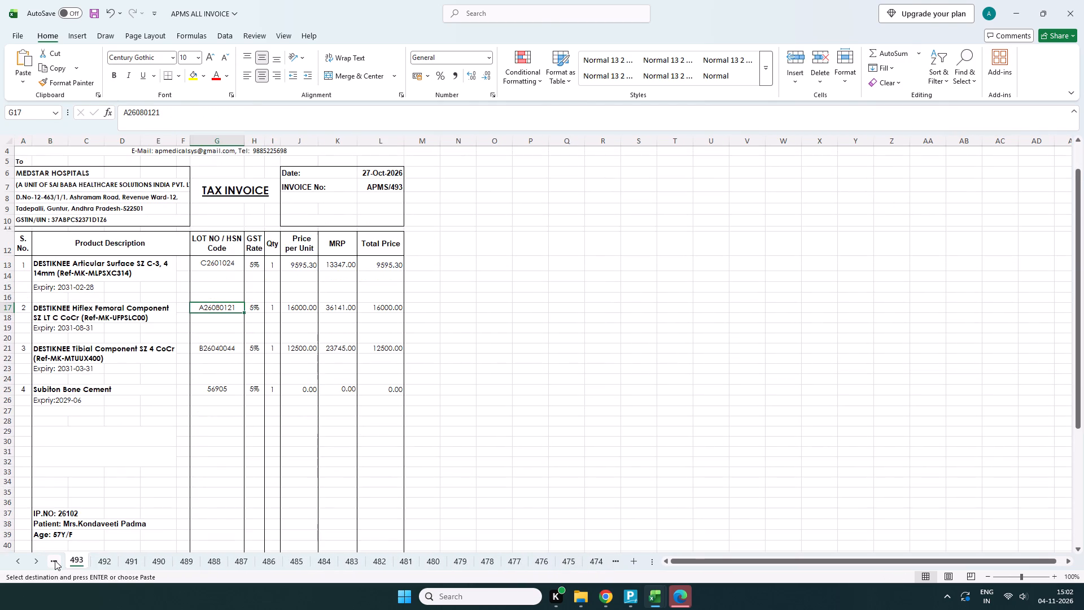
pyautogui.click(55, 560)
pyautogui.click(55, 560)
pyautogui.click(55, 560)
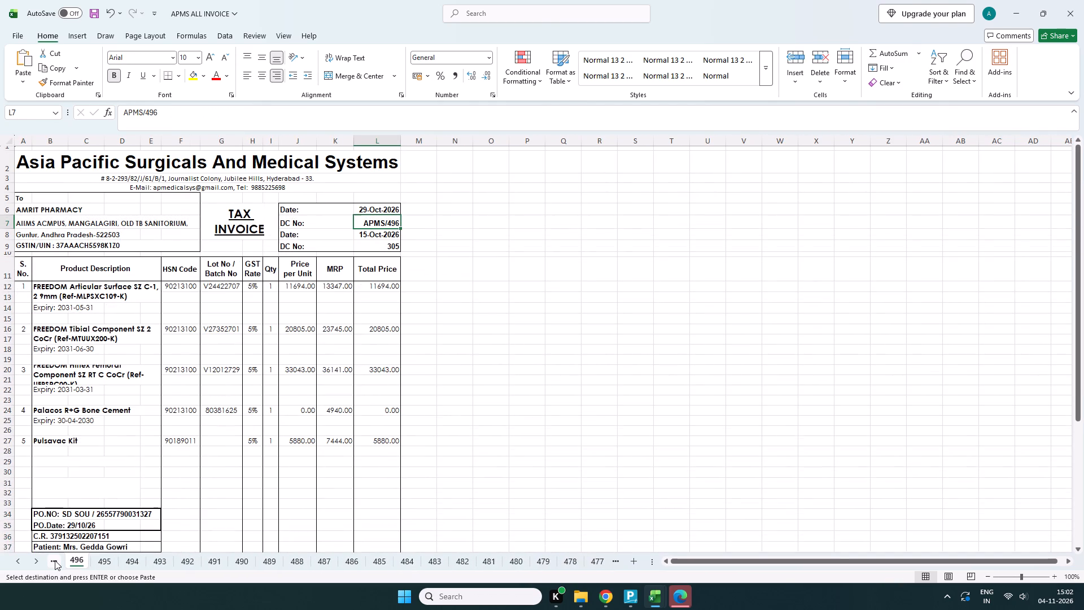
pyautogui.click(55, 560)
pyautogui.click(55, 560)
pyautogui.click(55, 560)
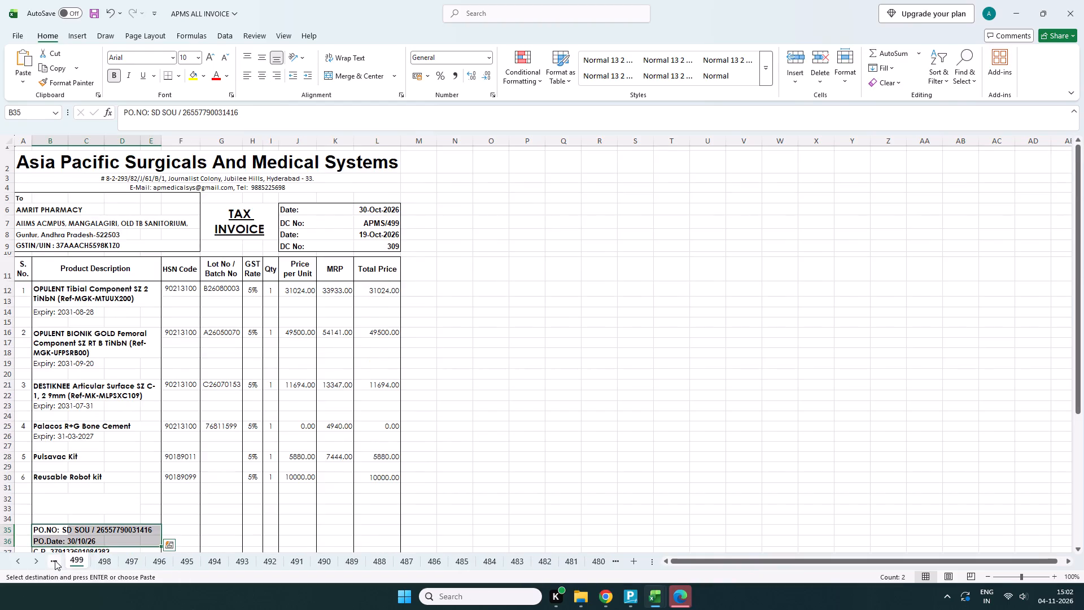
pyautogui.click(55, 560)
pyautogui.click(55, 560)
pyautogui.click(55, 560)
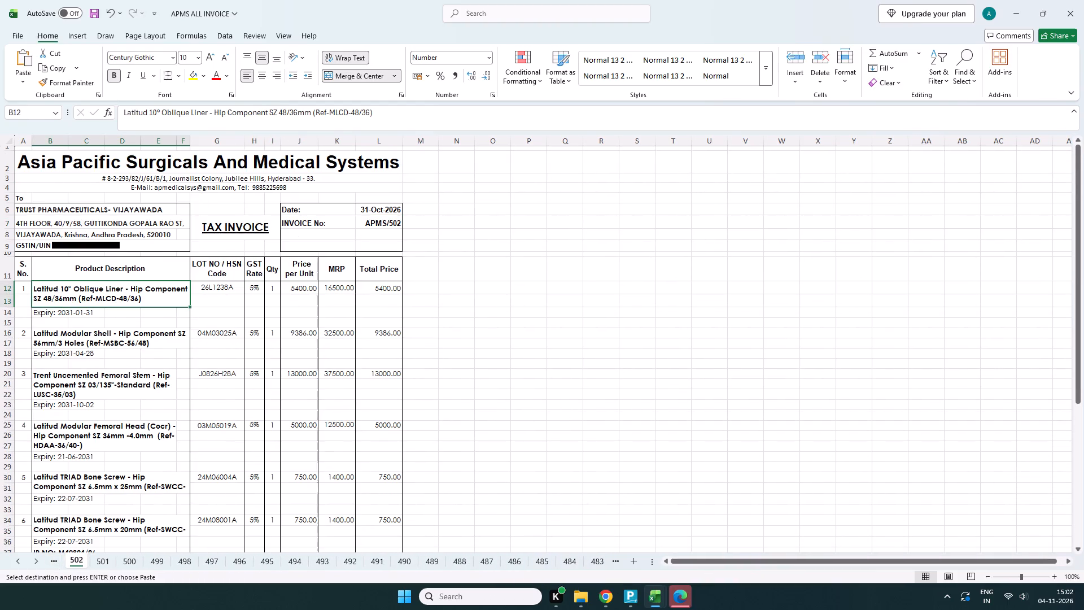
# Start a TallyPrime sales voucher dated 31-10-2026 with number APMS/502, copied from Excel sheet 502.
pyautogui.click(387, 221)
pyautogui.hotkey('ctrl', 'c')
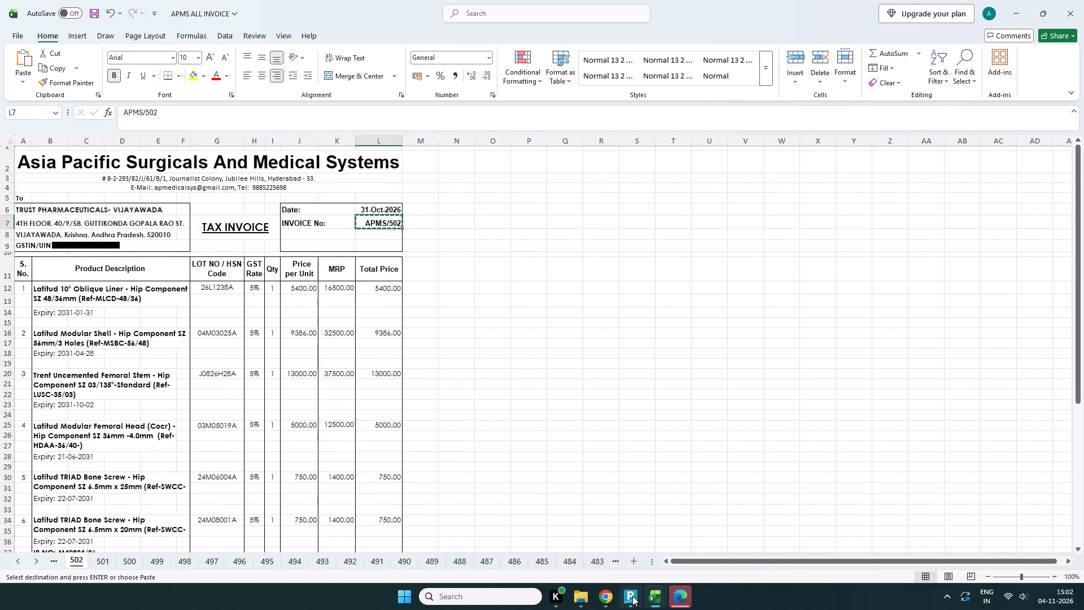
pyautogui.click(646, 534)
pyautogui.click(711, 274)
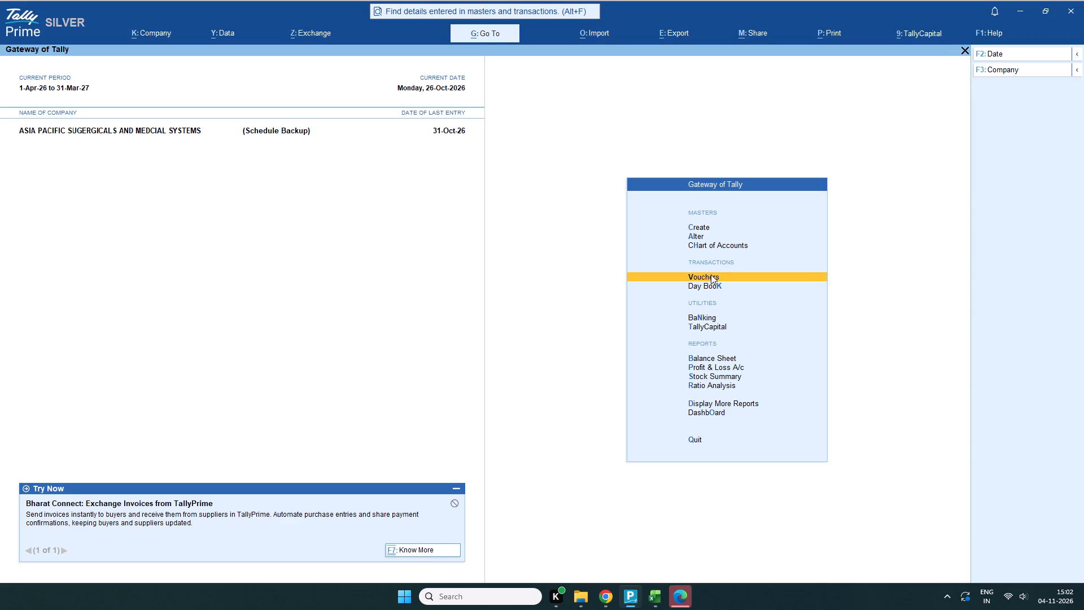
pyautogui.click(1002, 54)
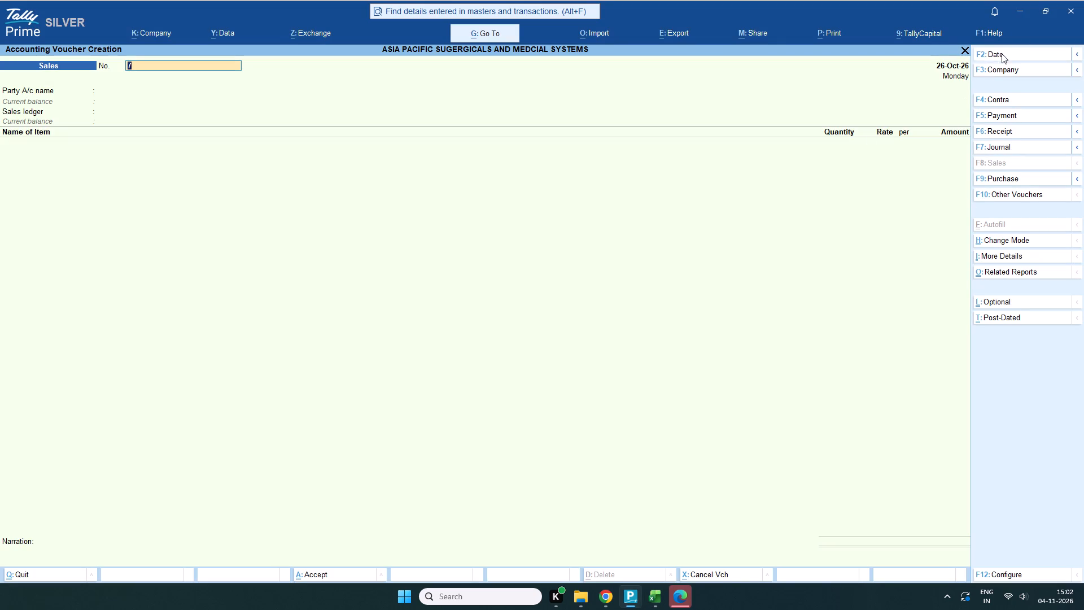
pyautogui.write('31-06=')
pyautogui.press('BackSpace')
pyautogui.press('-')
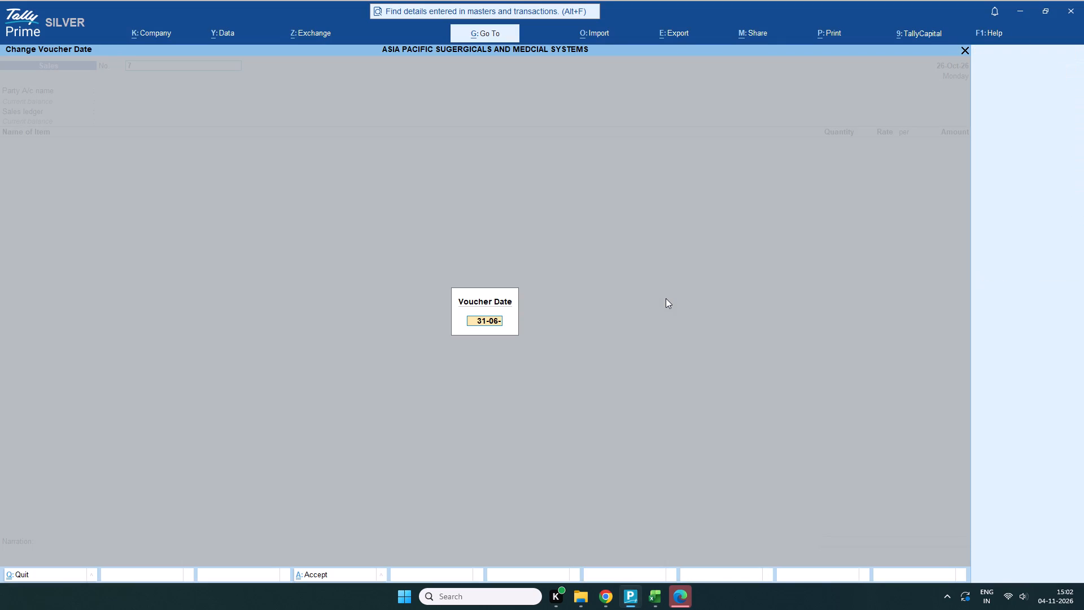
pyautogui.press('BackSpace')
pyautogui.press('BackSpace')
pyautogui.press('BackSpace')
pyautogui.write('10-2026')
pyautogui.press('Return')
pyautogui.hotkey('ctrl', 'v')
pyautogui.press('Return')
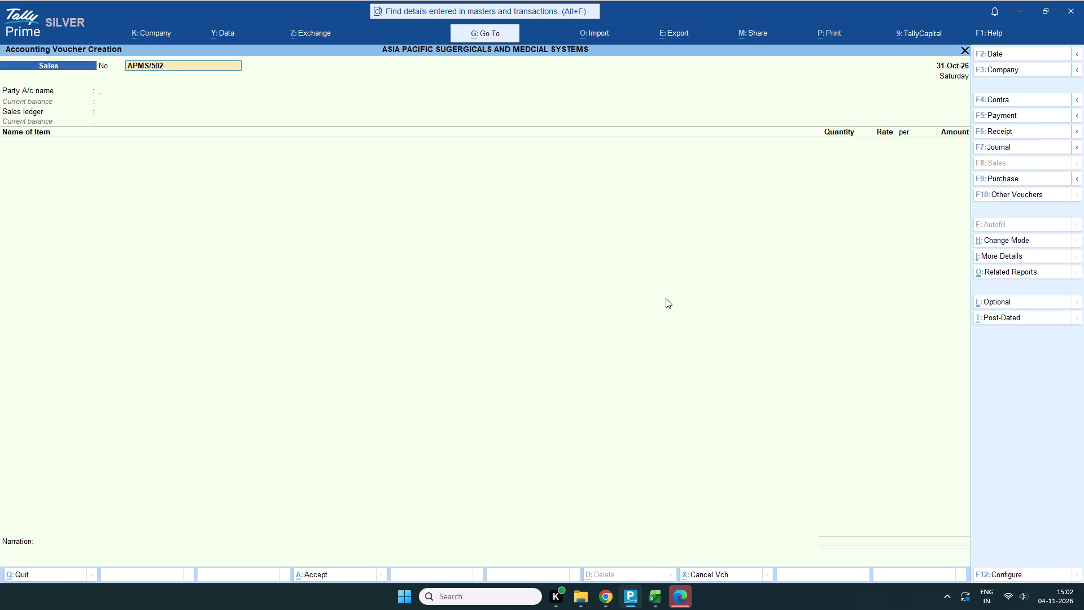
# Set the voucher's party account to TRUST PHARMACEUTICALS- VIJAYAWADA and its sales ledger to Sales.
pyautogui.write('trust')
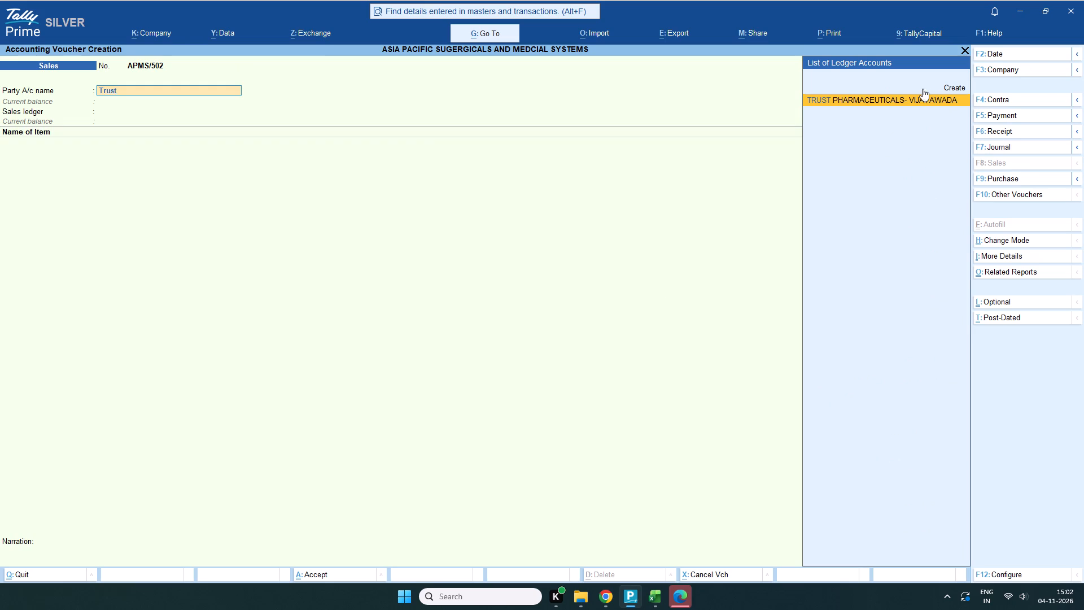
pyautogui.click(918, 96)
pyautogui.click(843, 115)
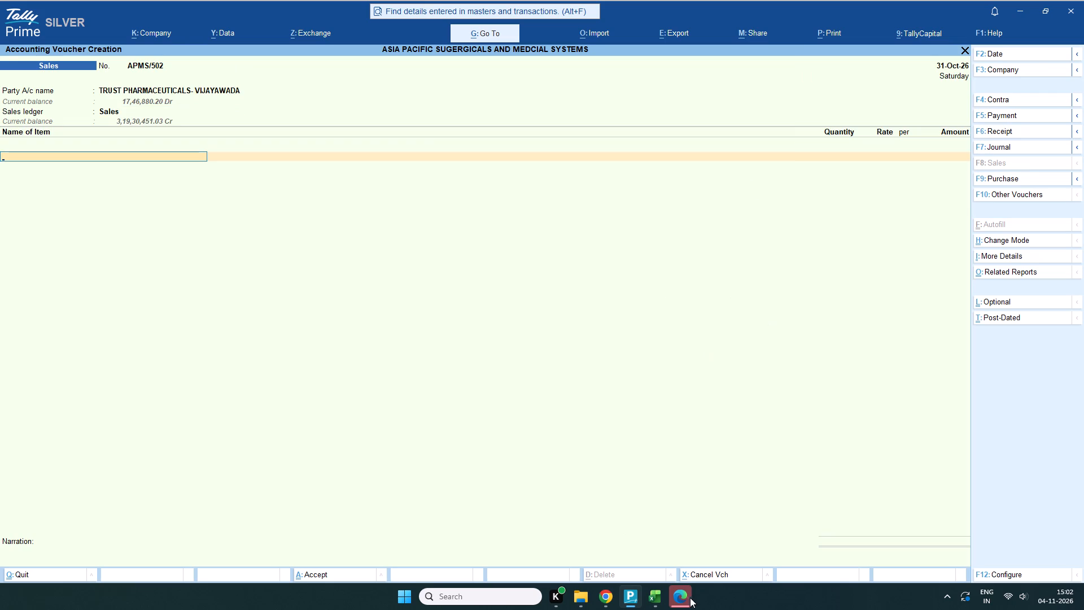
# Copy reference Ref-MLCD-48/36 from the first product on Excel sheet 502 and use it to select the Latitud 10° Oblique Liner in TallyPrime.
pyautogui.click(733, 523)
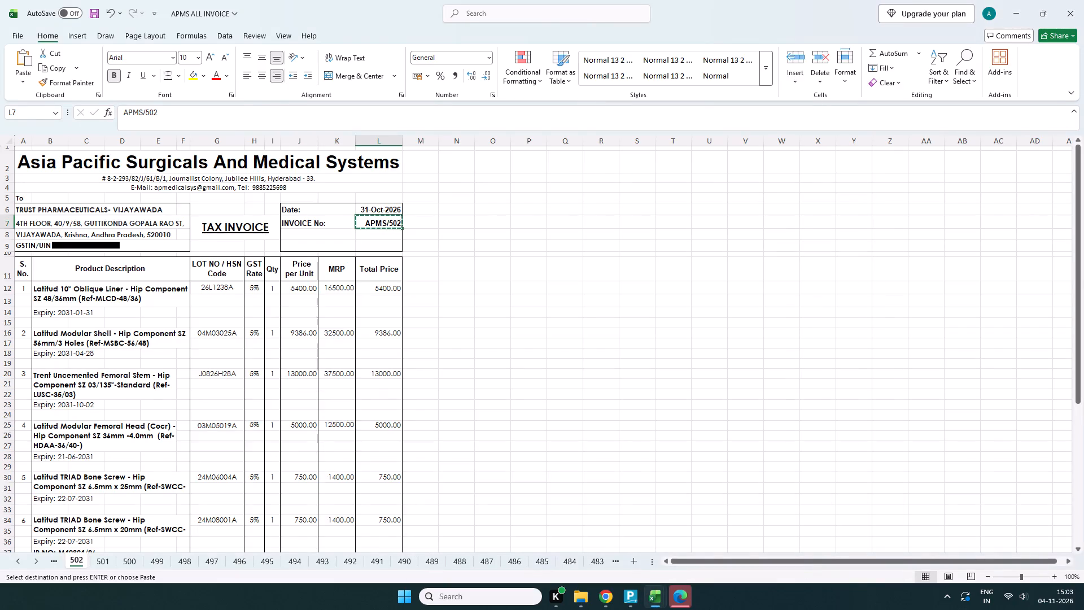
pyautogui.click(164, 294)
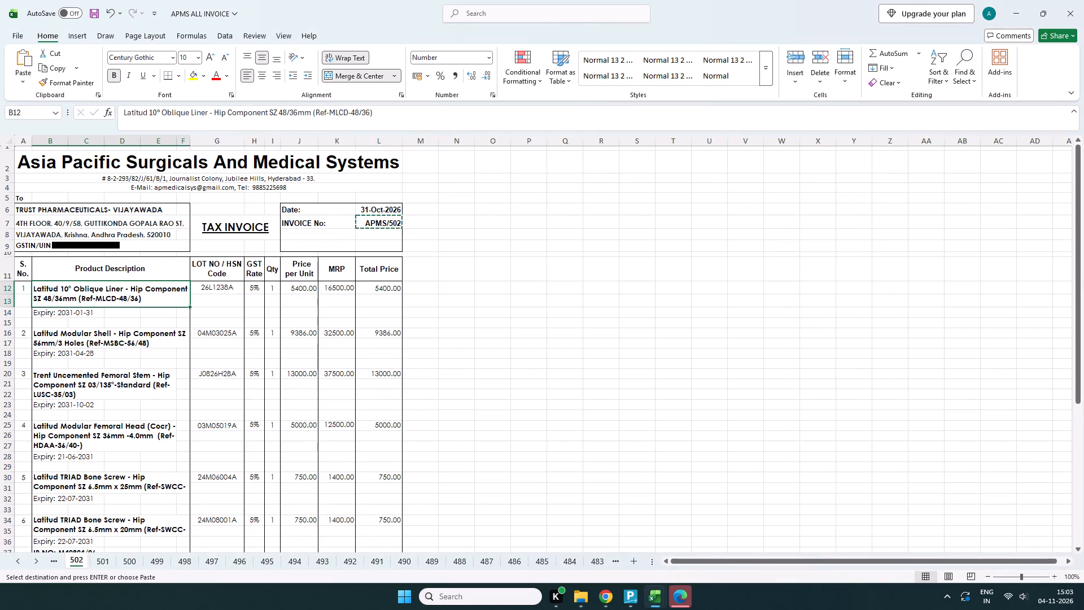
pyautogui.moveTo(315, 110); pyautogui.dragTo(375, 115)
pyautogui.hotkey('ctrl', 'c')
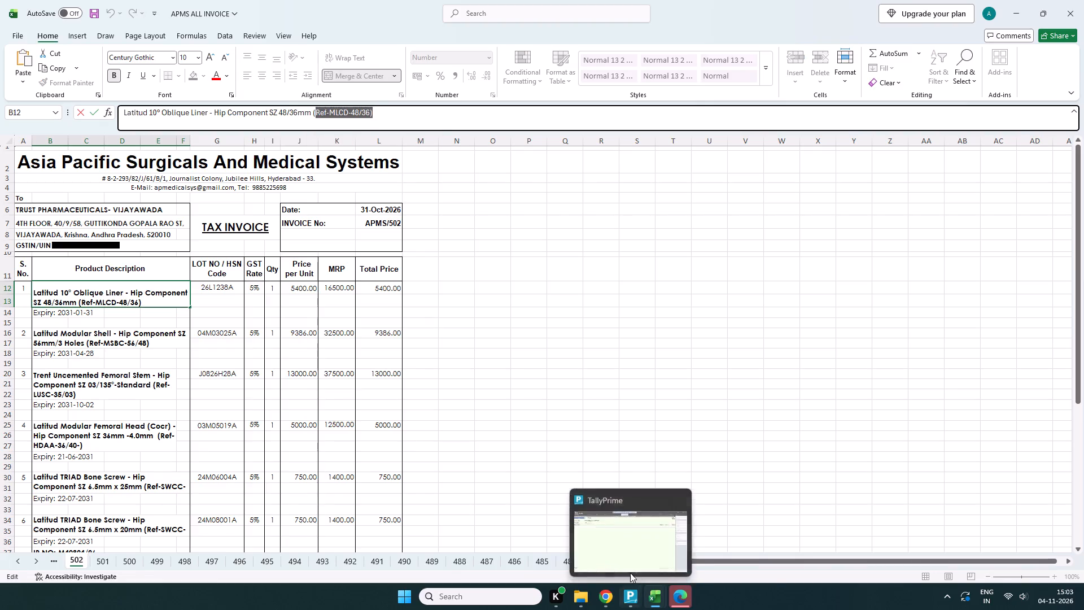
pyautogui.click(631, 538)
pyautogui.hotkey('ctrl', 'v')
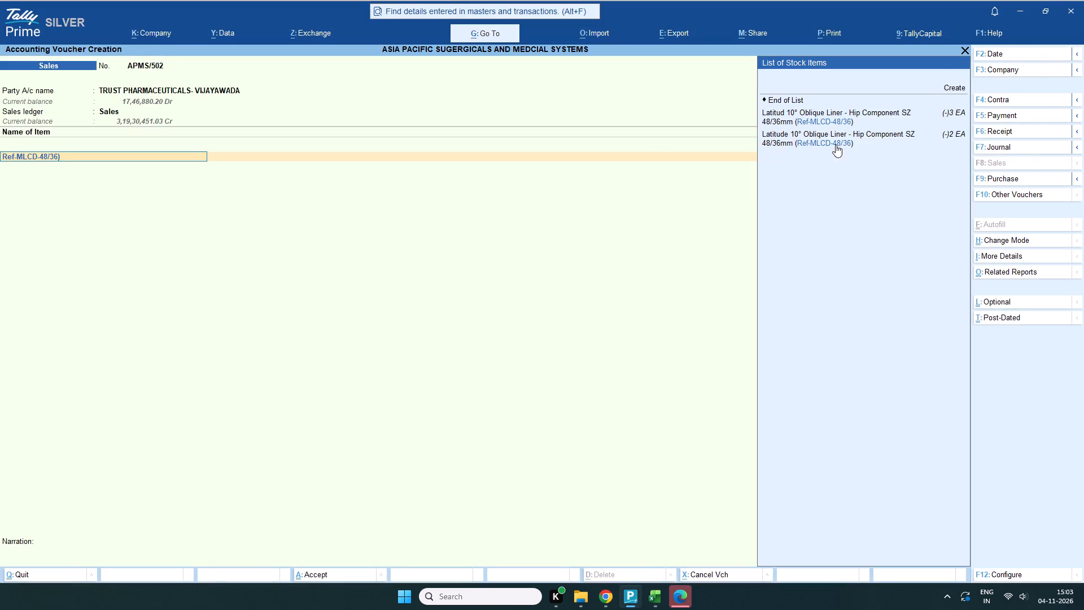
pyautogui.tripleClick(839, 119)
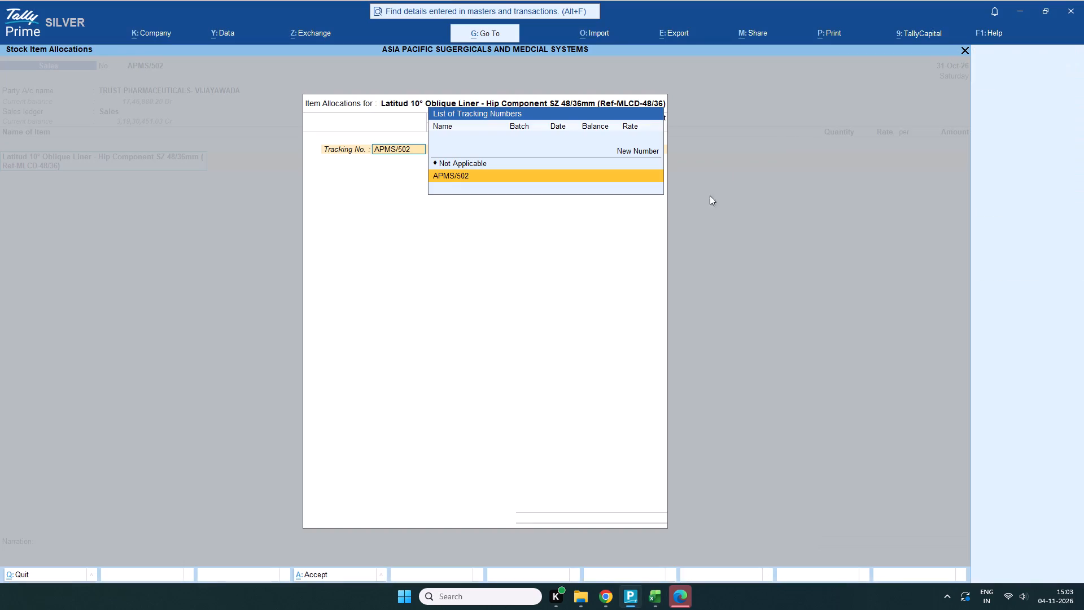
# Alter the Latitud 10° Oblique Liner stock item's HSN/SAC to 26L1238A, copied from Excel sheet 502, effective 31-Oct-26.
pyautogui.click(964, 49)
pyautogui.hotkey('ctrl', 'Return')
pyautogui.press('Return')
pyautogui.press('Return')
pyautogui.press('Return')
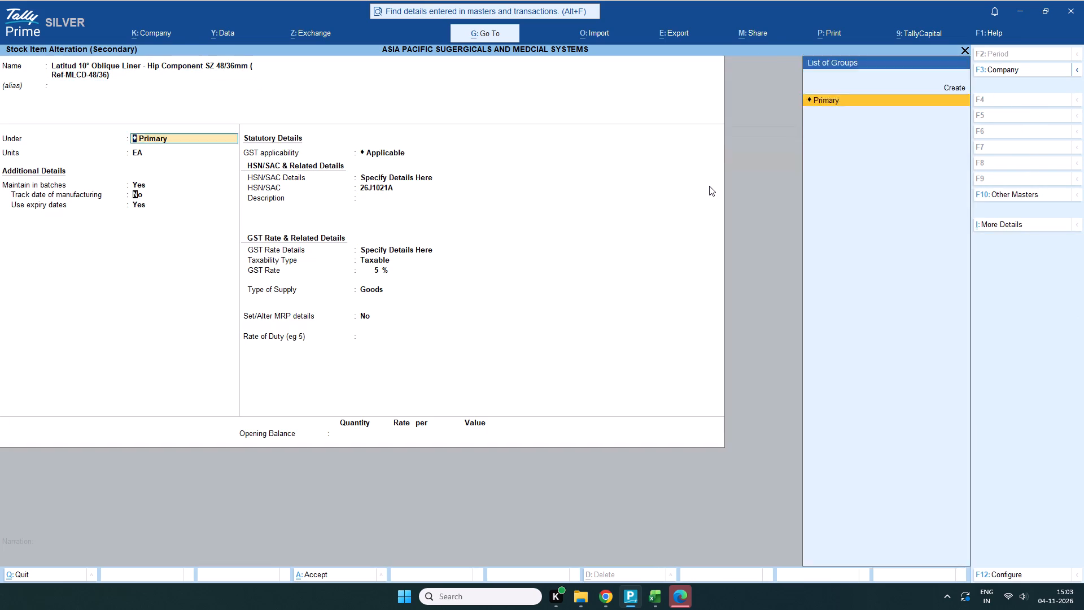
pyautogui.press('Return')
pyautogui.press('Return')
pyautogui.press('Return')
pyautogui.press('Return')
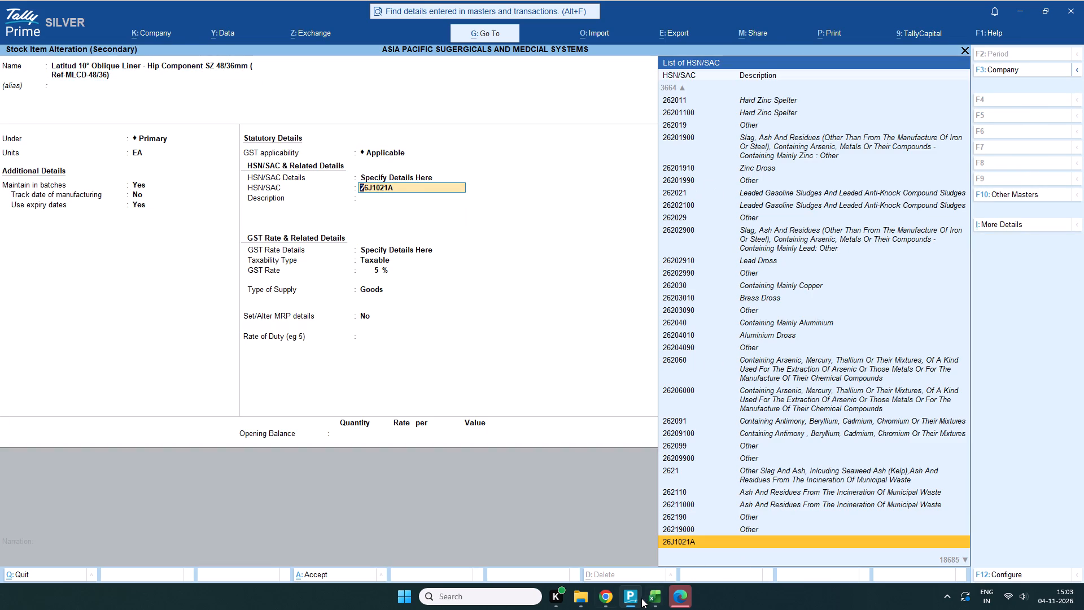
pyautogui.click(676, 537)
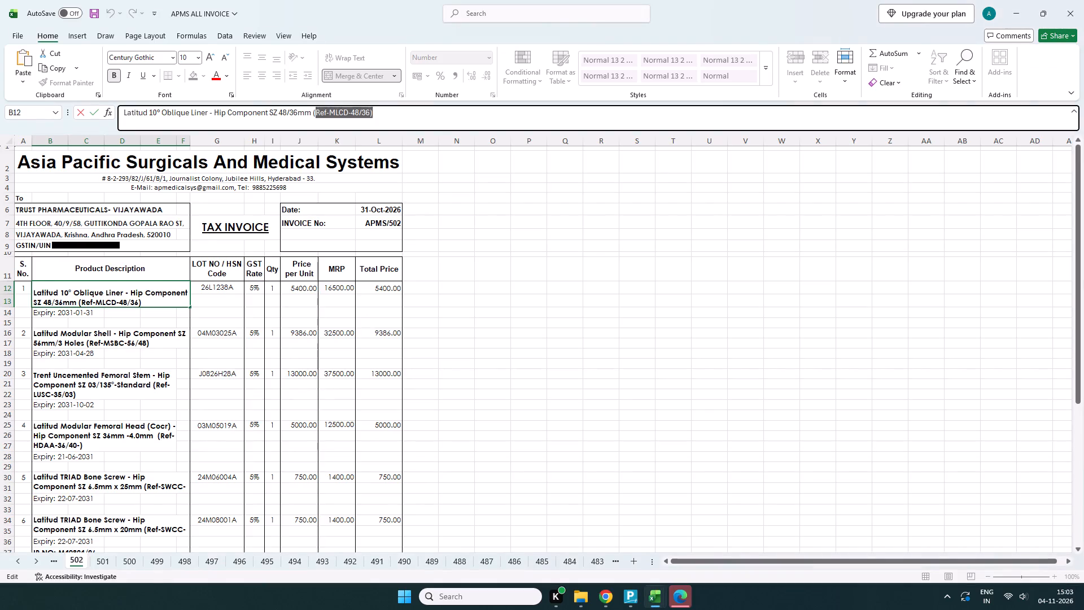
pyautogui.click(212, 291)
pyautogui.hotkey('ctrl', 'c')
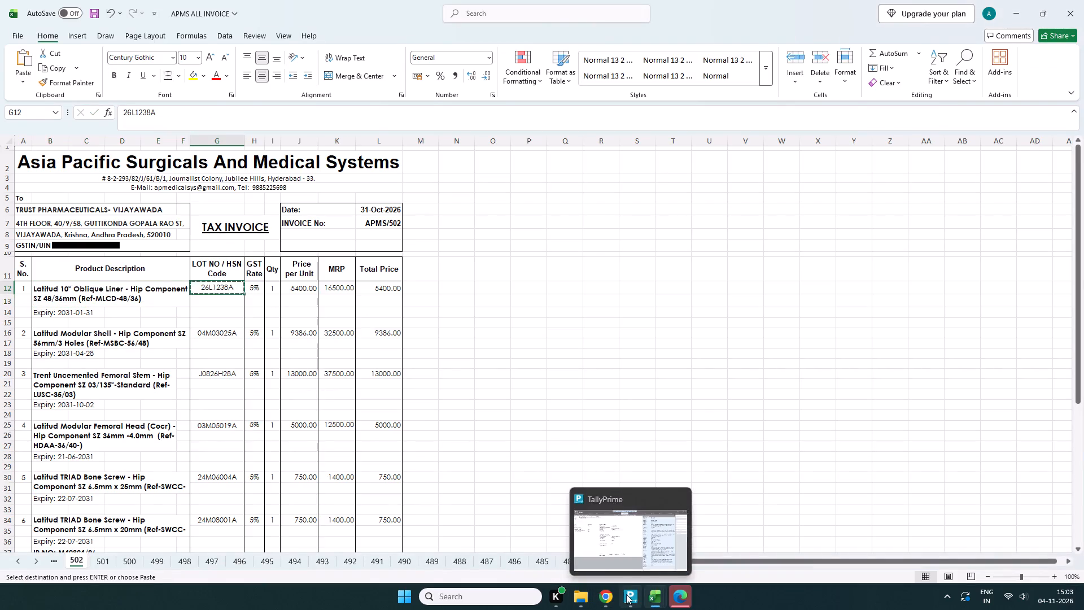
pyautogui.click(622, 560)
pyautogui.hotkey('ctrl', 'v')
pyautogui.press('Return')
pyautogui.press('Return')
pyautogui.press('Return')
pyautogui.press('Return')
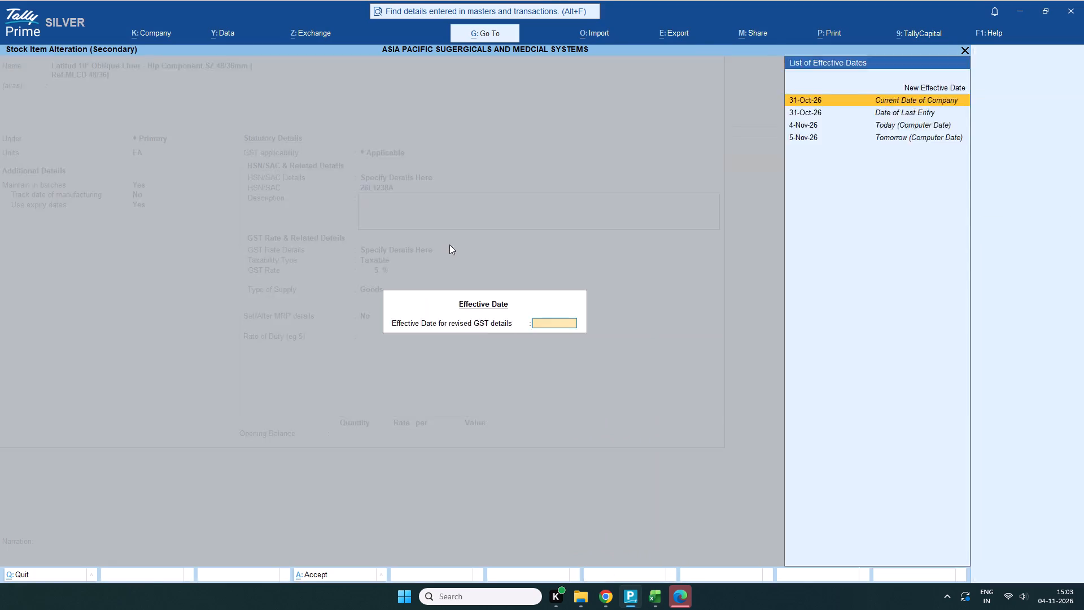
pyautogui.press('Return')
pyautogui.press('Return')
pyautogui.press('Return')
pyautogui.press('Return')
pyautogui.press('Return')
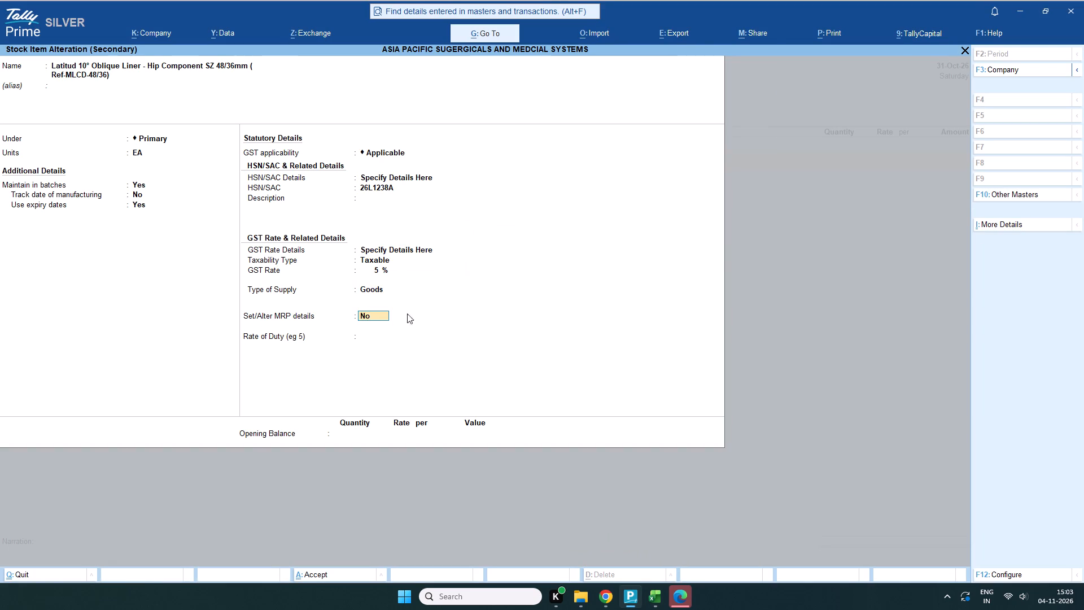
# Enable MRP details with in-voucher modification for the Latitud 10° Oblique Liner, set MRP rate 16500, and save the item.
pyautogui.doubleClick(386, 315)
pyautogui.press('Return')
pyautogui.press('Return')
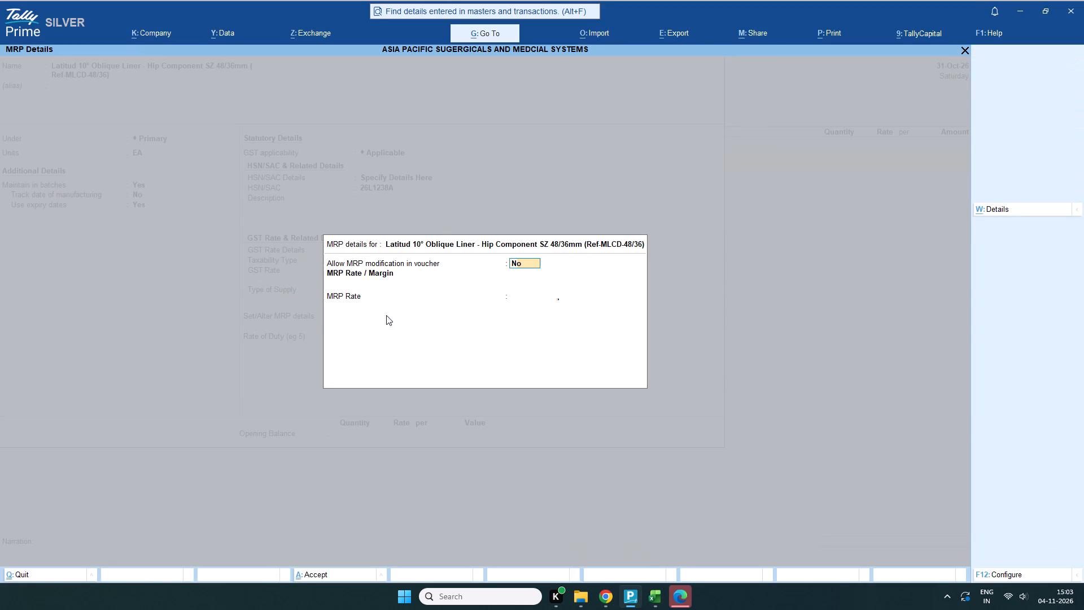
pyautogui.doubleClick(522, 264)
pyautogui.press('Return')
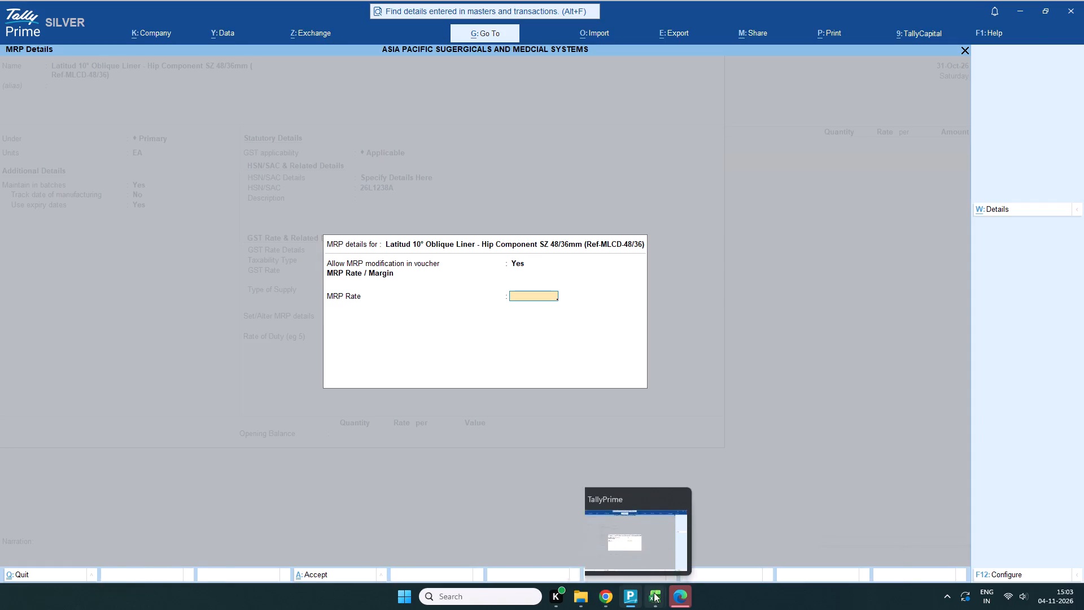
pyautogui.click(674, 542)
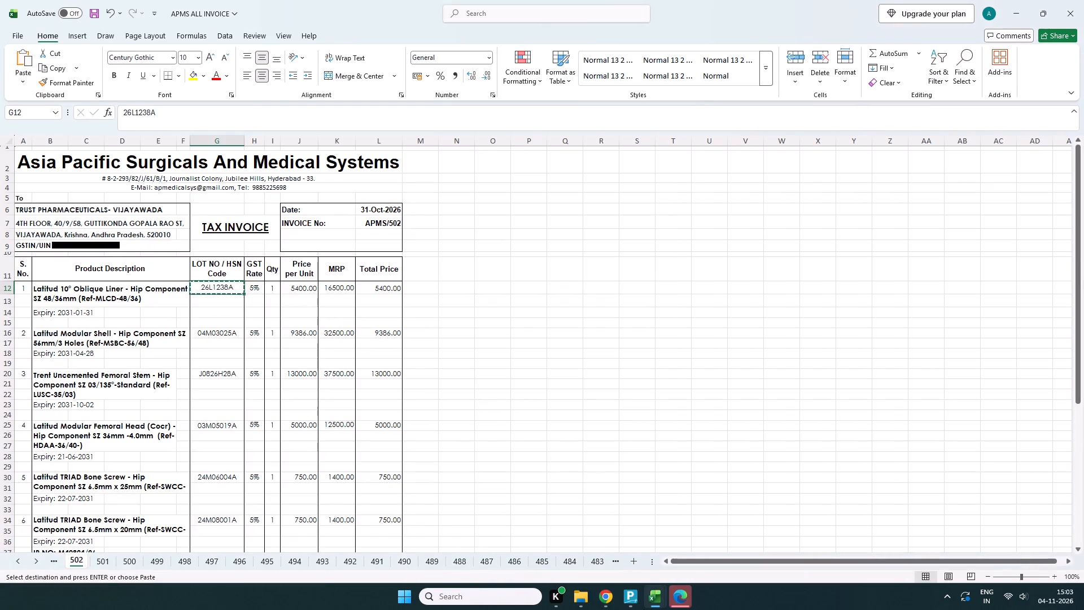
pyautogui.click(647, 543)
pyautogui.write('16500')
pyautogui.press('Return')
pyautogui.press('Return')
pyautogui.press('Return')
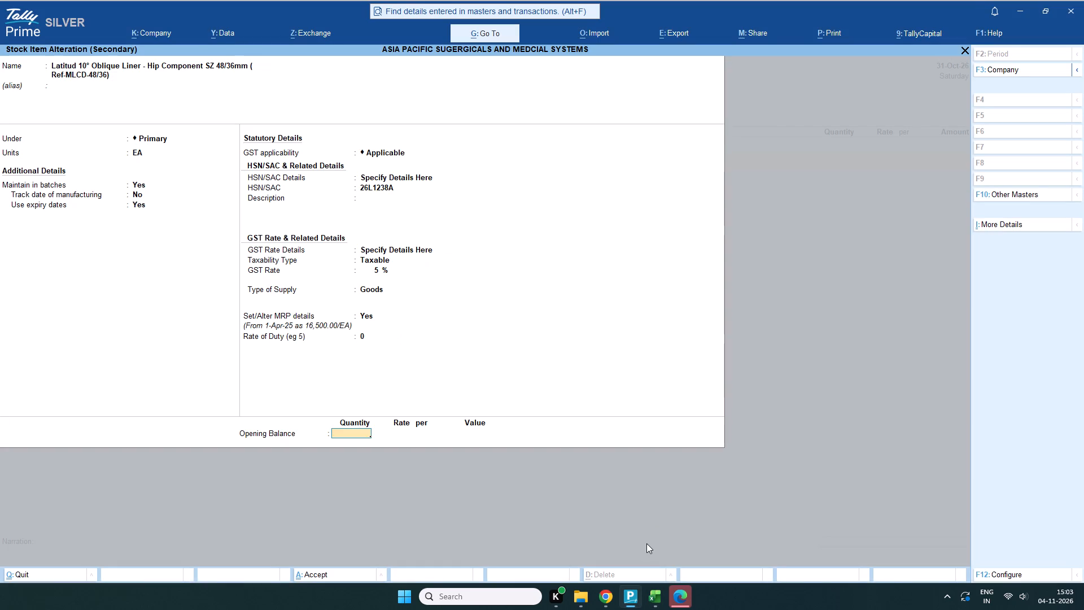
pyautogui.press('Return')
pyautogui.press('Return')
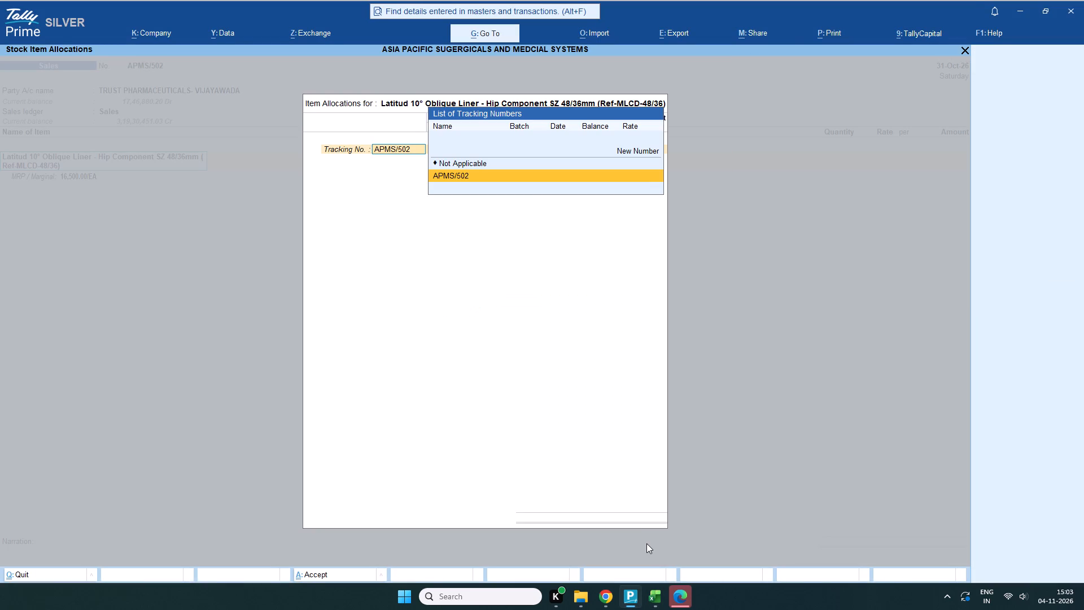
# Allocate 1 EA of the liner at 5,400 to new batch 26L1238A, with tracking number Not Applicable.
pyautogui.scroll(1, 644, 541)
pyautogui.press('Return')
pyautogui.hotkey('ctrl', 'v')
pyautogui.press('Return')
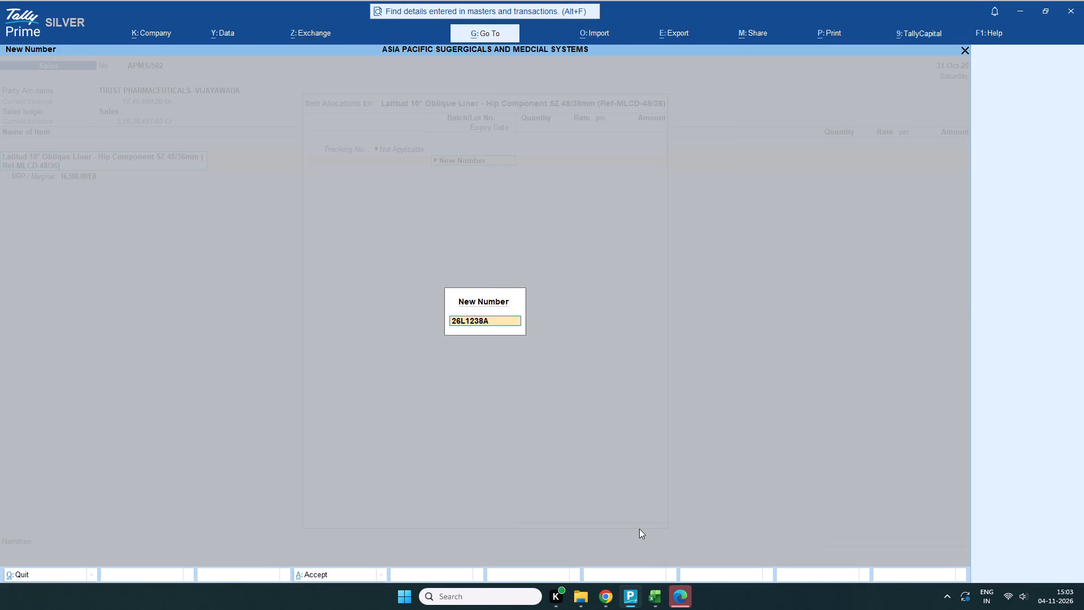
pyautogui.press('Return')
pyautogui.press('1')
pyautogui.press('Return')
pyautogui.press('Return')
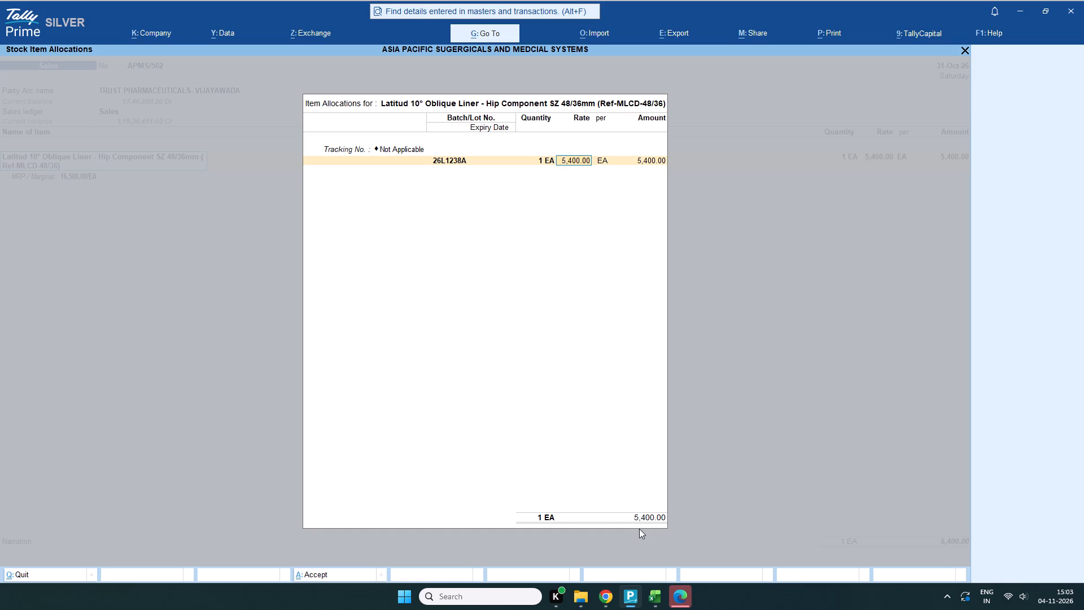
pyautogui.press('Return')
pyautogui.press('Return')
pyautogui.press('Return')
# Set batch 26L1238A's expiry date to 31-01-2031 per Excel sheet 502 and complete the liner's item line.
pyautogui.click(691, 546)
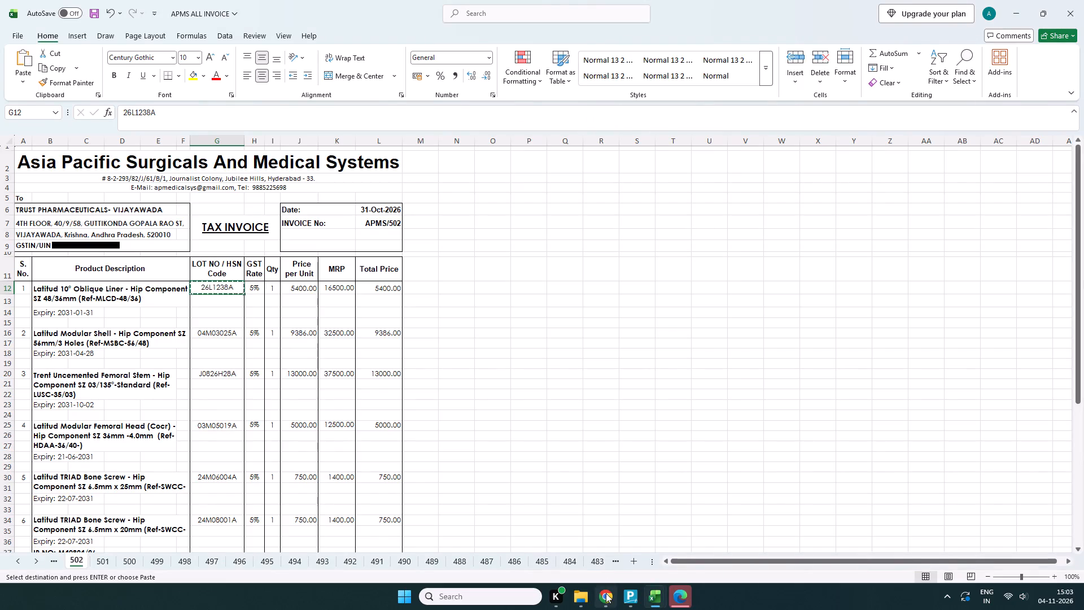
pyautogui.click(635, 546)
pyautogui.write('31-01-2031')
pyautogui.press('Return')
pyautogui.press('Return')
pyautogui.press('Return')
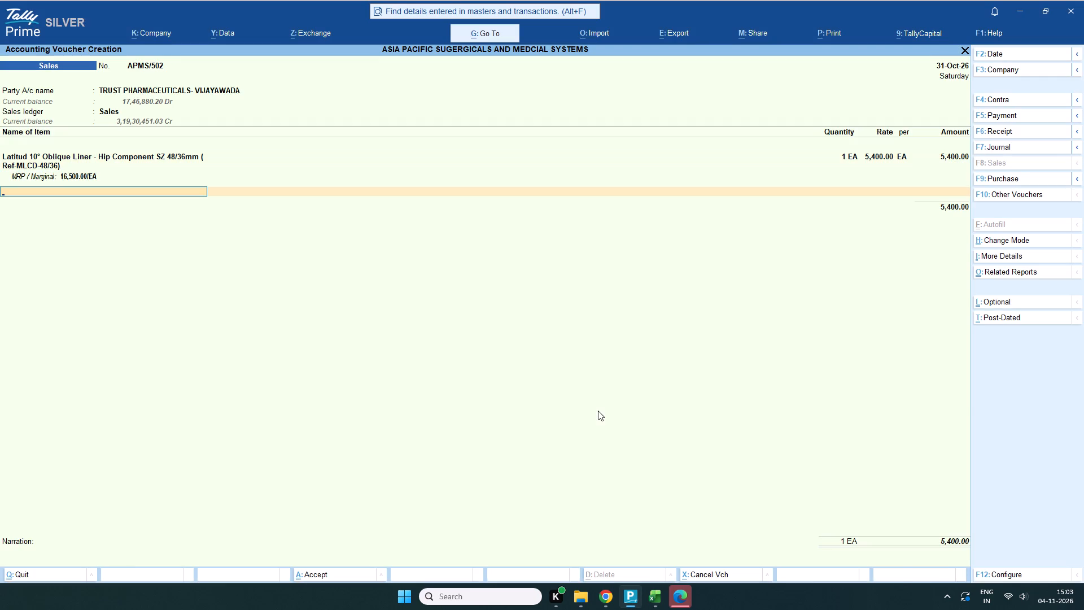
# Copy reference Ref-MSBC-56/48 from the second product on Excel sheet 502 and use it to select the Latitude Modular Shell in TallyPrime.
pyautogui.click(692, 547)
pyautogui.click(137, 337)
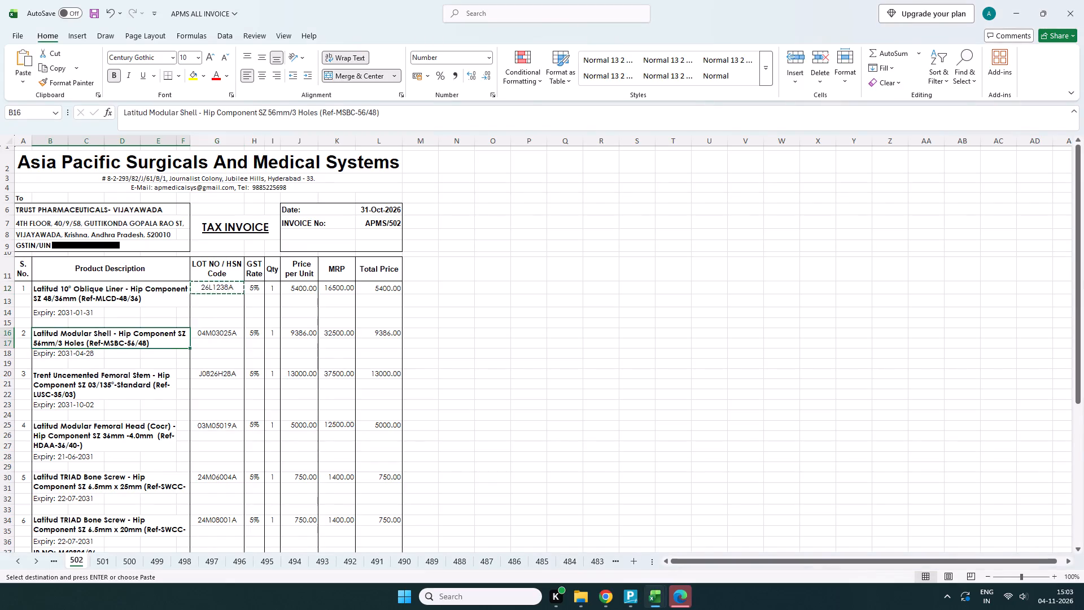
pyautogui.moveTo(323, 112); pyautogui.dragTo(382, 113)
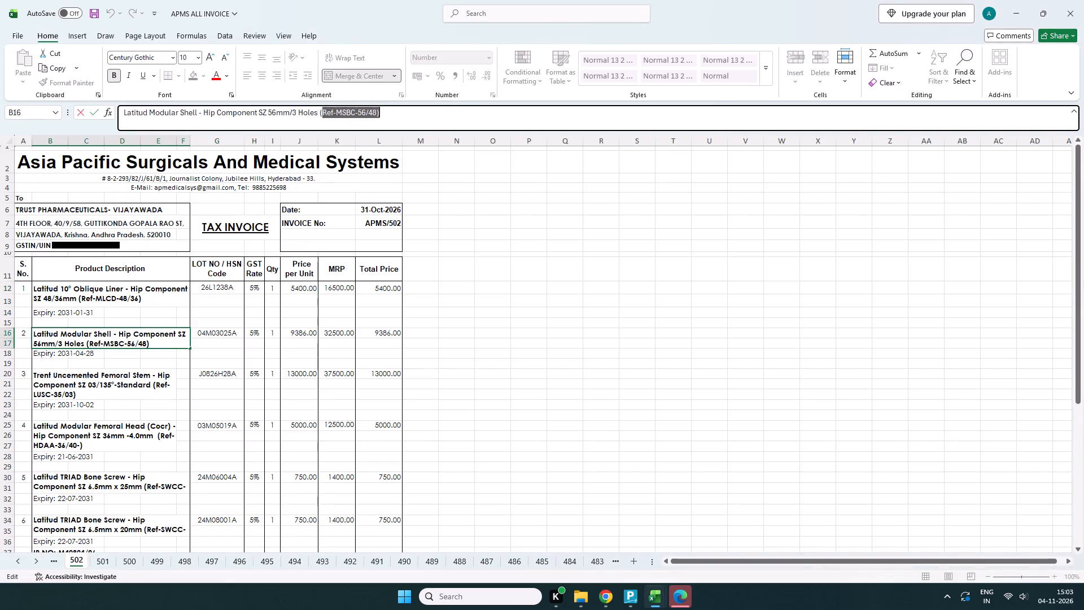
pyautogui.hotkey('ctrl', 'c')
pyautogui.moveTo(619, 552); pyautogui.dragTo(611, 548)
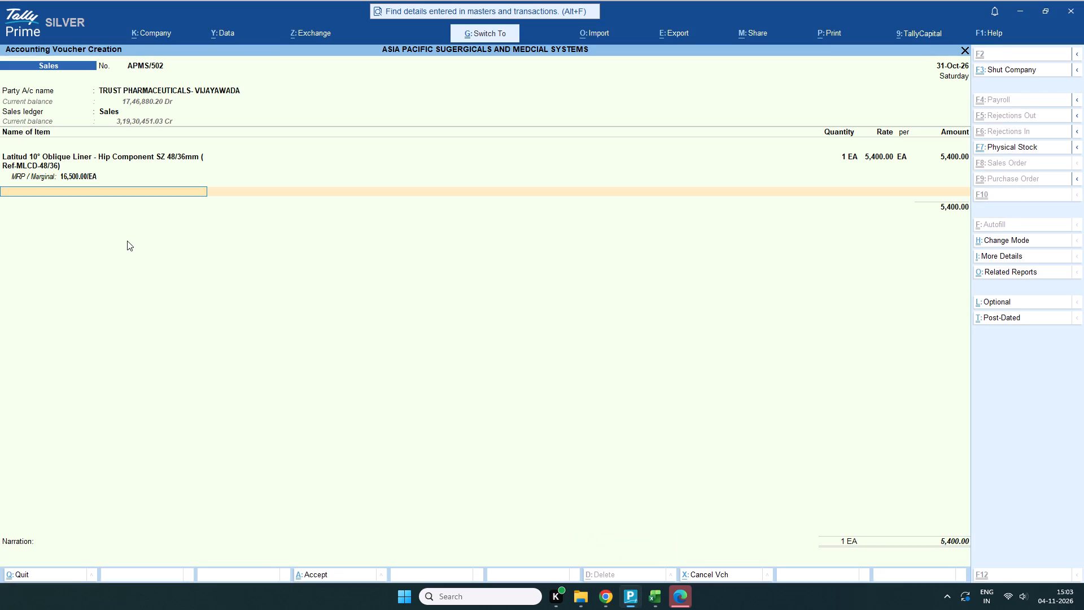
pyautogui.hotkey('ctrl', 'v')
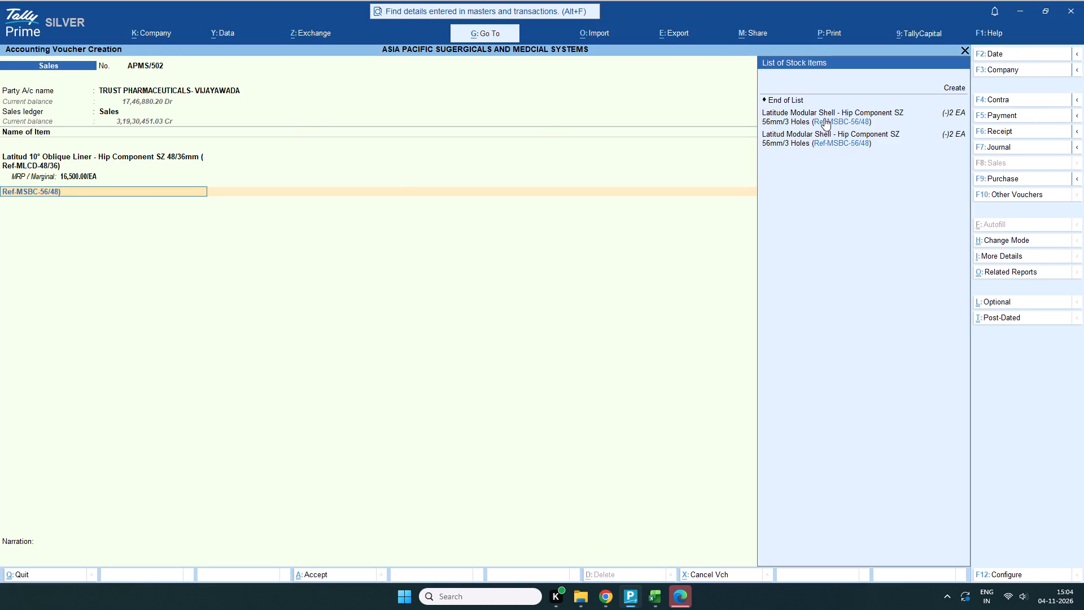
pyautogui.doubleClick(824, 118)
# Alter the Latitude Modular Shell stock item's HSN/SAC to 04M03025A, copied from Excel sheet 502, accepting the suggested effective date.
pyautogui.click(965, 51)
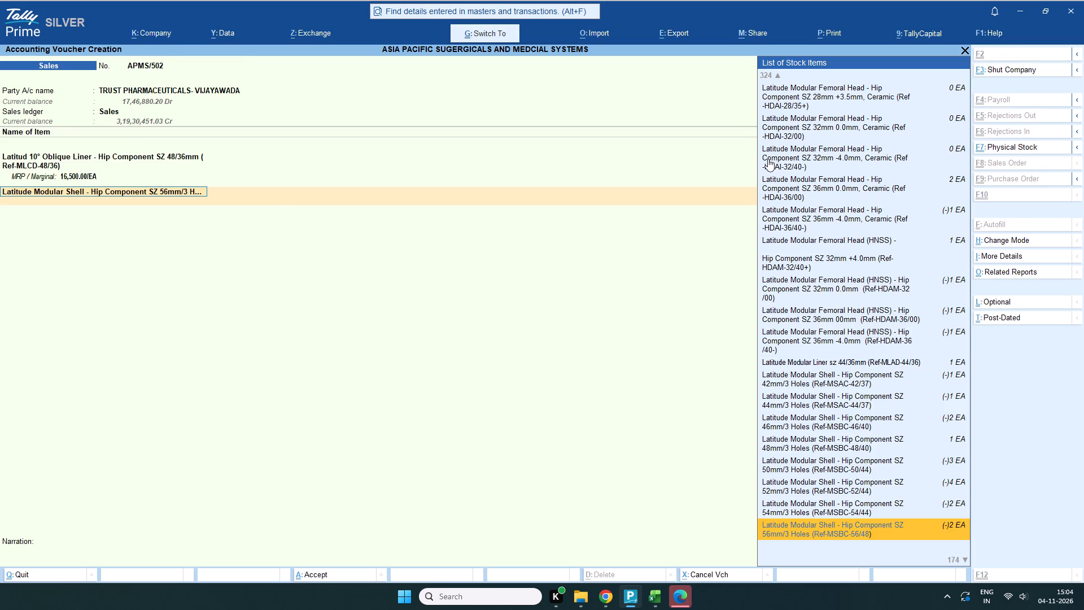
pyautogui.hotkey('ctrl', 'Return')
pyautogui.press('Return')
pyautogui.press('Return')
pyautogui.press('Return')
pyautogui.press('Return')
pyautogui.press('Return')
pyautogui.press('Return')
pyautogui.press('Return')
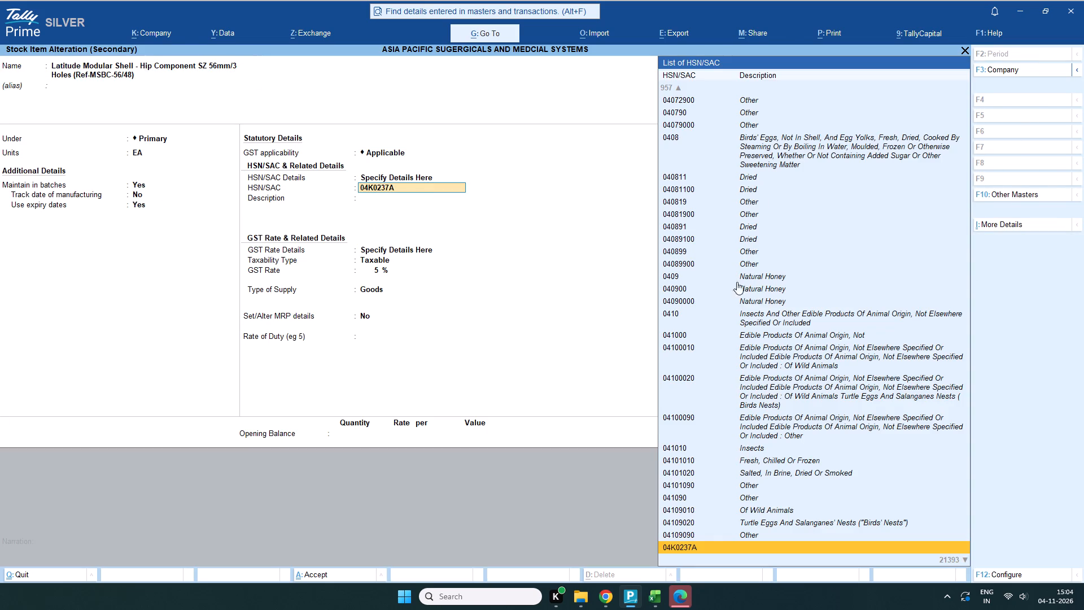
pyautogui.click(696, 534)
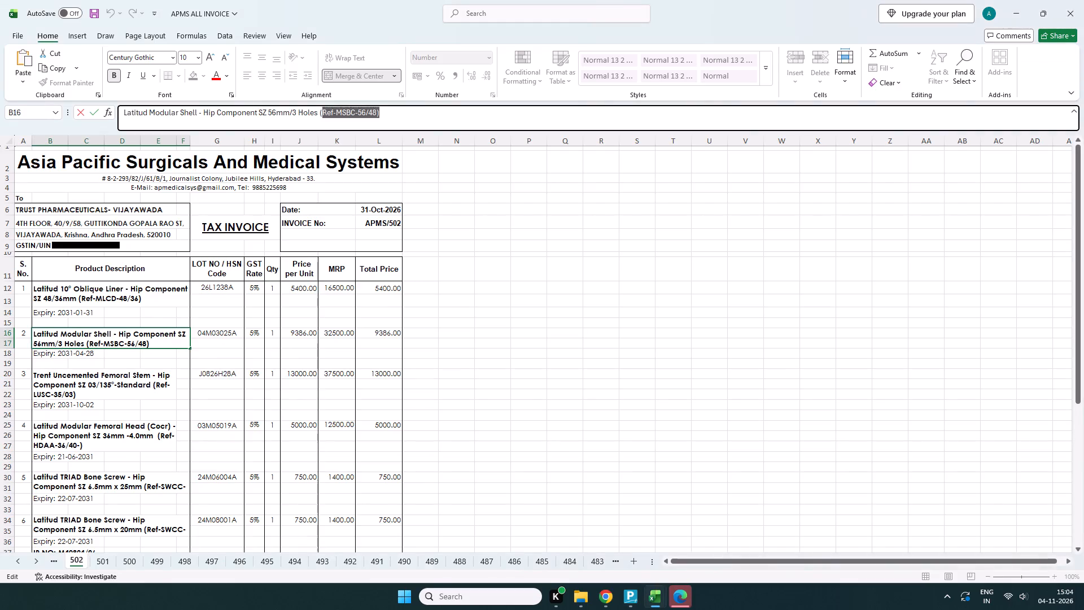
pyautogui.click(218, 337)
pyautogui.hotkey('ctrl', 'c')
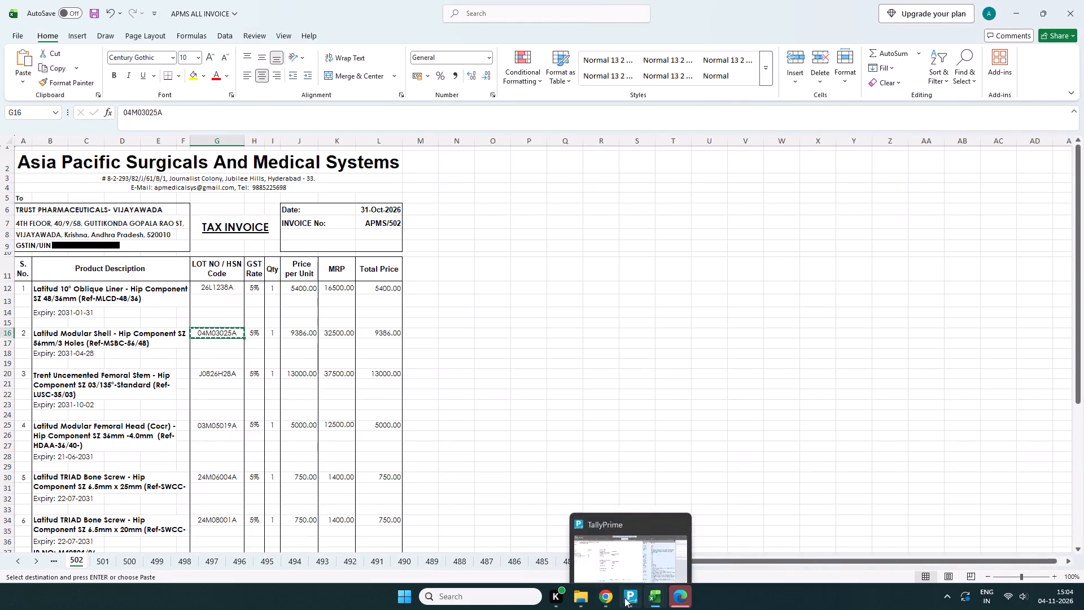
pyautogui.click(631, 527)
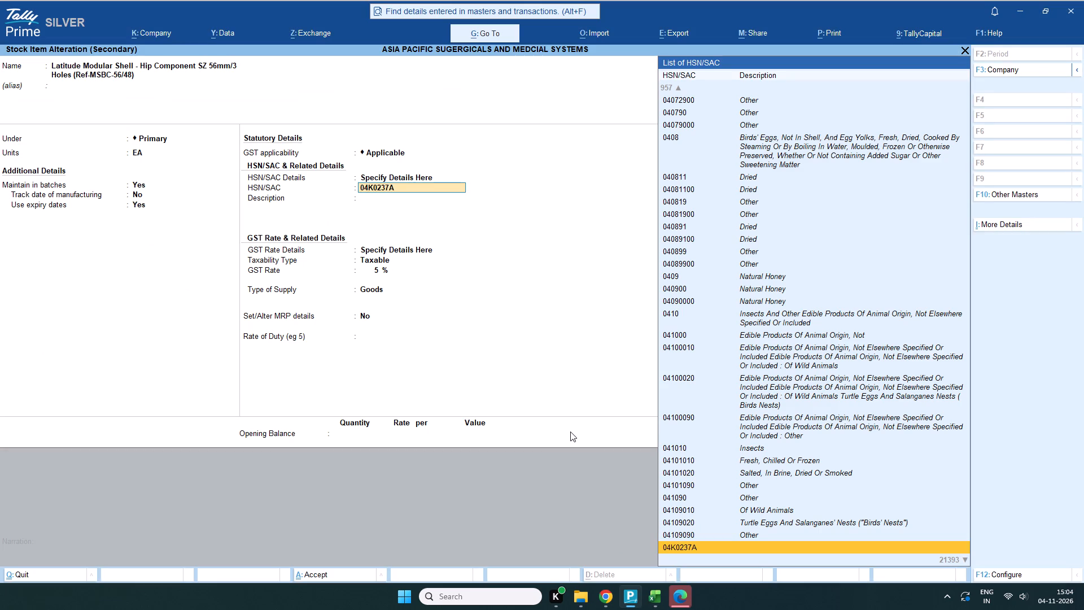
pyautogui.hotkey('ctrl', 'v')
pyautogui.press('Return')
pyautogui.press('Return')
pyautogui.press('Return')
pyautogui.press('Return')
pyautogui.press('Return')
pyautogui.press('Return')
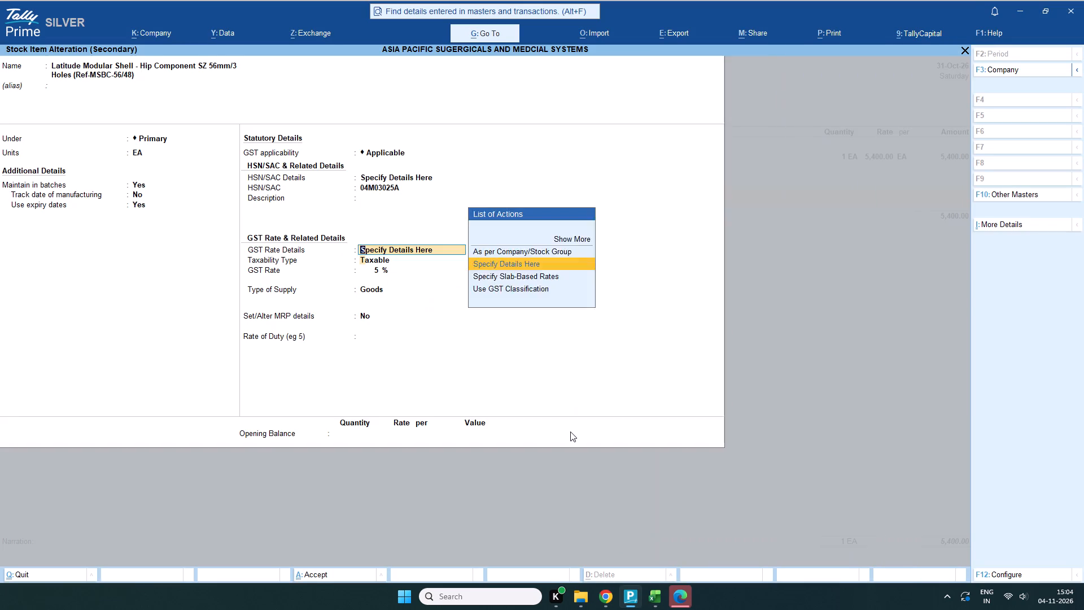
pyautogui.press('Return')
pyautogui.press('Return')
pyautogui.press('Return')
pyautogui.press('Return')
# Enable MRP details with in-voucher modification for the Latitude Modular Shell, set MRP rate 32500, and save the item.
pyautogui.doubleClick(368, 318)
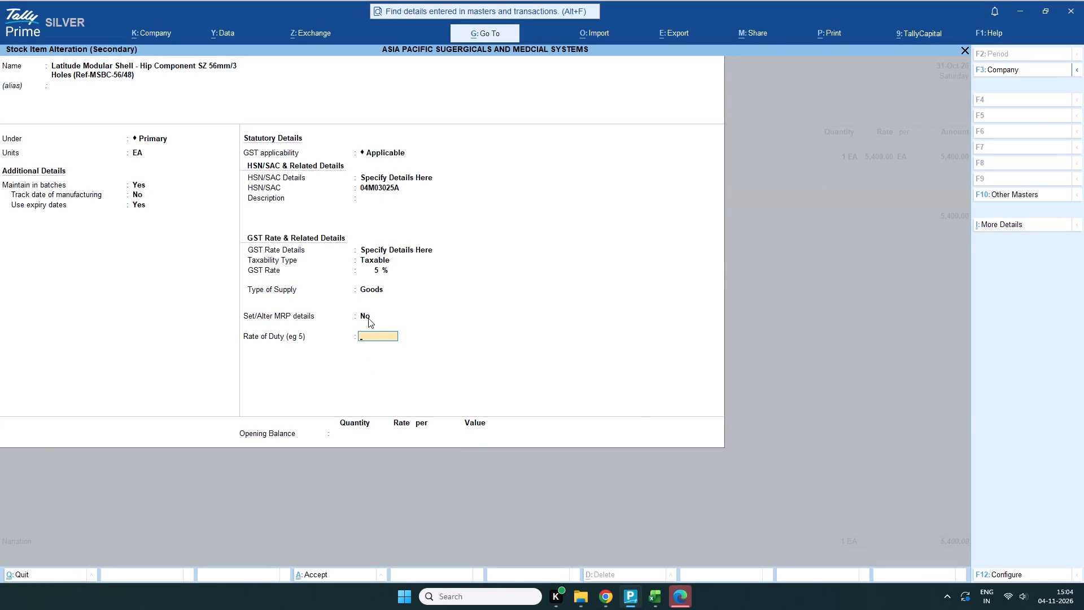
pyautogui.press('Return')
pyautogui.press('Return')
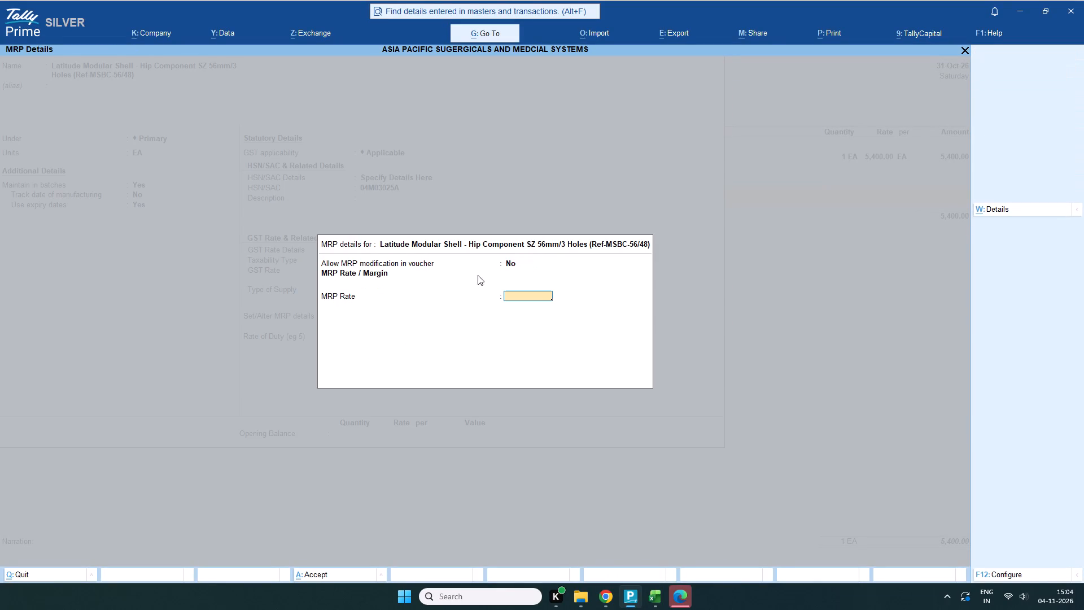
pyautogui.doubleClick(519, 262)
pyautogui.press('Return')
pyautogui.write('32500')
pyautogui.press('Return')
pyautogui.press('Return')
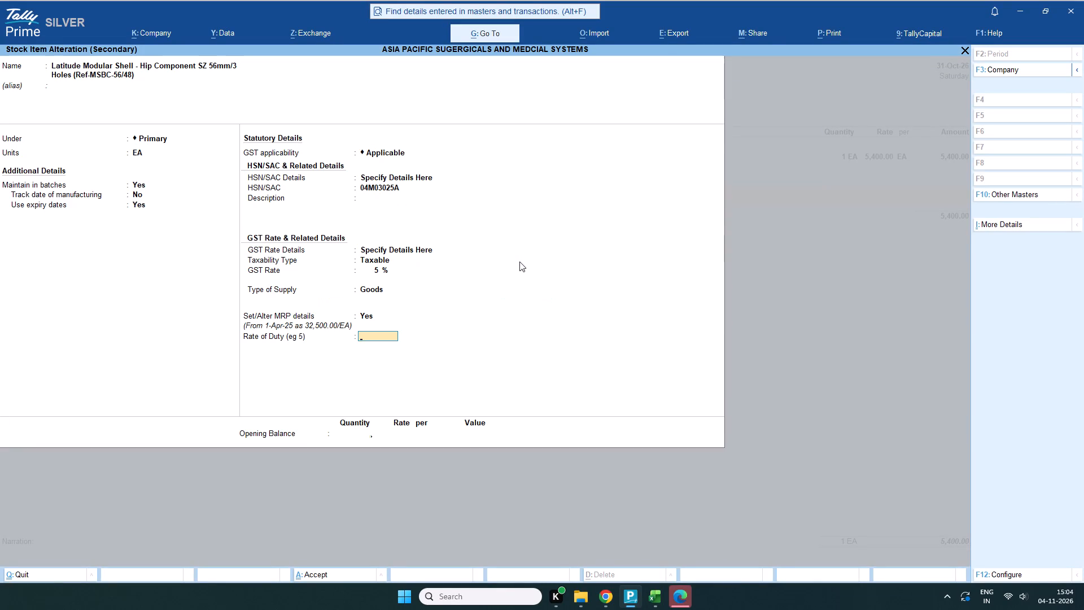
pyautogui.press('Return')
pyautogui.press('Return')
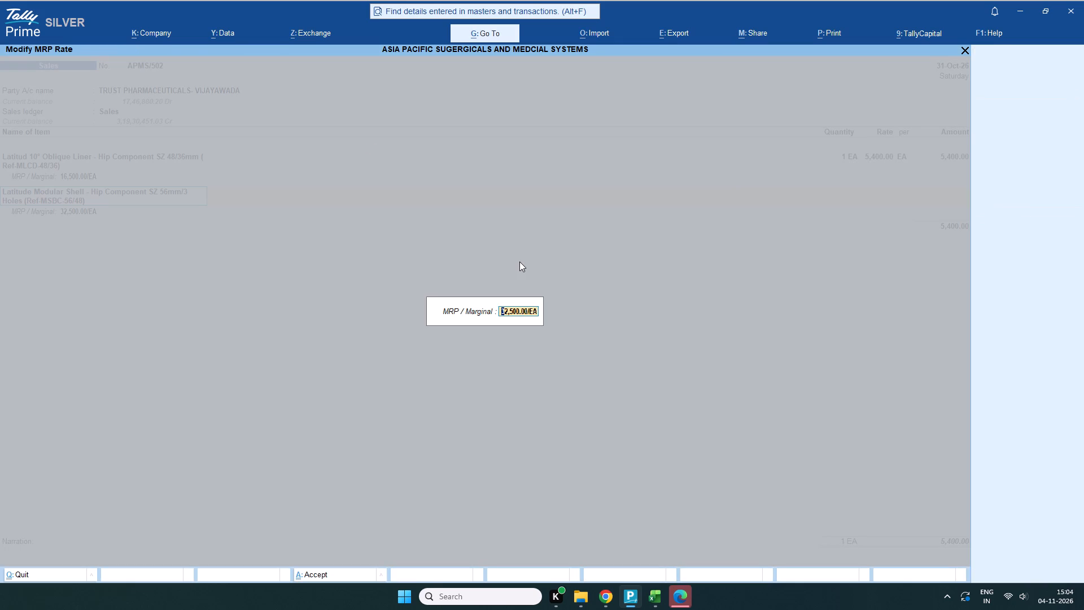
pyautogui.press('Return')
# Allocate 1 EA of the modular shell to new batch 04M03025A at rate 9386, with tracking number Not Applicable.
pyautogui.scroll(1, 509, 148)
pyautogui.click(483, 162)
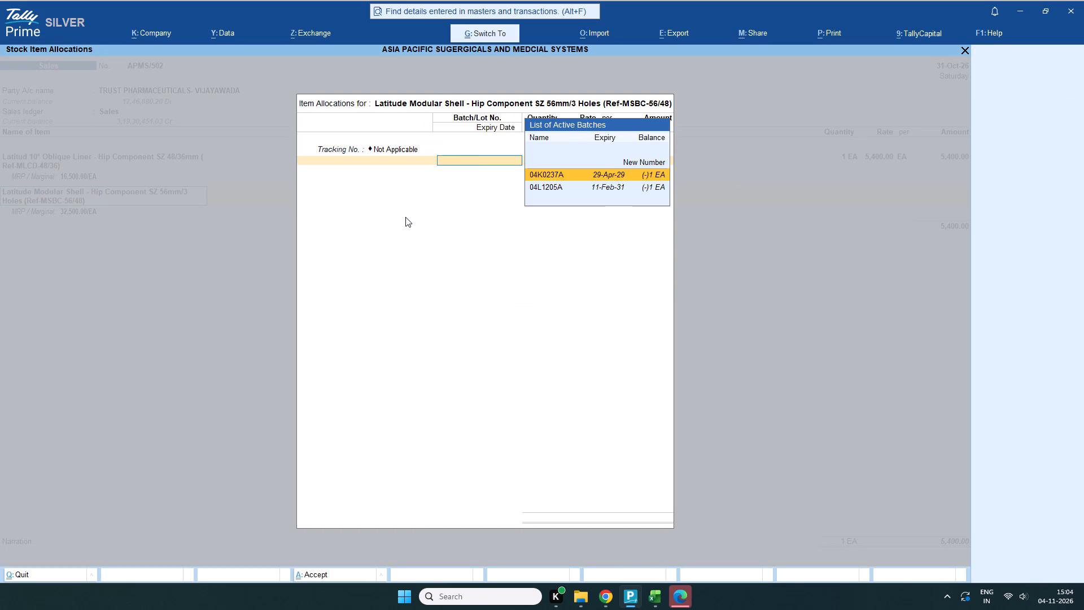
pyautogui.hotkey('ctrl', 'v')
pyautogui.press('Return')
pyautogui.press('Return')
pyautogui.press('1')
pyautogui.press('Return')
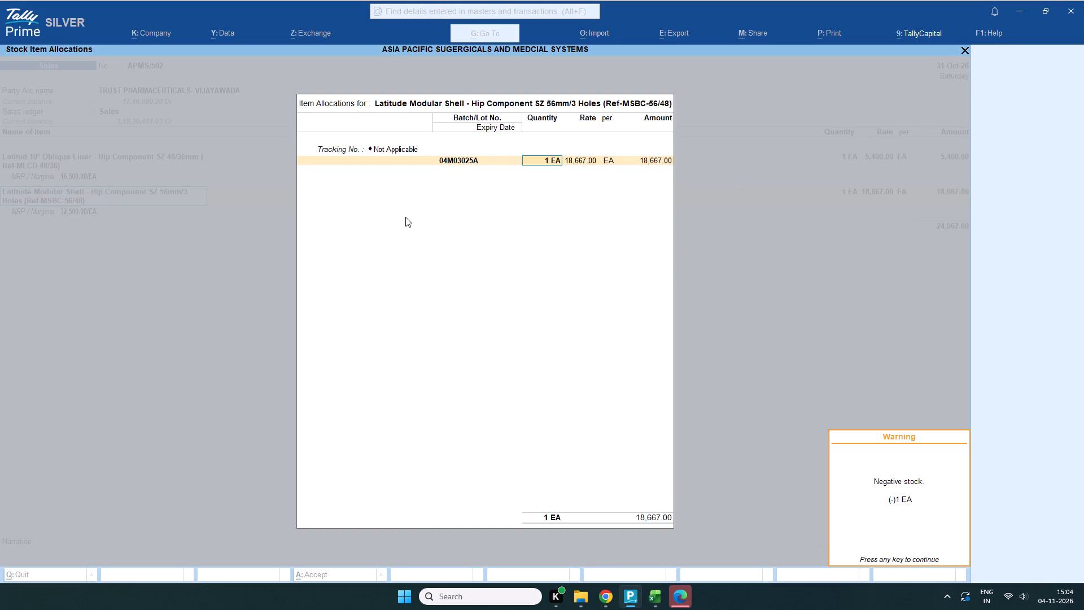
pyautogui.press('Return')
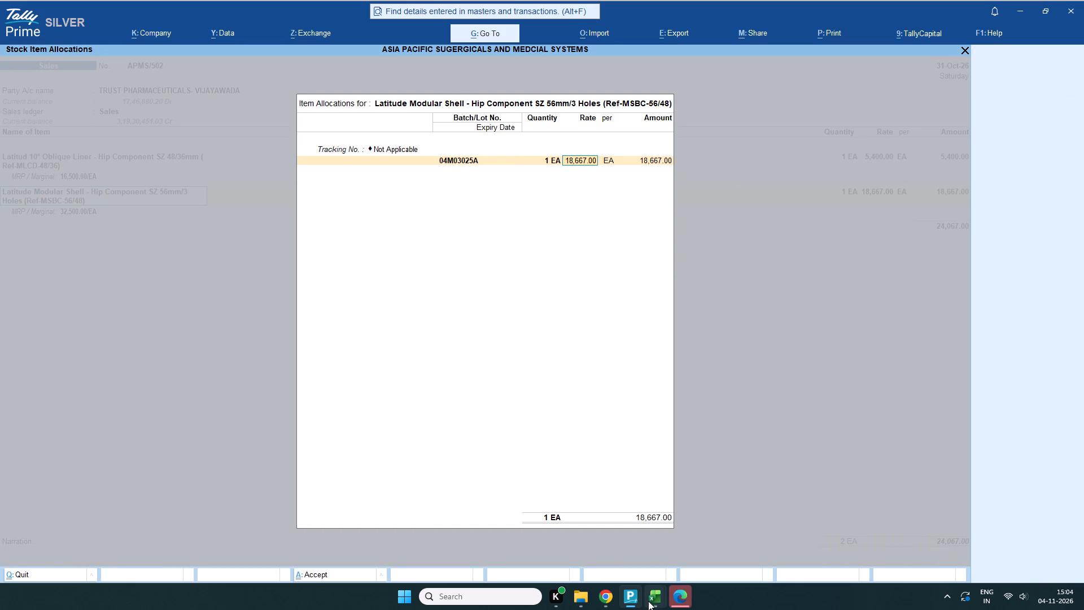
pyautogui.click(687, 543)
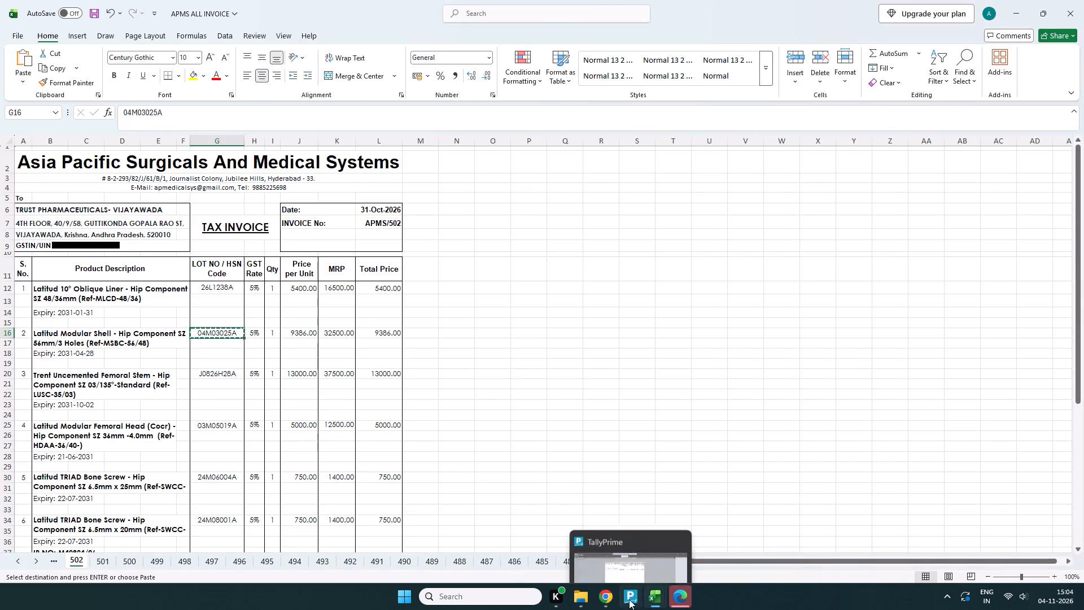
pyautogui.click(635, 548)
pyautogui.write('9386')
pyautogui.press('Return')
pyautogui.press('Return')
pyautogui.press('Return')
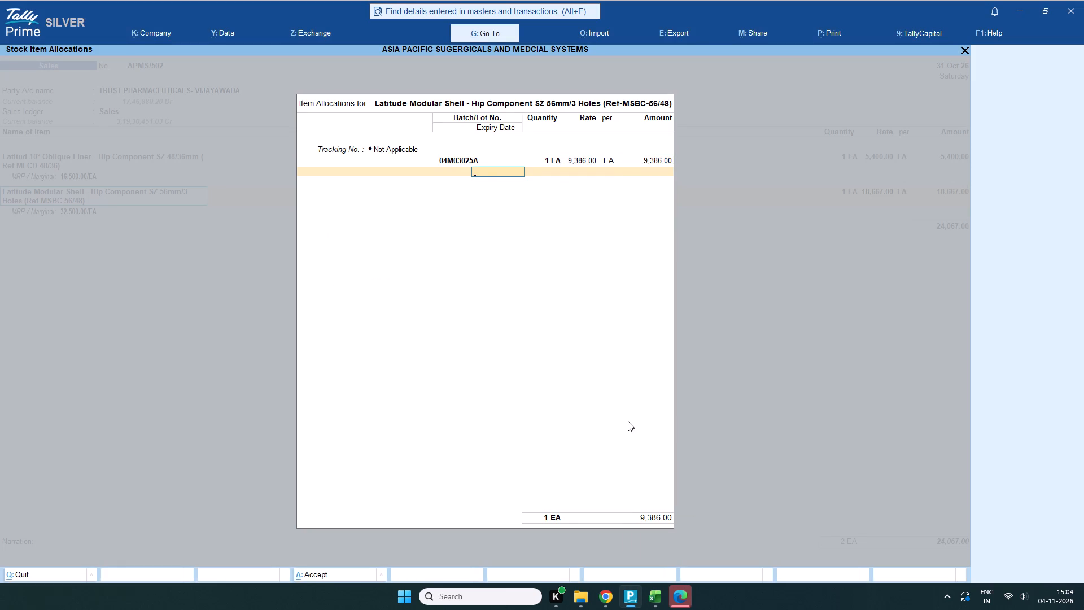
# Set the Latitude Modular Shell batch's expiry date to 28-04-2031, following Excel sheet 502, and complete its item allocation in TallyPrime.
pyautogui.click(680, 544)
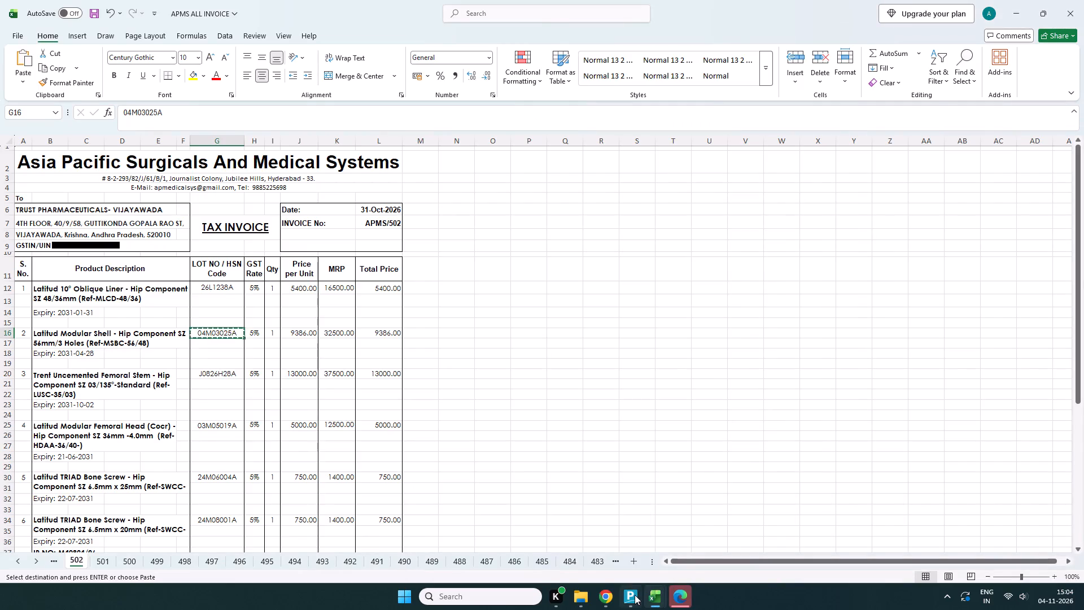
pyautogui.click(637, 531)
pyautogui.click(684, 546)
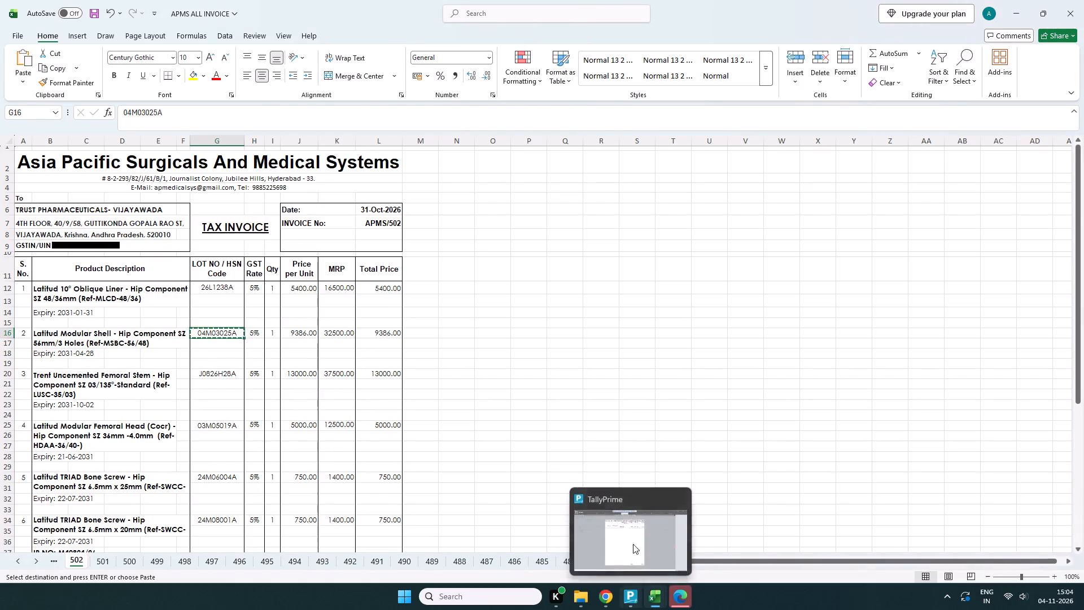
pyautogui.click(633, 534)
pyautogui.write('28-04-2031')
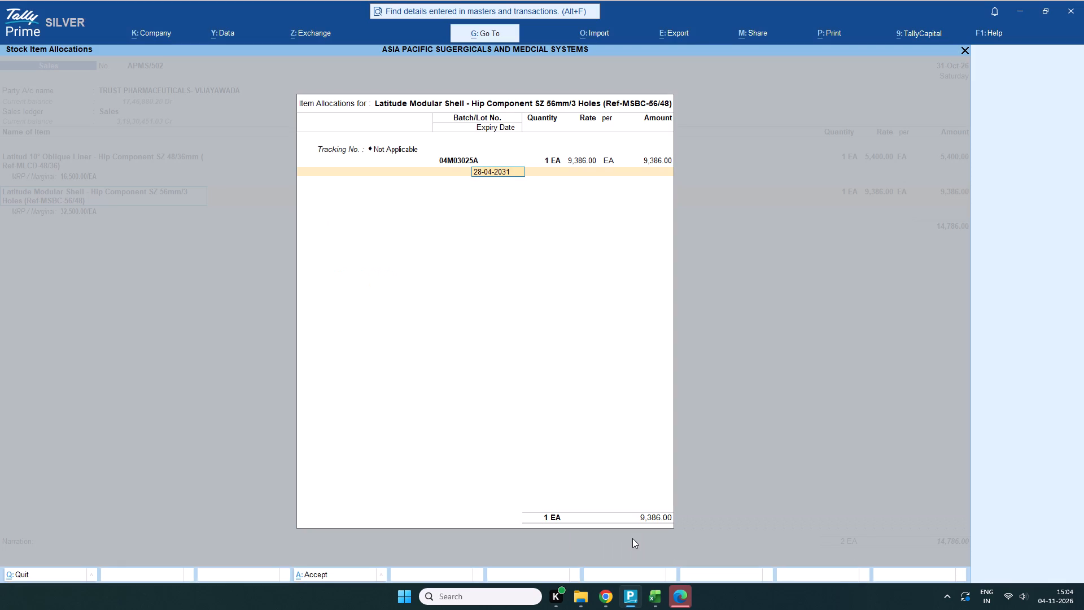
pyautogui.press('Return')
pyautogui.press('Return')
pyautogui.press('Return')
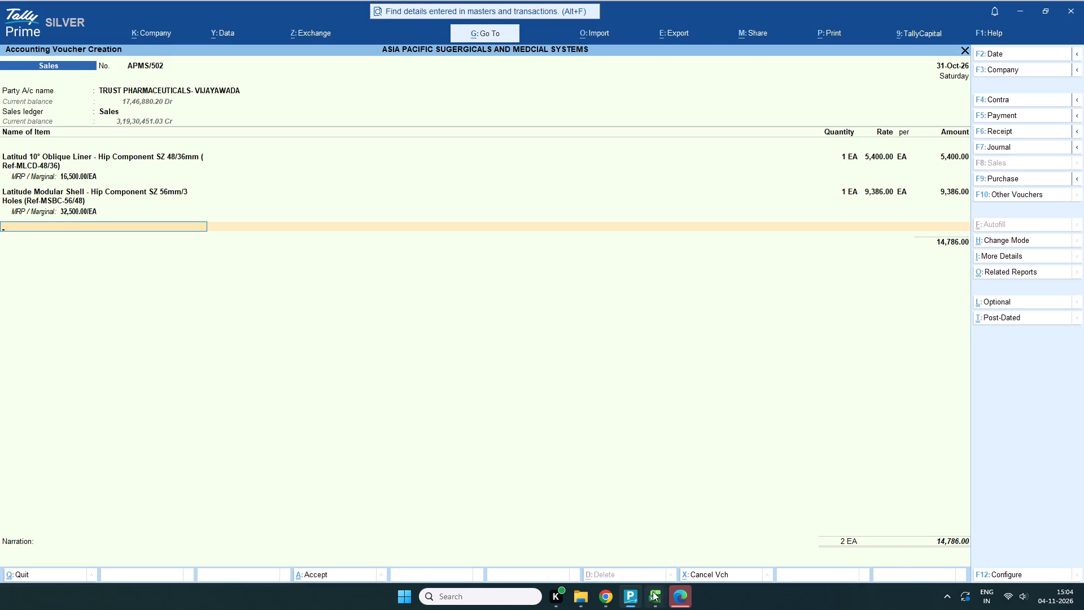
# Copy reference Ref-LUSC-35/03 from the third product on Excel sheet 502 and use it to select the Trent Uncemented Femoral Stem in TallyPrime.
pyautogui.click(676, 536)
pyautogui.click(156, 391)
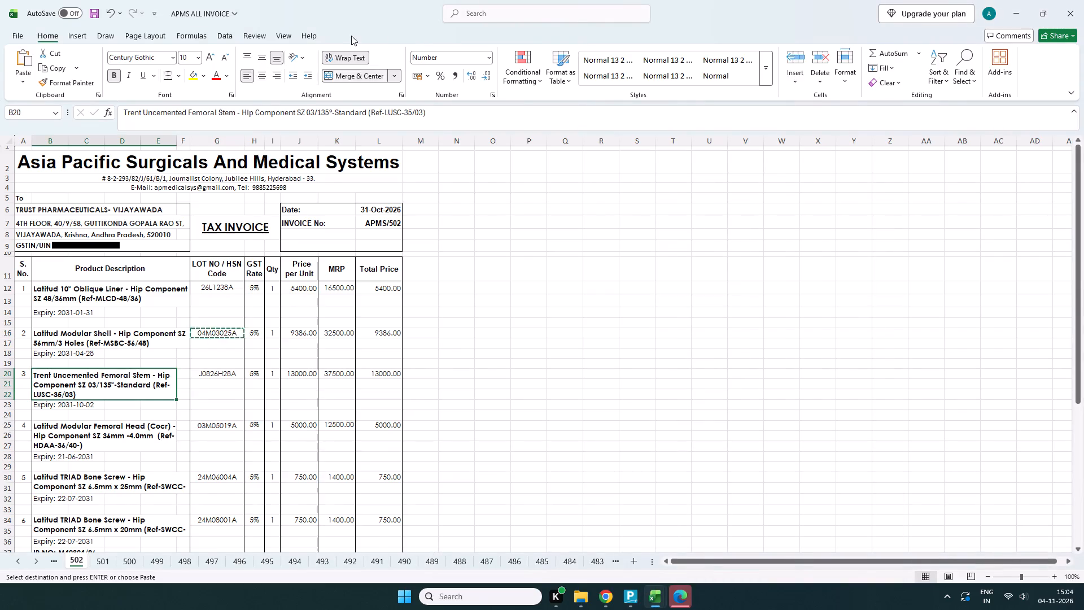
pyautogui.moveTo(371, 110); pyautogui.dragTo(425, 114)
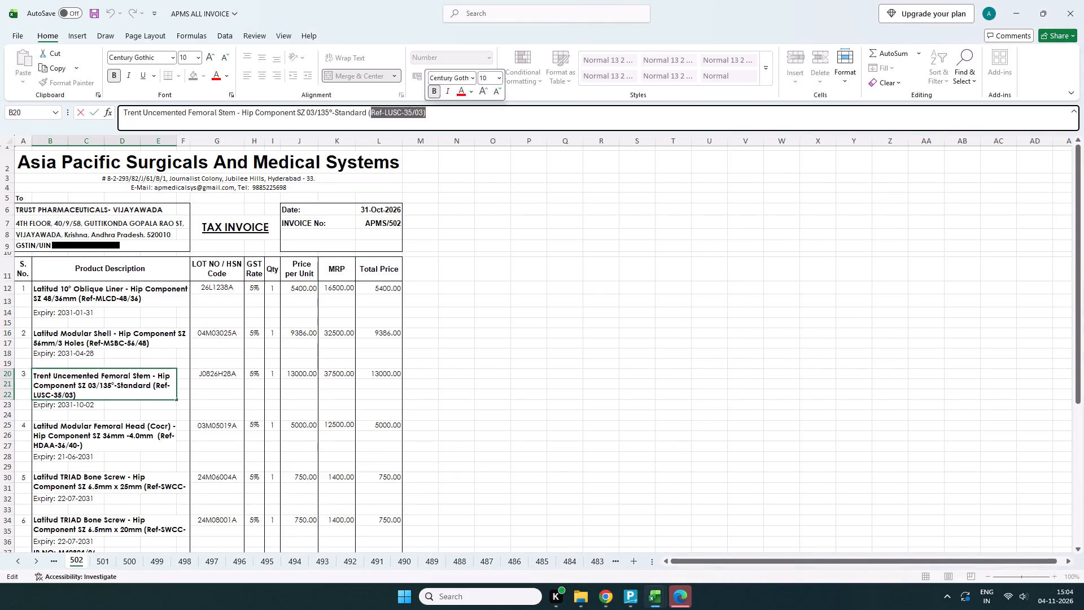
pyautogui.hotkey('ctrl', 'c')
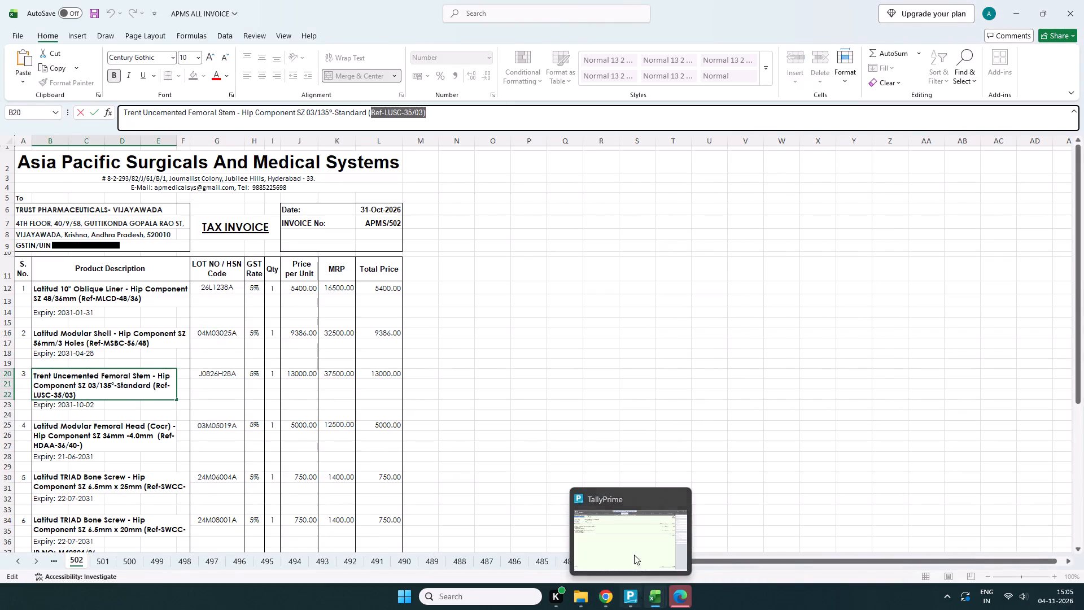
pyautogui.click(633, 545)
pyautogui.hotkey('ctrl', 'v')
pyautogui.click(810, 125)
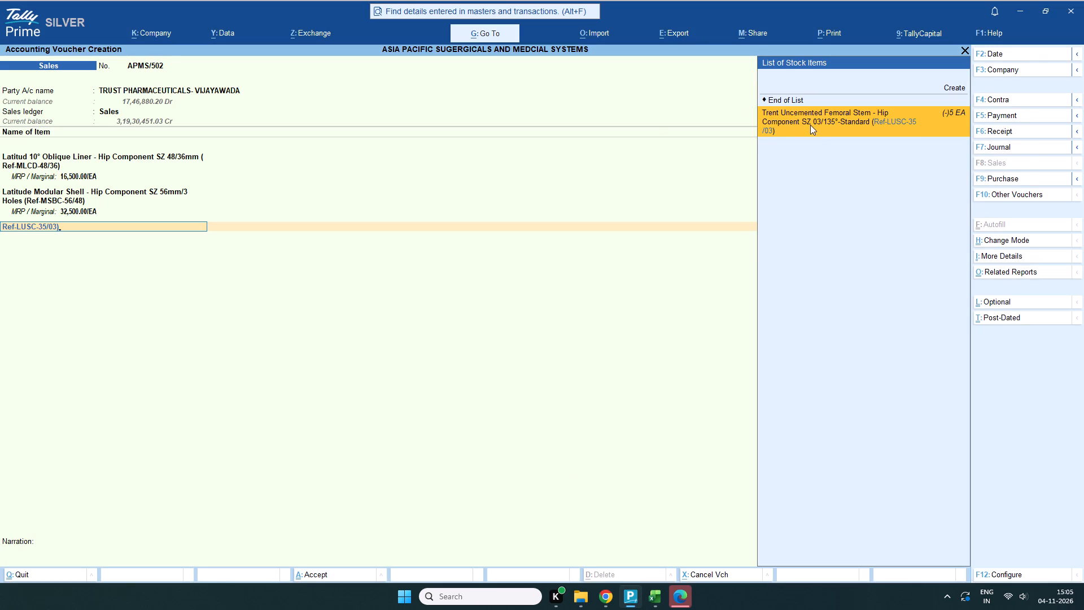
pyautogui.click(964, 46)
# Alter the Trent Uncemented Femoral Stem stock item's HSN/SAC to J0826H28A, copied from Excel sheet 502, and save the item.
pyautogui.hotkey('ctrl', 'Return')
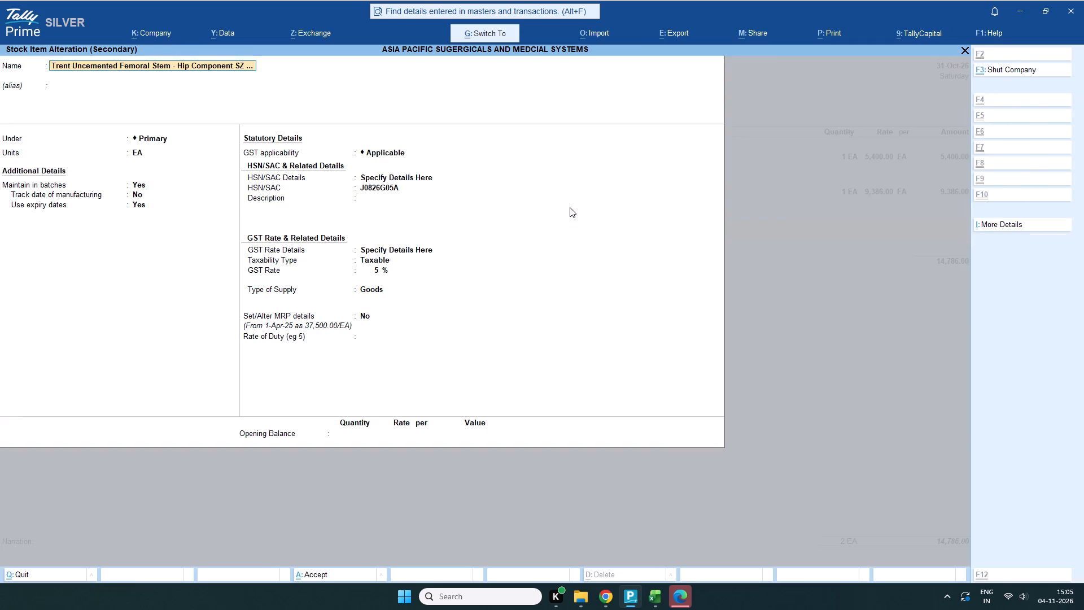
pyautogui.press('Return')
pyautogui.press('Return')
pyautogui.press('Return')
pyautogui.press('Return')
pyautogui.press('Return')
pyautogui.press('Return')
pyautogui.press('Return')
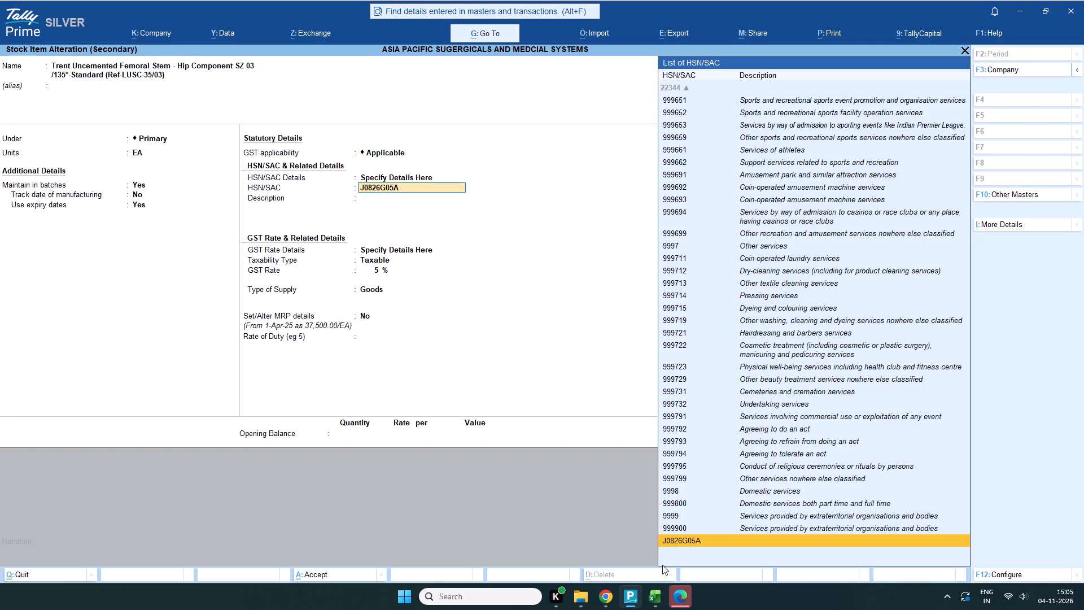
pyautogui.click(692, 538)
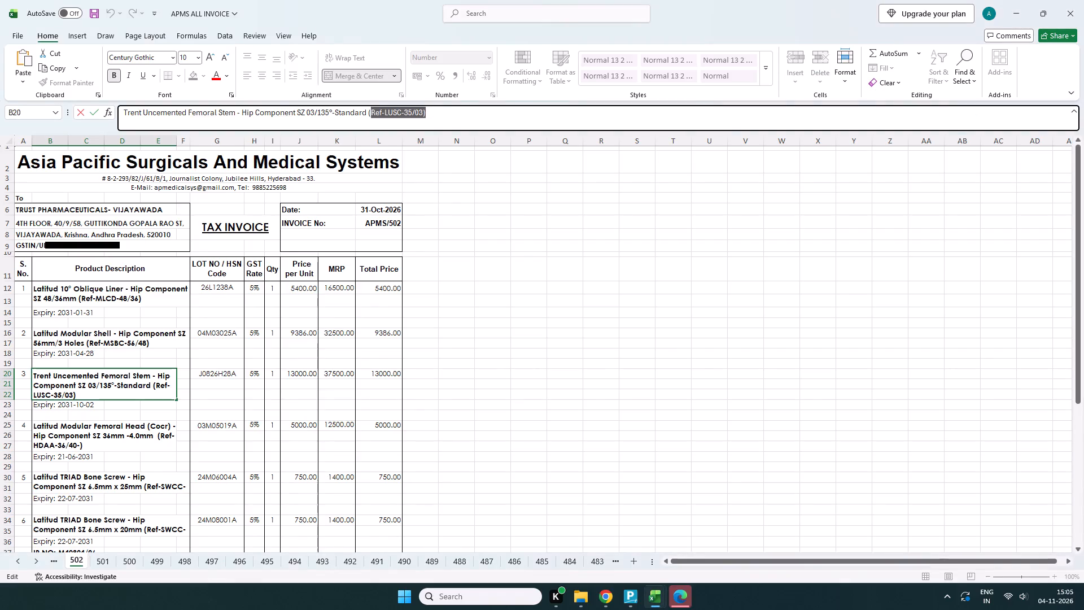
pyautogui.click(234, 374)
pyautogui.hotkey('ctrl', 'c')
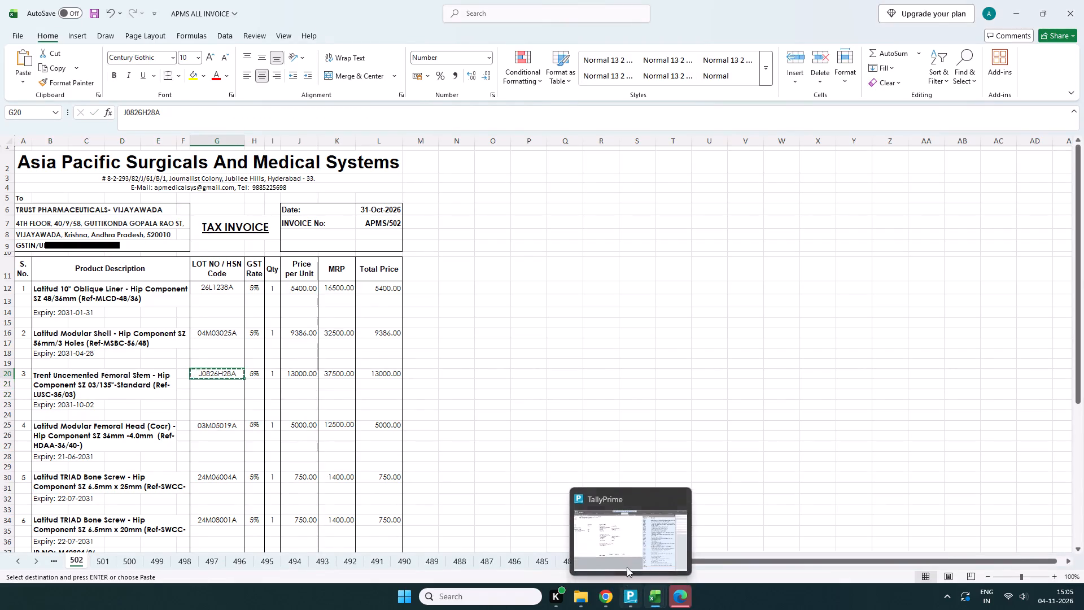
pyautogui.click(624, 539)
pyautogui.hotkey('ctrl', 'v')
pyautogui.press('Return')
pyautogui.press('Return')
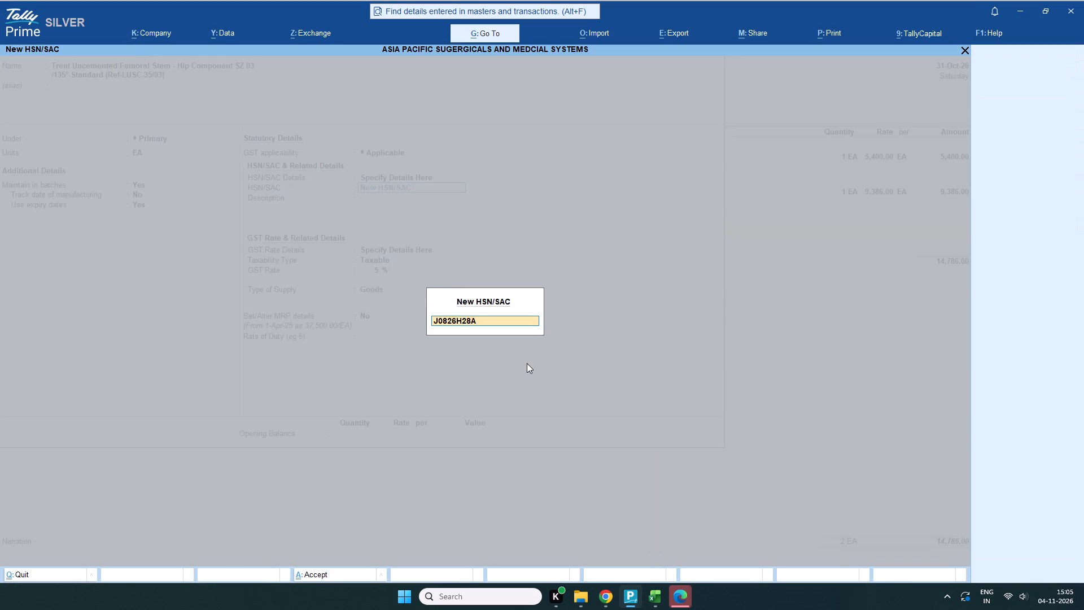
pyautogui.press('Return')
pyautogui.press('Return')
pyautogui.press('Return')
pyautogui.press('Return')
pyautogui.press('Return')
pyautogui.press('Return')
pyautogui.press('Return')
pyautogui.press('Return')
pyautogui.press('Return')
pyautogui.press('Return')
pyautogui.press('Return')
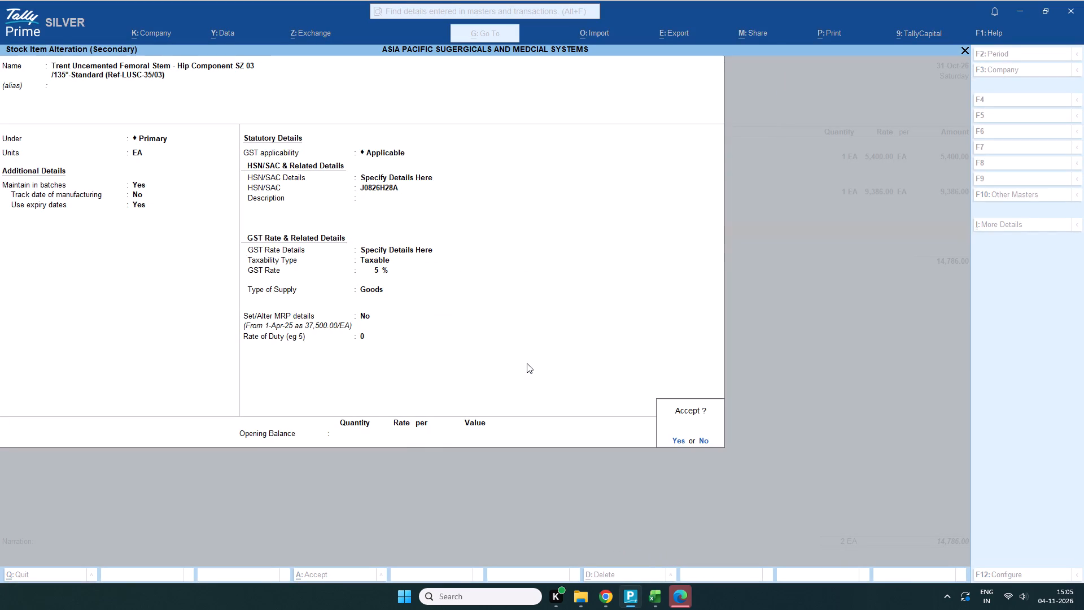
pyautogui.press('Return')
# Allocate 1 EA of the femoral stem to new batch J0826H28A at rate 13000, with tracking number Not Applicable, checking against Excel sheet 502.
pyautogui.scroll(1, 544, 278)
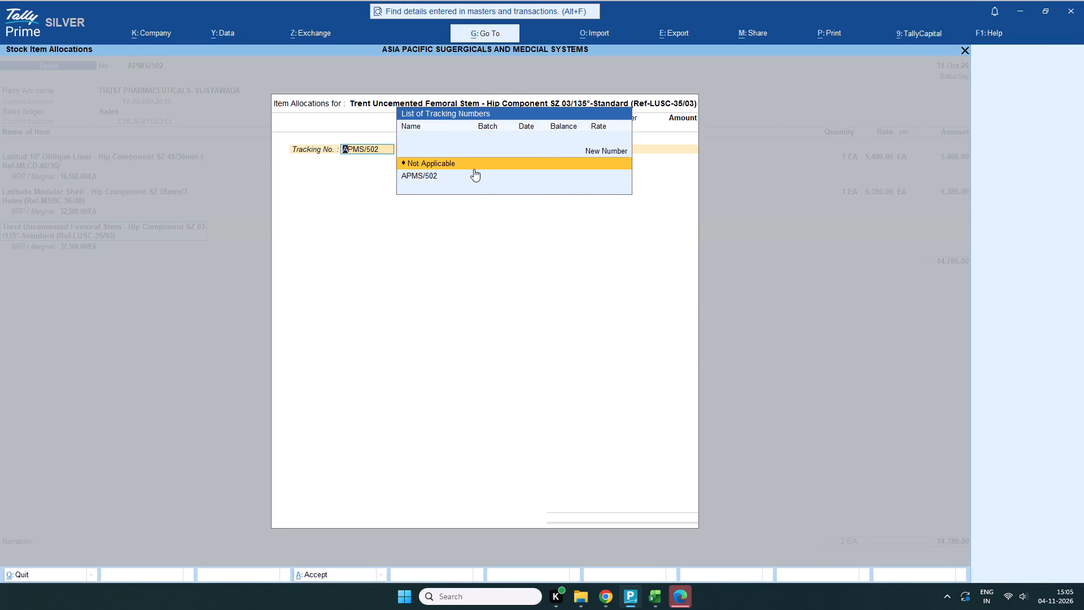
pyautogui.click(472, 166)
pyautogui.hotkey('ctrl', 'v')
pyautogui.press('Return')
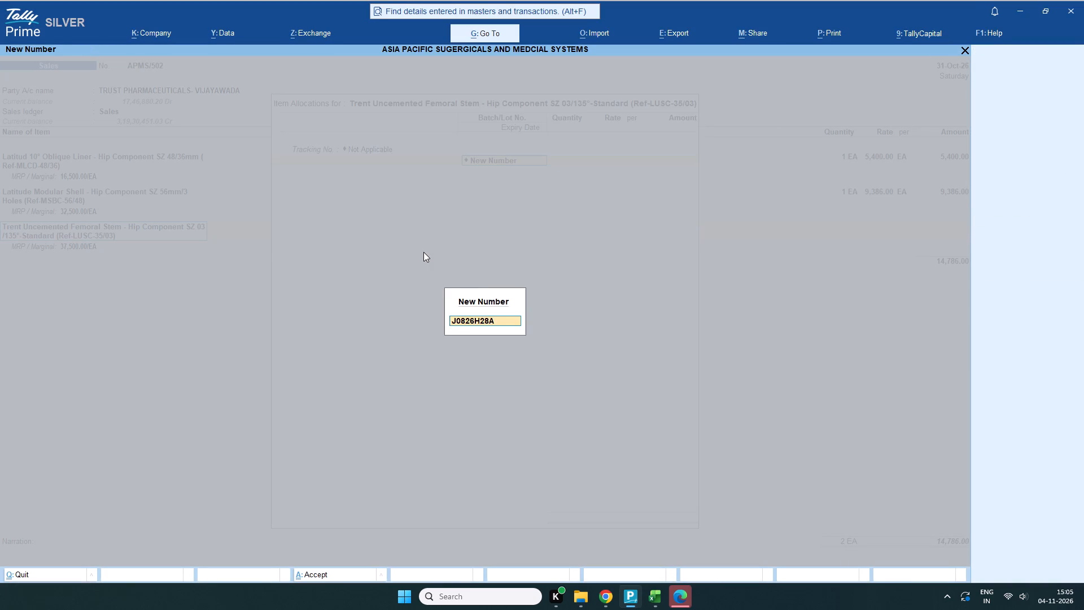
pyautogui.press('Return')
pyautogui.press('1')
pyautogui.press('Return')
pyautogui.press('Return')
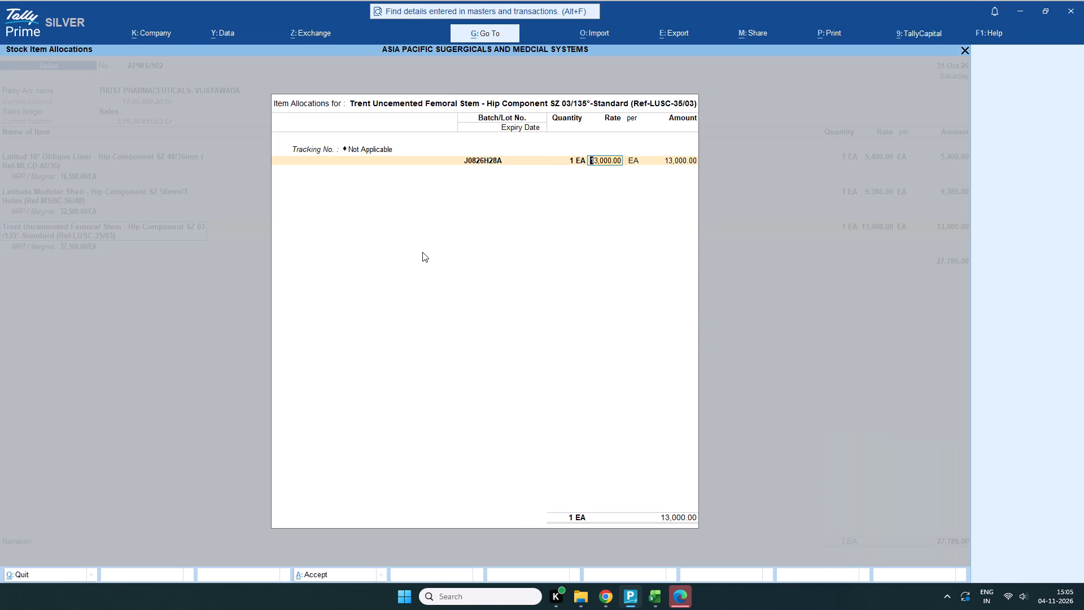
pyautogui.click(684, 535)
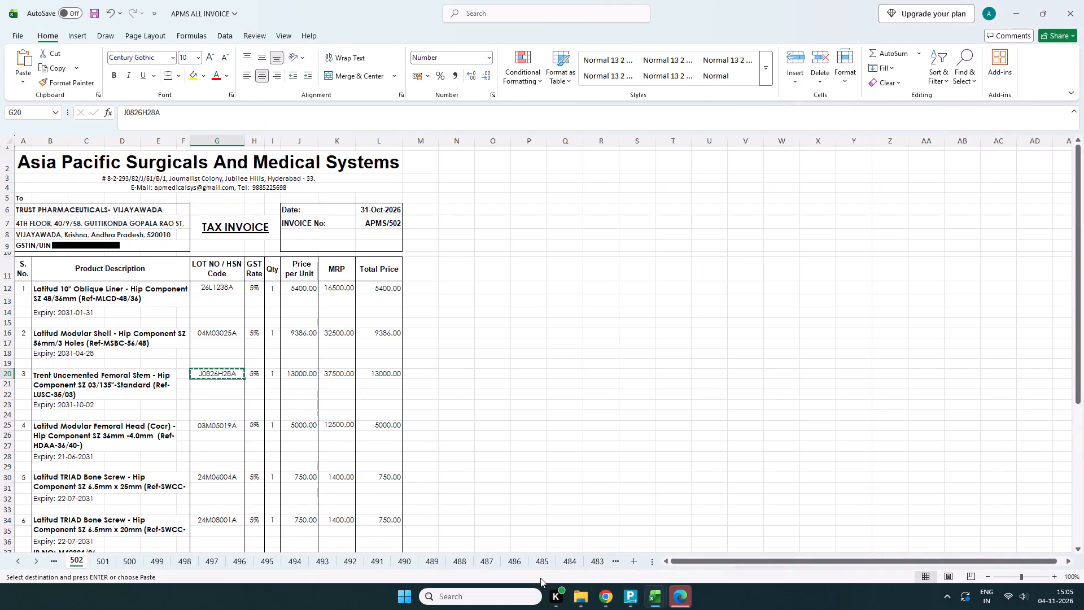
pyautogui.click(632, 542)
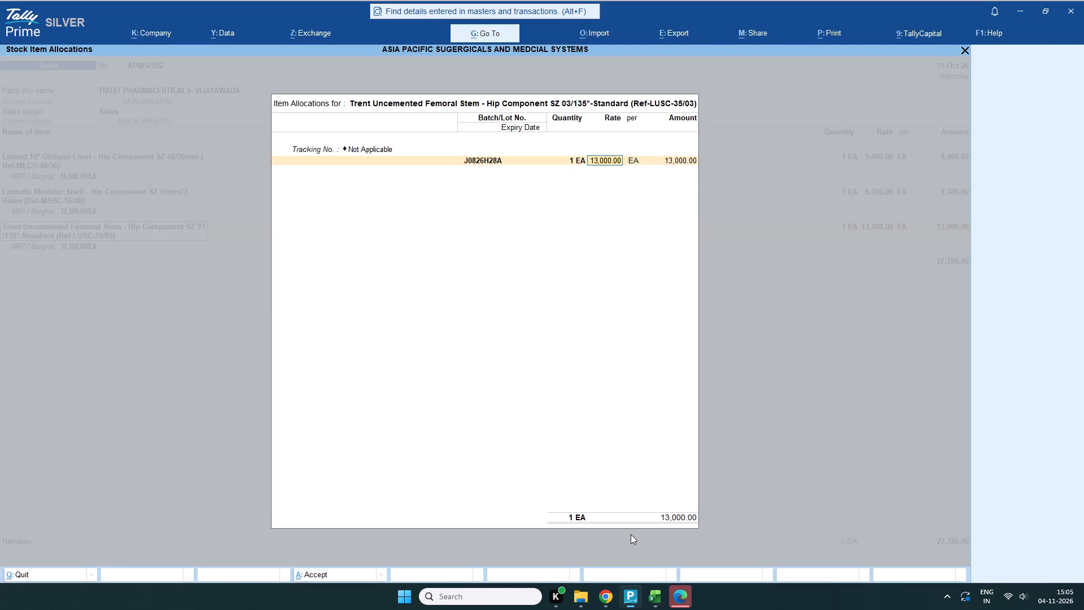
pyautogui.press('Return')
pyautogui.press('Return')
pyautogui.press('Return')
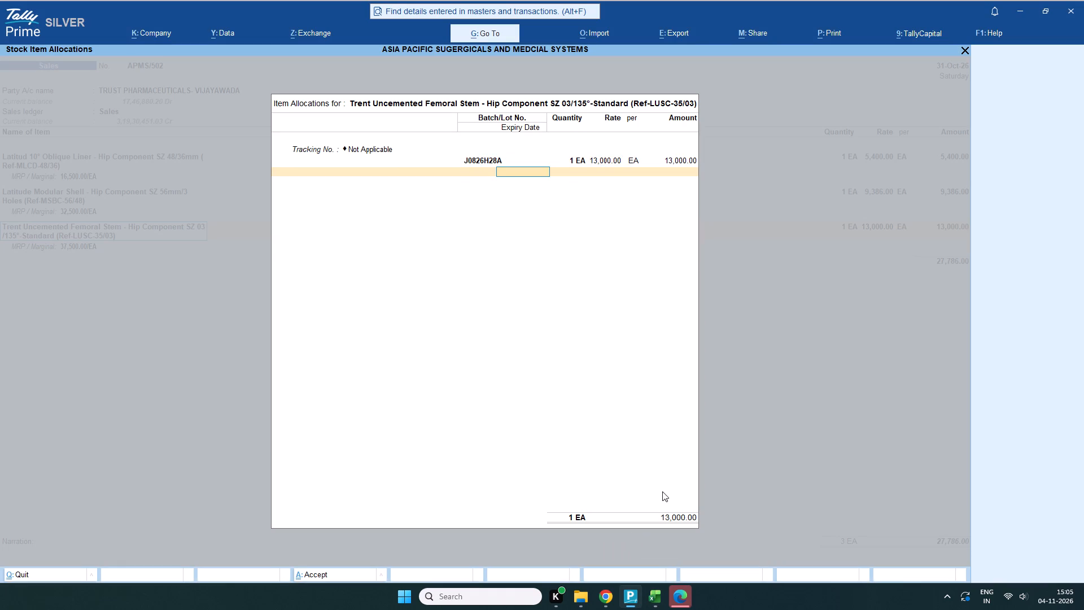
# Set the femoral stem batch's expiry date to 02-10-2031, following Excel sheet 502, and complete its item allocation in TallyPrime.
pyautogui.click(675, 526)
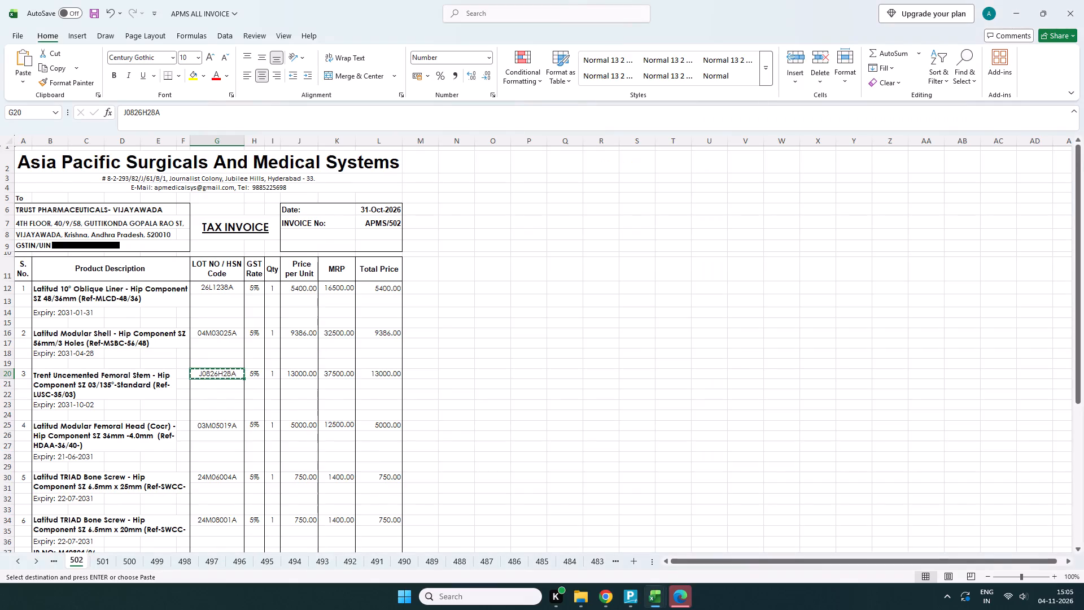
pyautogui.scroll(-1, 552, 478)
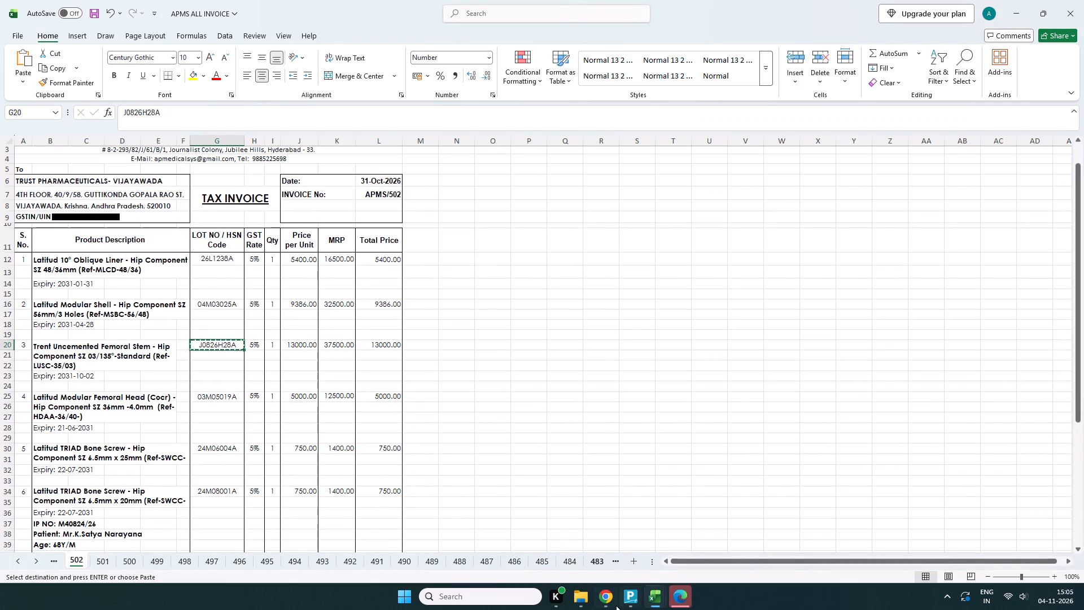
pyautogui.click(632, 526)
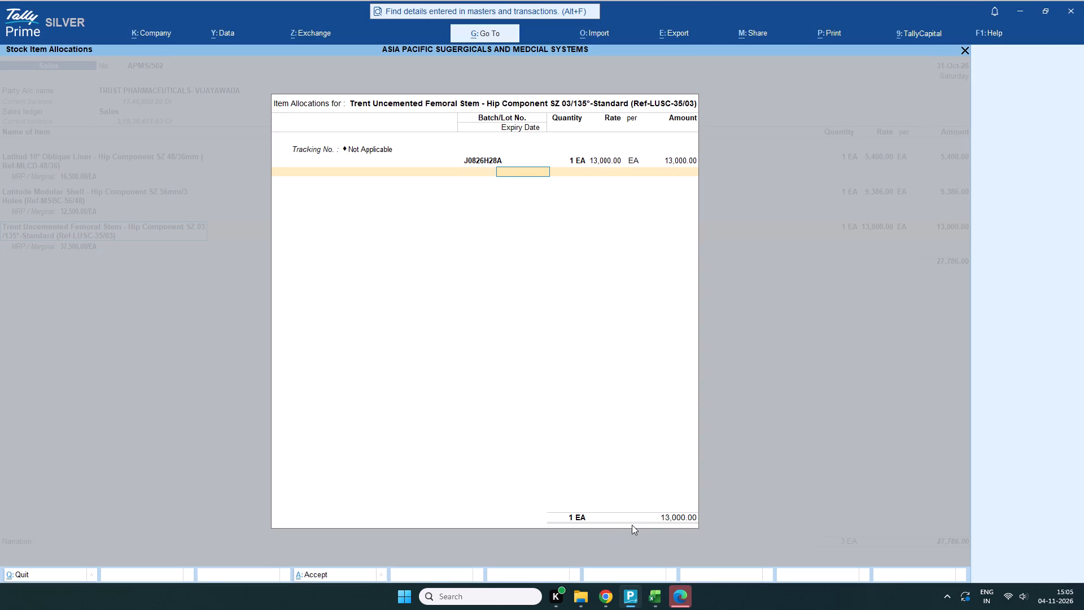
pyautogui.write('02-10-2031')
pyautogui.press('Return')
pyautogui.press('Return')
pyautogui.press('Return')
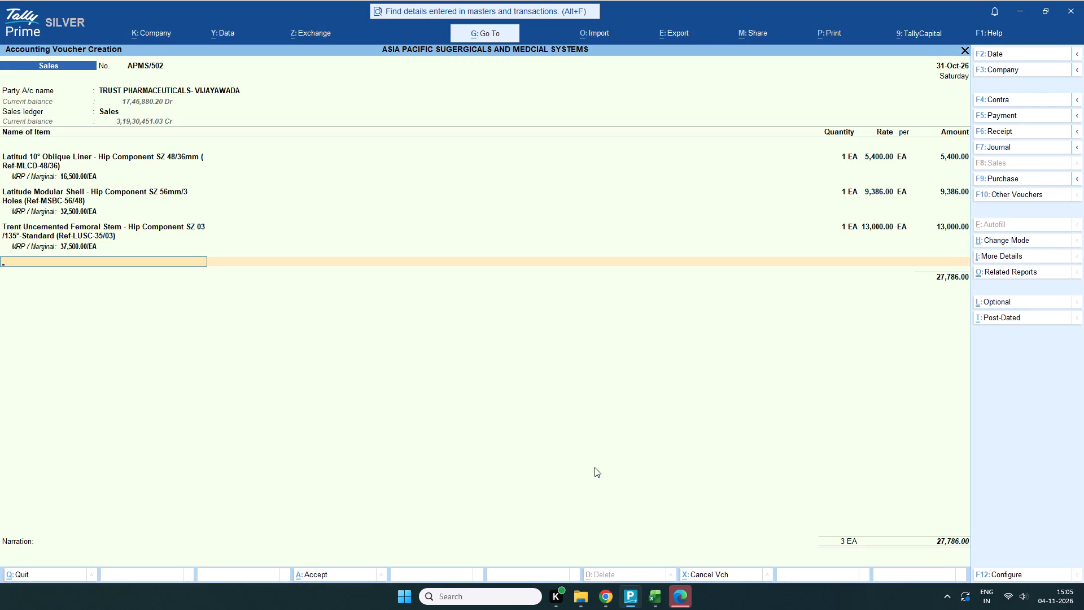
# Copy reference Ref-HDAA-36/40- from the fourth product on Excel sheet 502 and use it to select the Latitud-spelled Modular Femoral Head in TallyPrime.
pyautogui.click(683, 539)
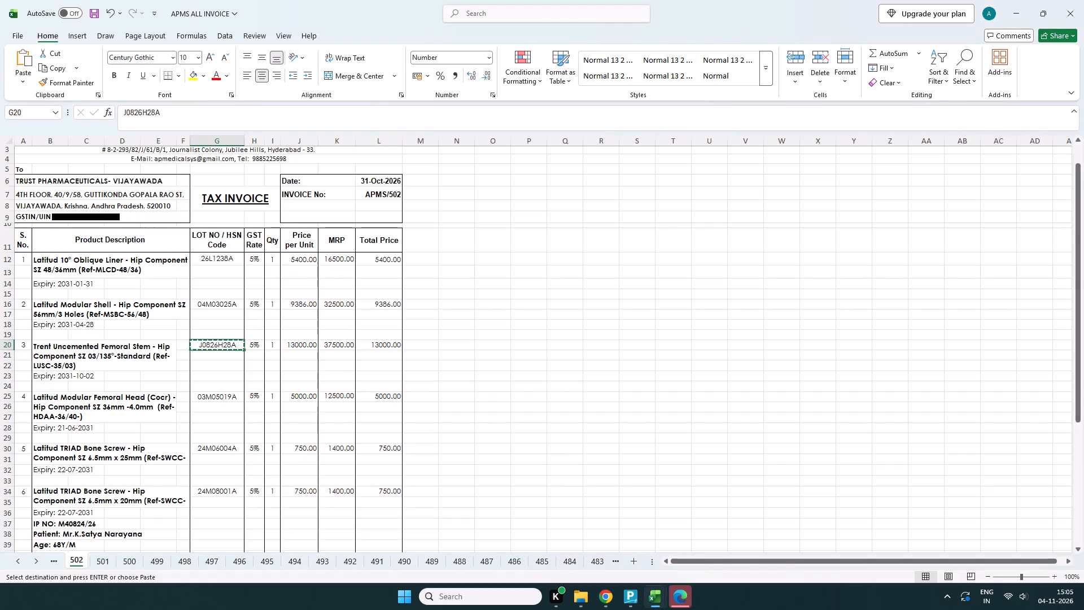
pyautogui.scroll(-1, 169, 402)
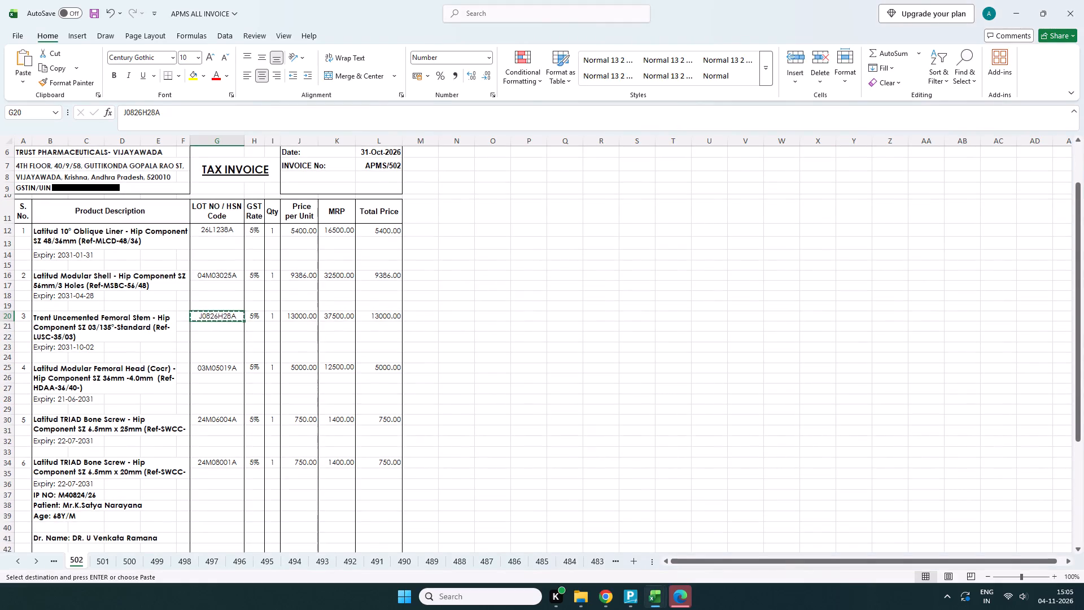
pyautogui.click(158, 379)
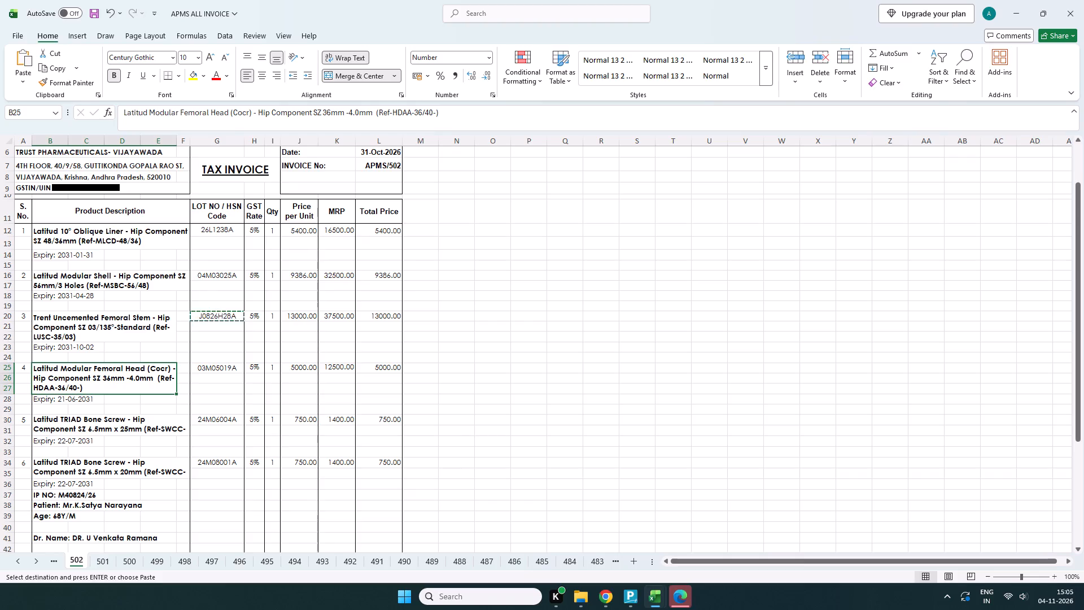
pyautogui.moveTo(379, 111); pyautogui.dragTo(436, 119)
pyautogui.hotkey('ctrl', 'c')
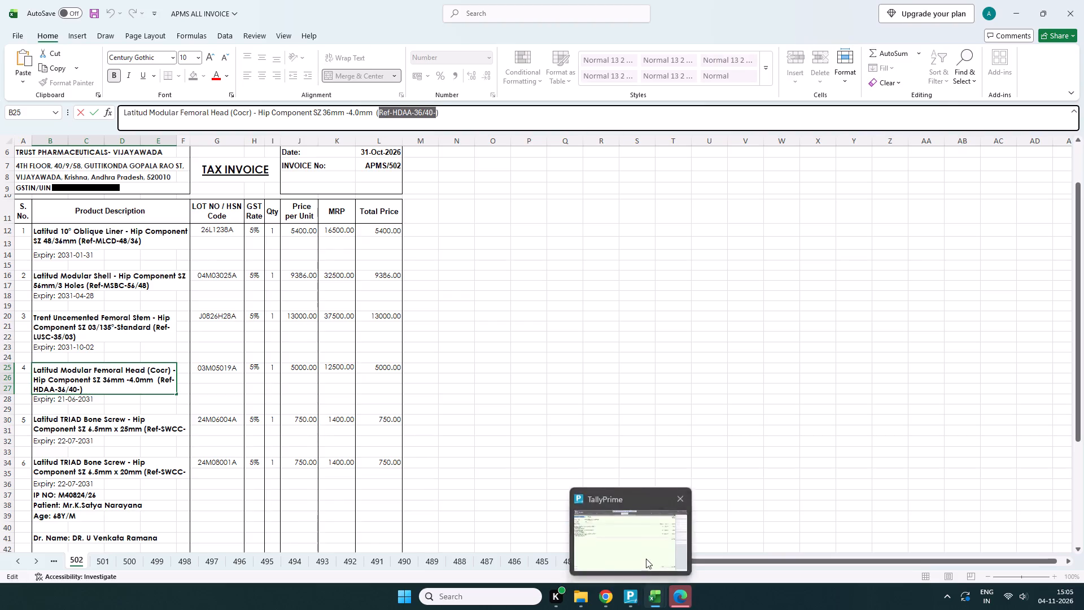
pyautogui.click(646, 555)
pyautogui.hotkey('ctrl', 'v')
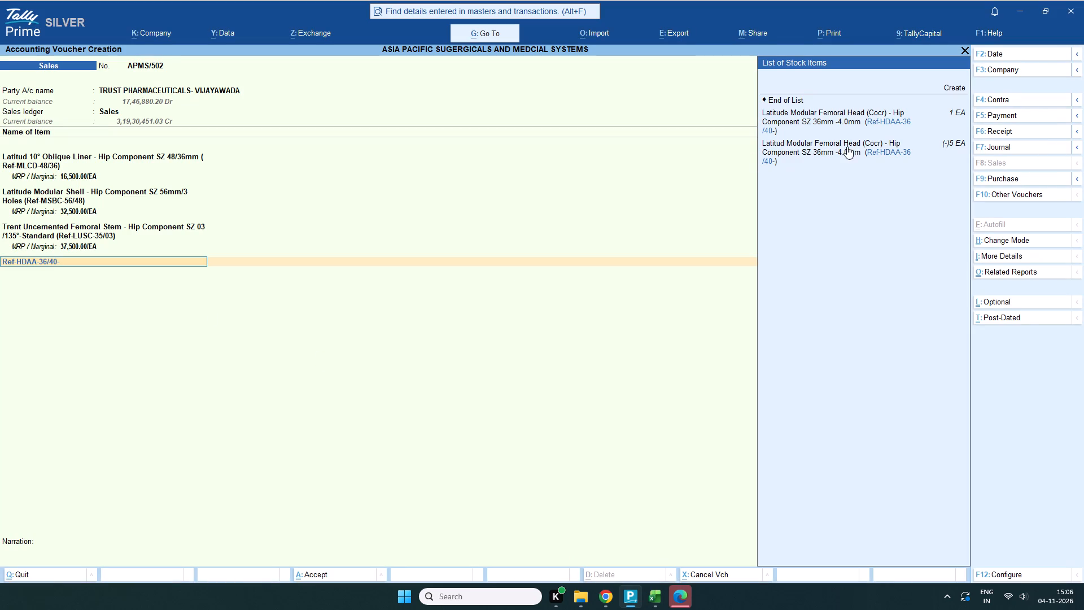
pyautogui.doubleClick(835, 147)
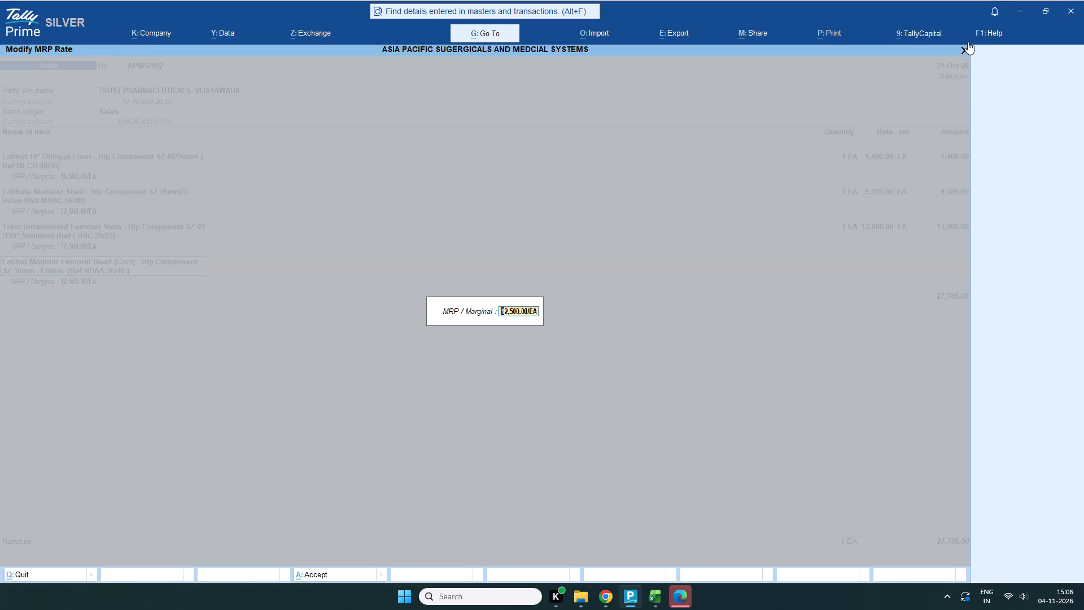
pyautogui.click(963, 49)
# Open the Latitud Modular Femoral Head stock item for alteration, copy lot number 03M05019A from Excel sheet 502, and accept the item in TallyPrime.
pyautogui.hotkey('ctrl', 'Return')
pyautogui.press('Return')
pyautogui.press('Return')
pyautogui.press('Return')
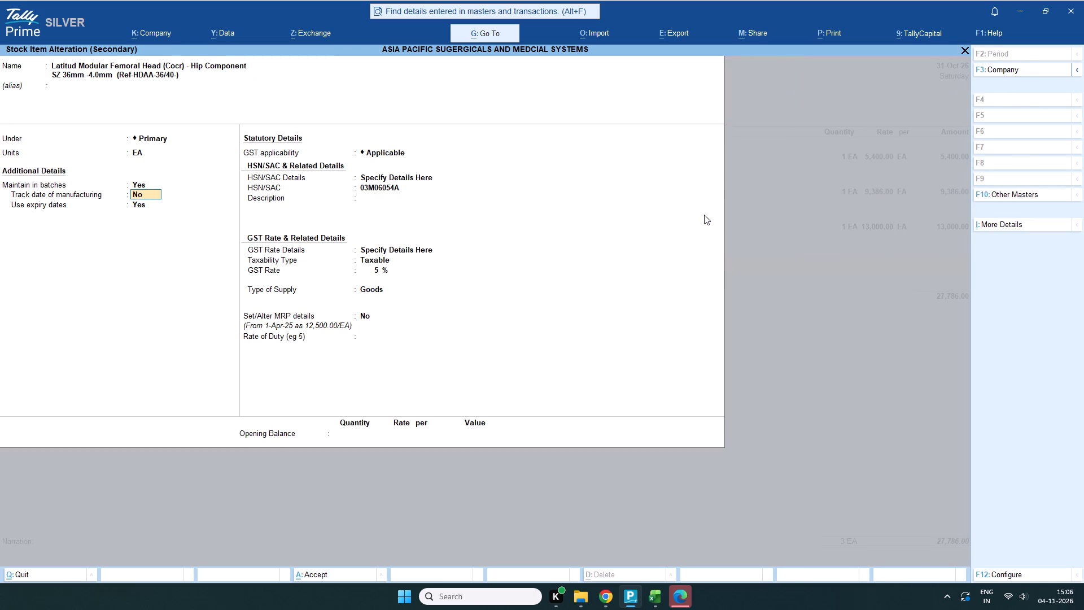
pyautogui.press('Return')
pyautogui.press('Return')
pyautogui.press('Return')
pyautogui.press('Return')
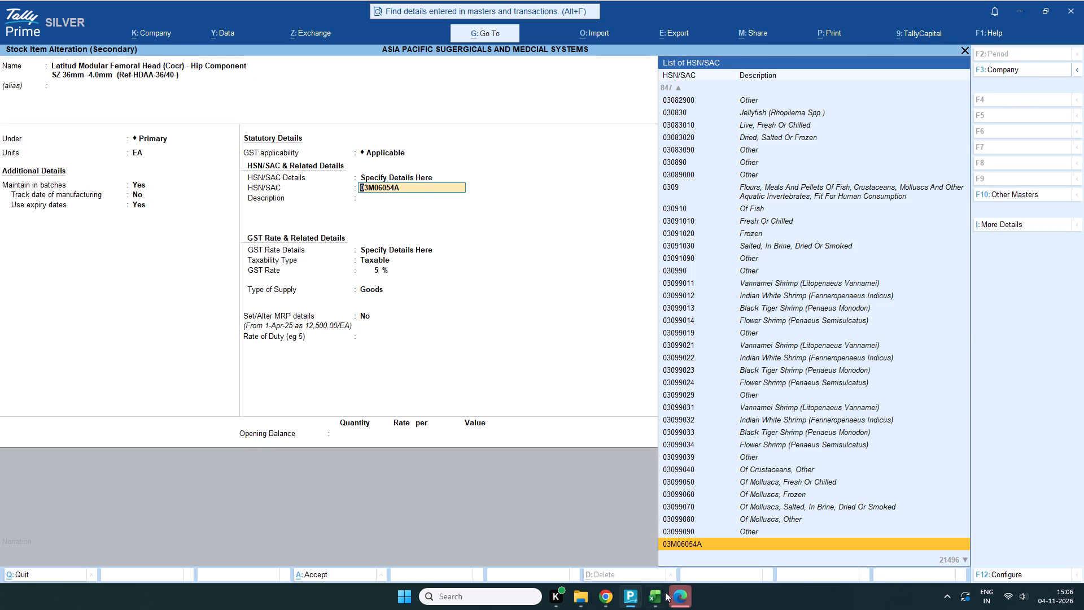
pyautogui.moveTo(700, 534); pyautogui.dragTo(700, 529)
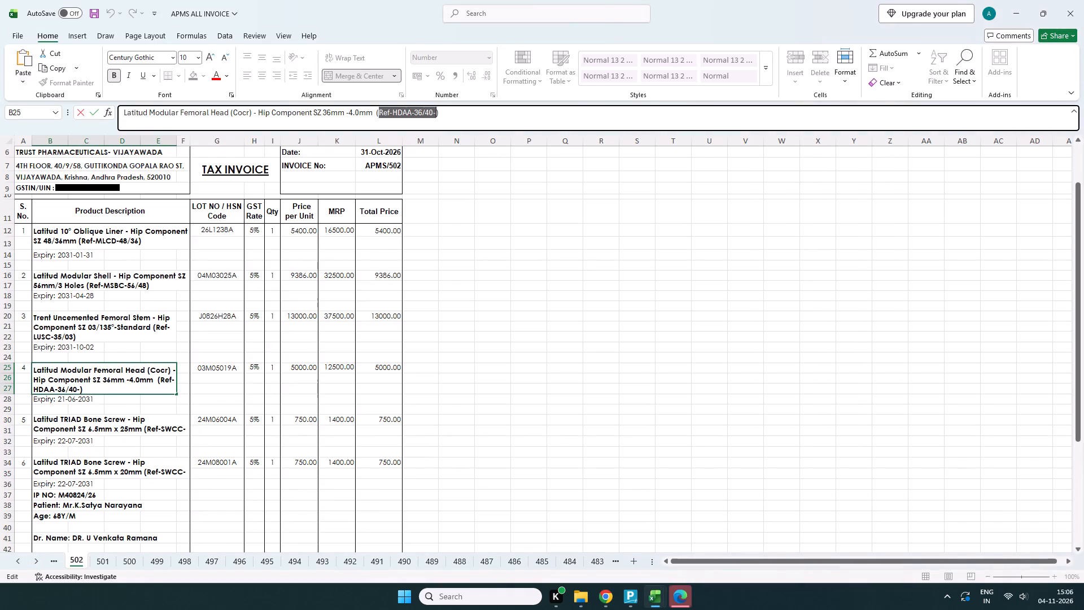
pyautogui.click(220, 367)
pyautogui.hotkey('ctrl', 'c')
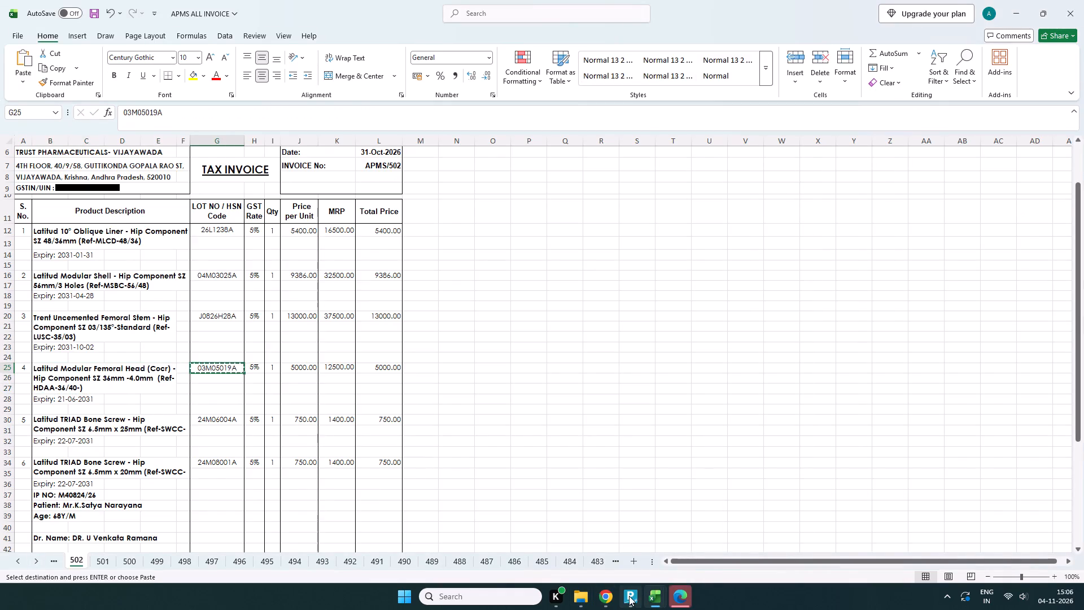
pyautogui.click(624, 533)
pyautogui.press('Return')
pyautogui.press('Return')
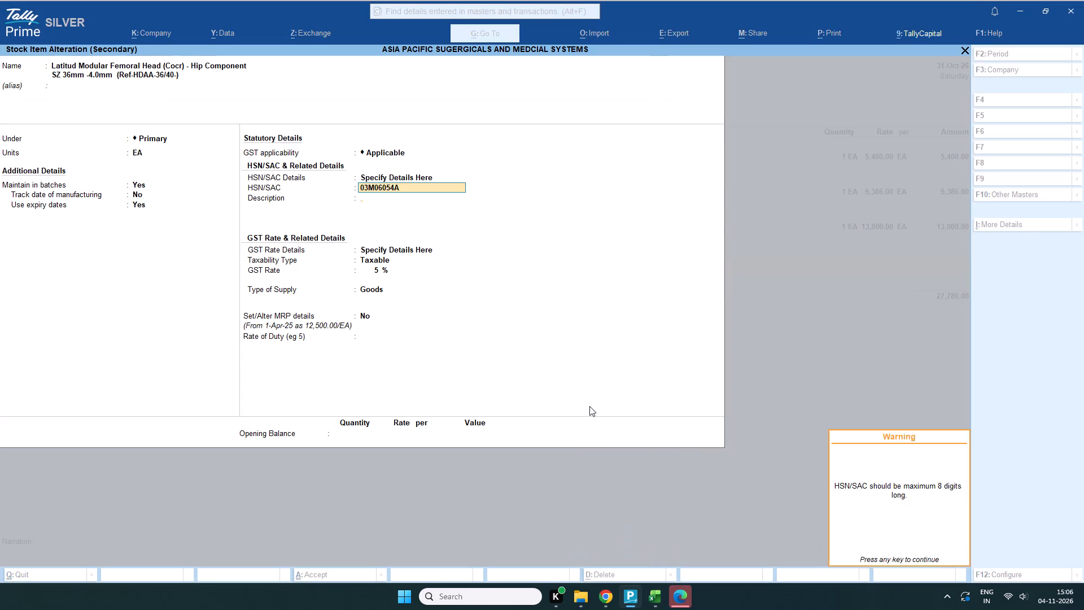
pyautogui.press('Return')
pyautogui.press('Return')
pyautogui.press('Return')
pyautogui.press('Return')
pyautogui.press('Return')
pyautogui.press('Return')
pyautogui.press('Return')
pyautogui.press('Return')
pyautogui.press('Return')
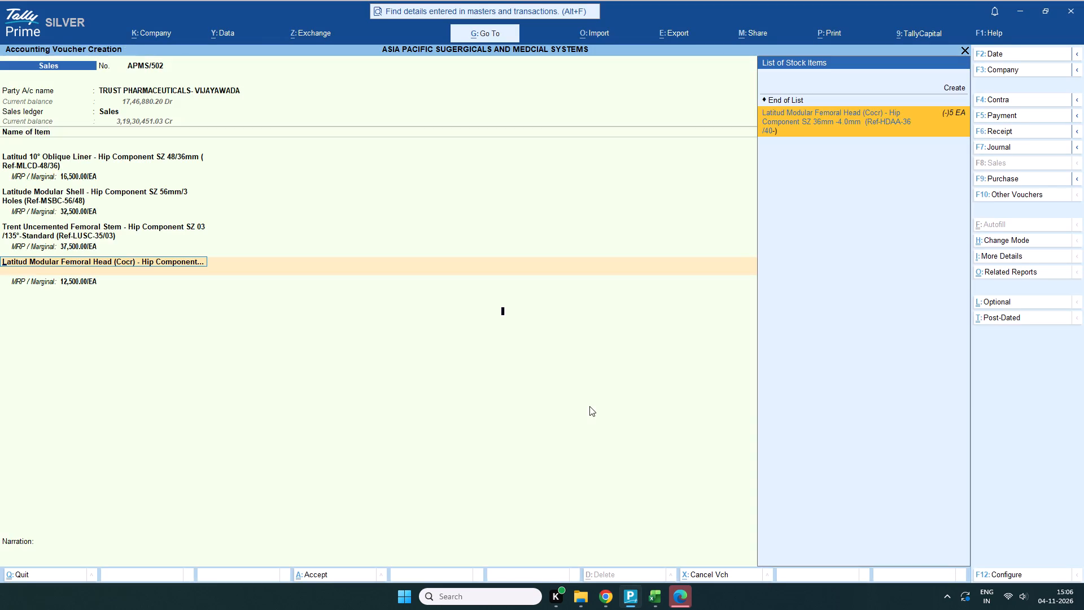
# Allocate 1 EA of the femoral head to new batch 03M05019A at rate 5000, with tracking number Not Applicable.
pyautogui.press('Return')
pyautogui.scroll(1, 444, 164)
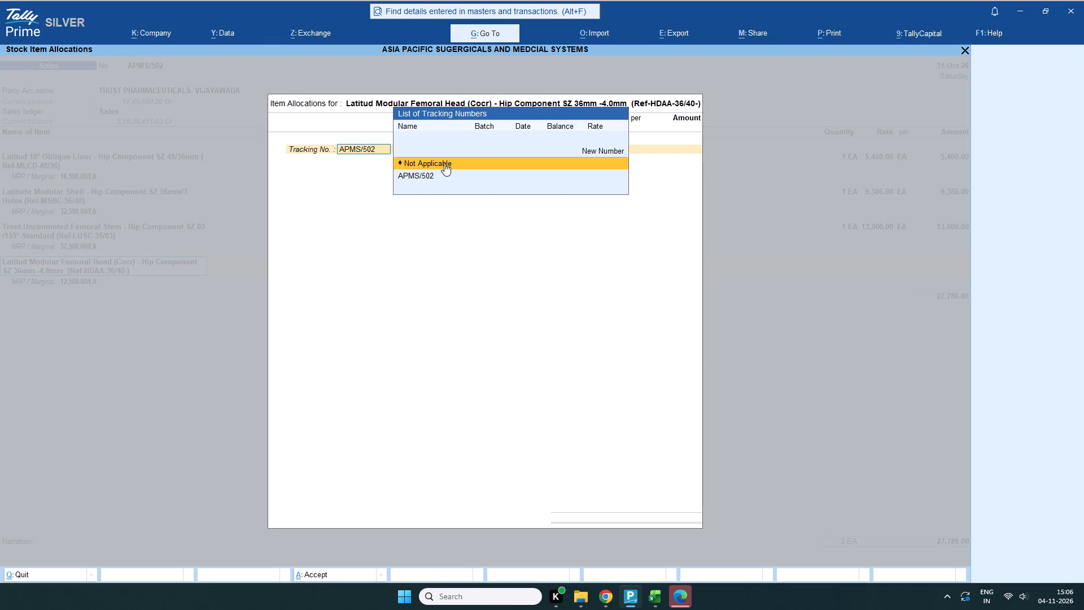
pyautogui.click(444, 163)
pyautogui.hotkey('ctrl', 'v')
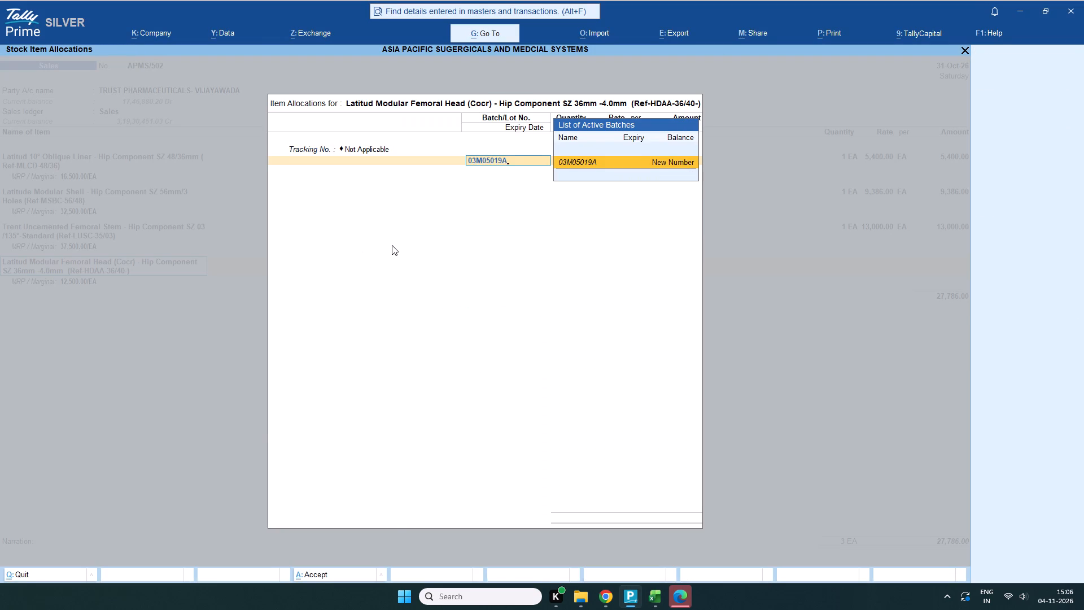
pyautogui.press('Return')
pyautogui.press('Return')
pyautogui.press('1')
pyautogui.press('Return')
pyautogui.press('Return')
pyautogui.press('Return')
pyautogui.press('Return')
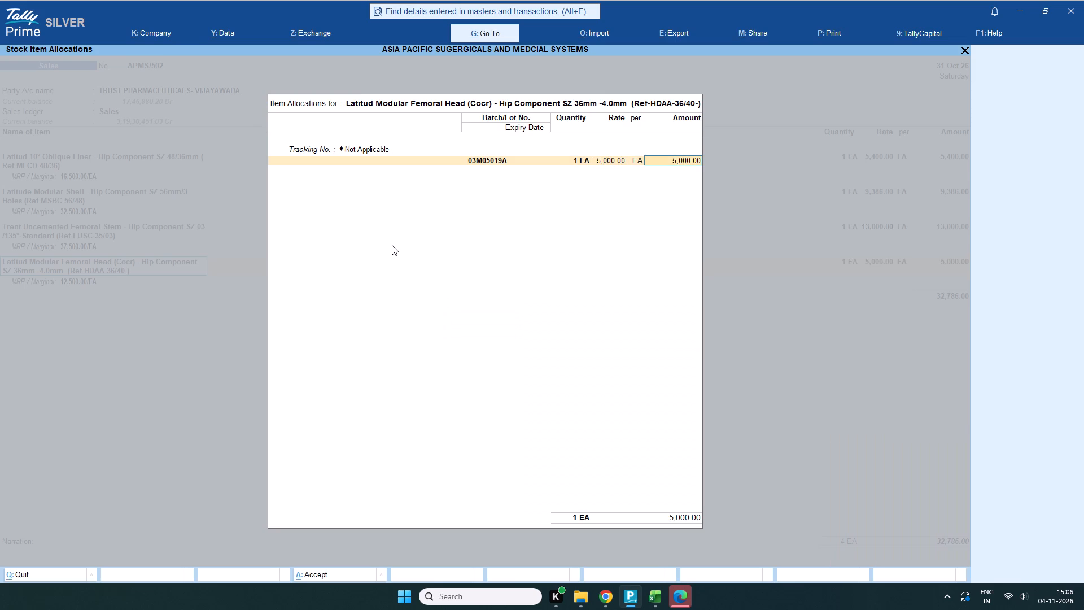
pyautogui.press('Return')
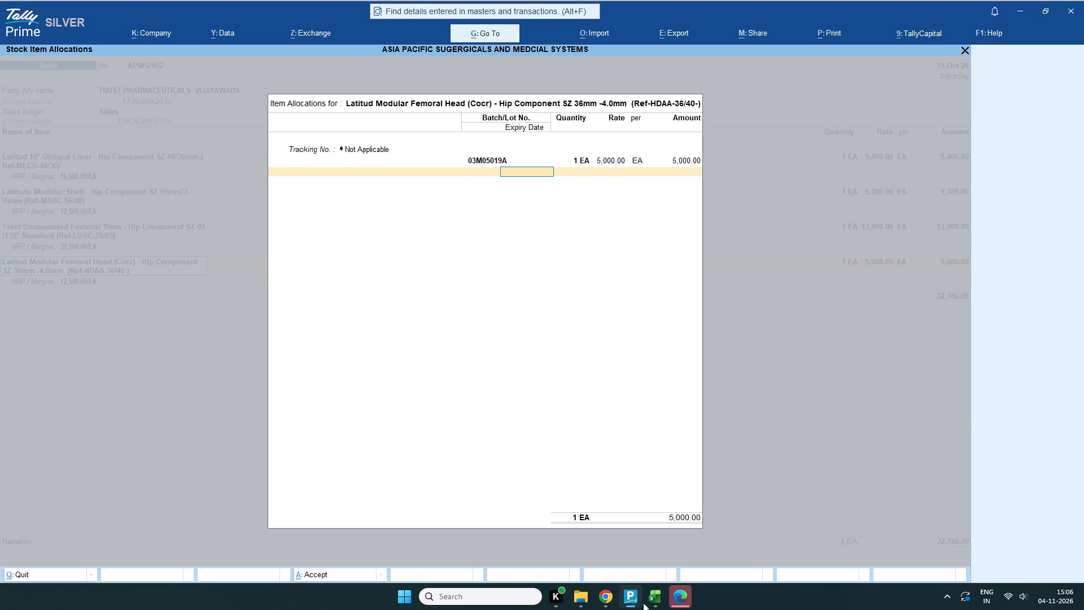
# Set the femoral head batch's expiry date to 21-06-2031, following Excel sheet 502, and complete its item allocation in TallyPrime.
pyautogui.click(691, 525)
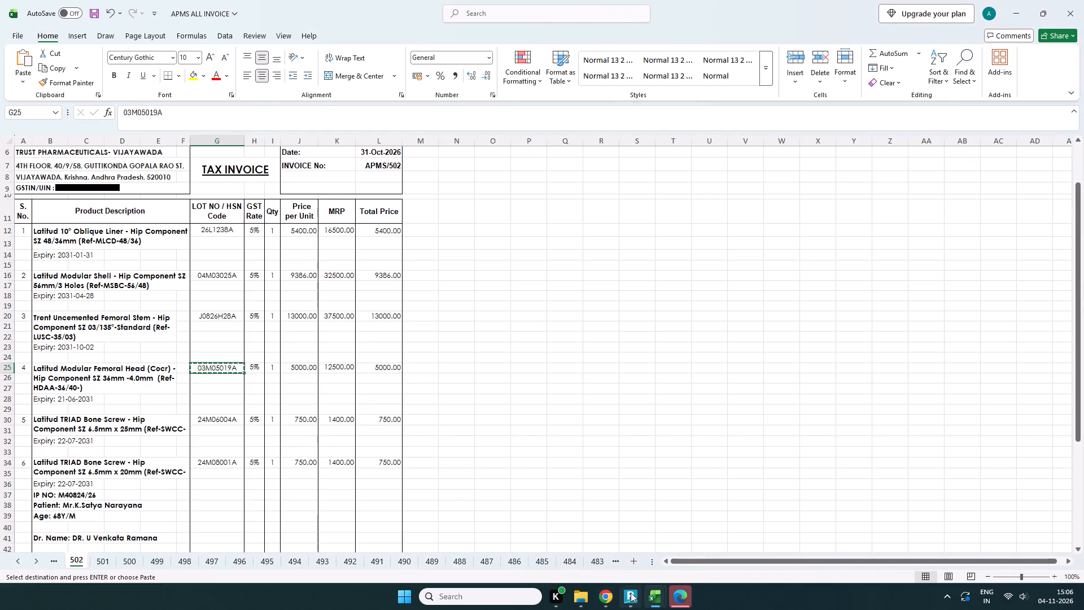
pyautogui.click(632, 531)
pyautogui.write('21-06-2031')
pyautogui.press('Return')
pyautogui.press('Return')
pyautogui.press('Return')
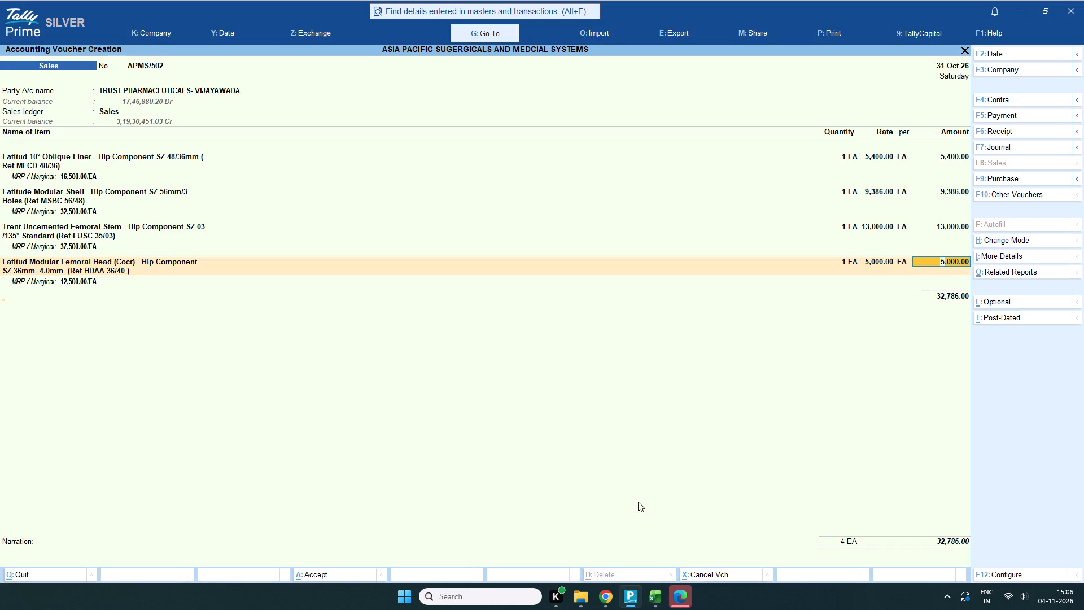
# Copy reference Ref-SWCC-65/25 from the fifth product on Excel sheet 502 and use it to select the 25mm TRIAD Bone Screw in TallyPrime.
pyautogui.click(689, 534)
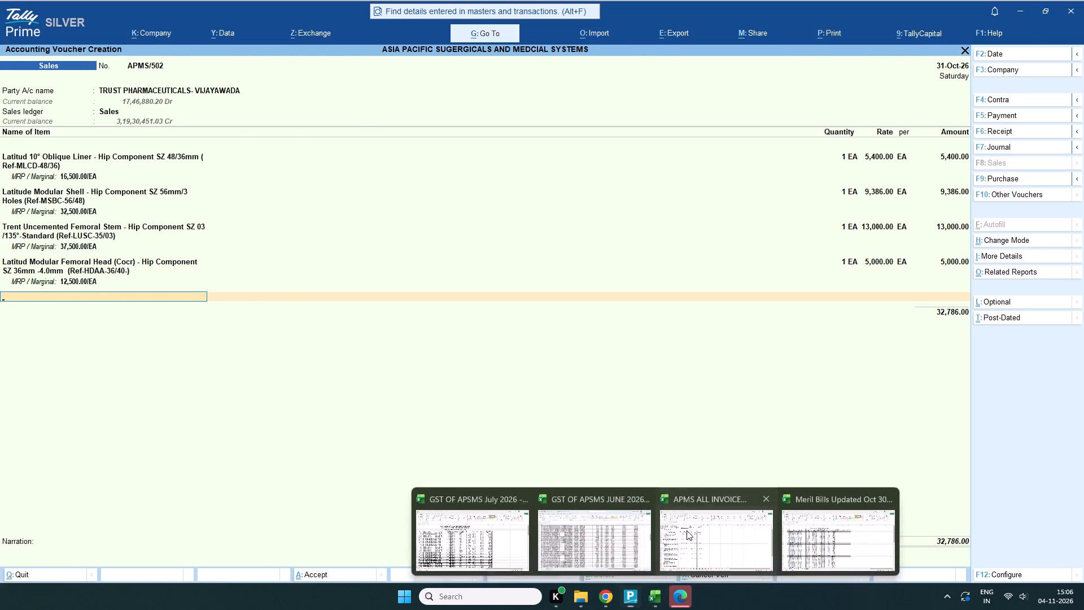
pyautogui.click(163, 426)
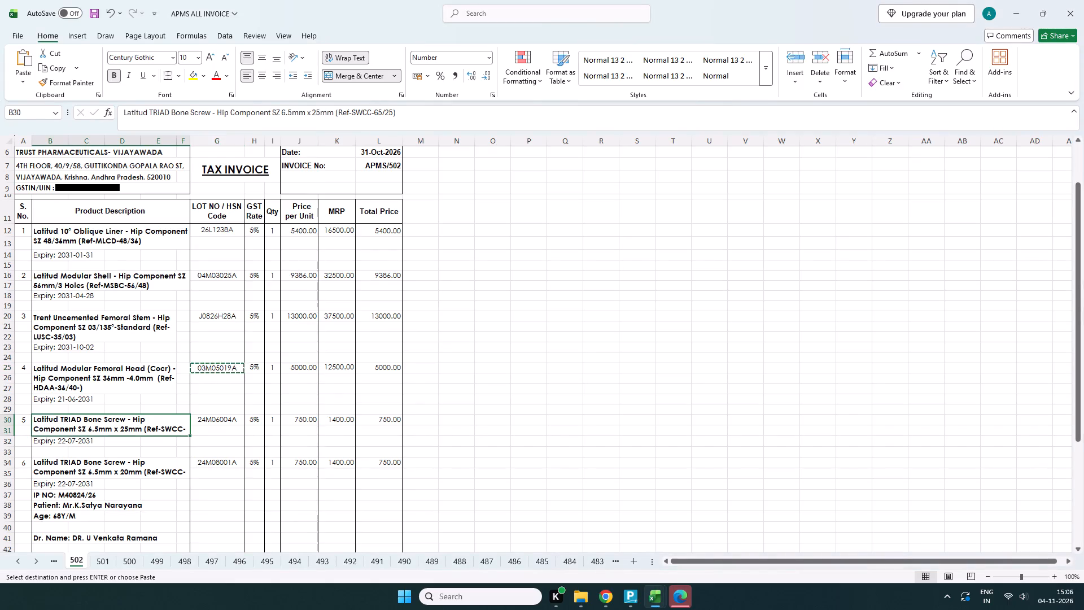
pyautogui.moveTo(338, 113); pyautogui.dragTo(392, 119)
pyautogui.hotkey('ctrl', 'c')
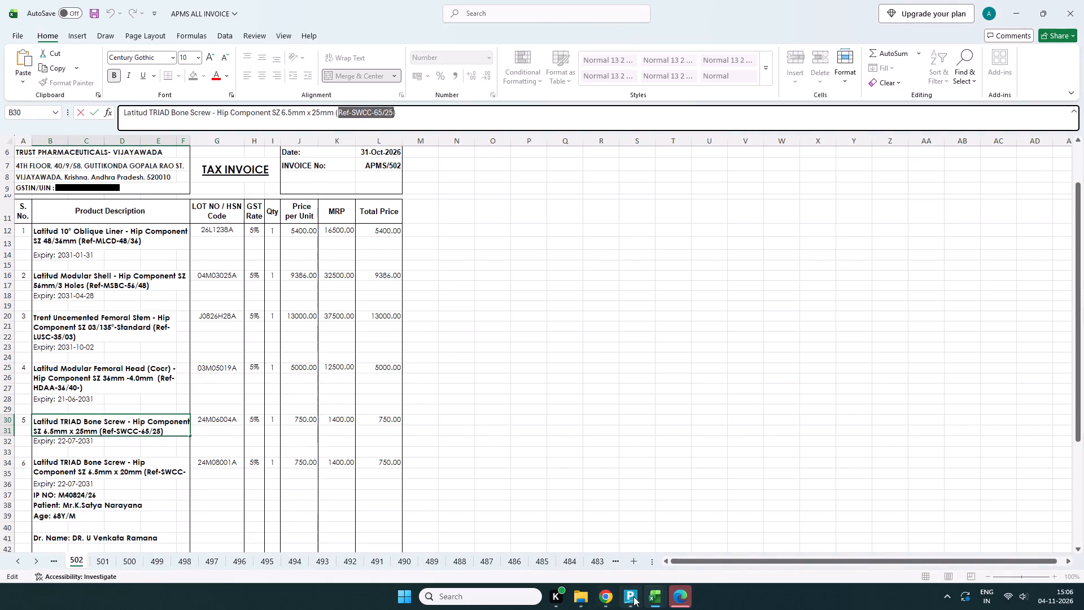
pyautogui.click(633, 539)
pyautogui.hotkey('ctrl', 'v')
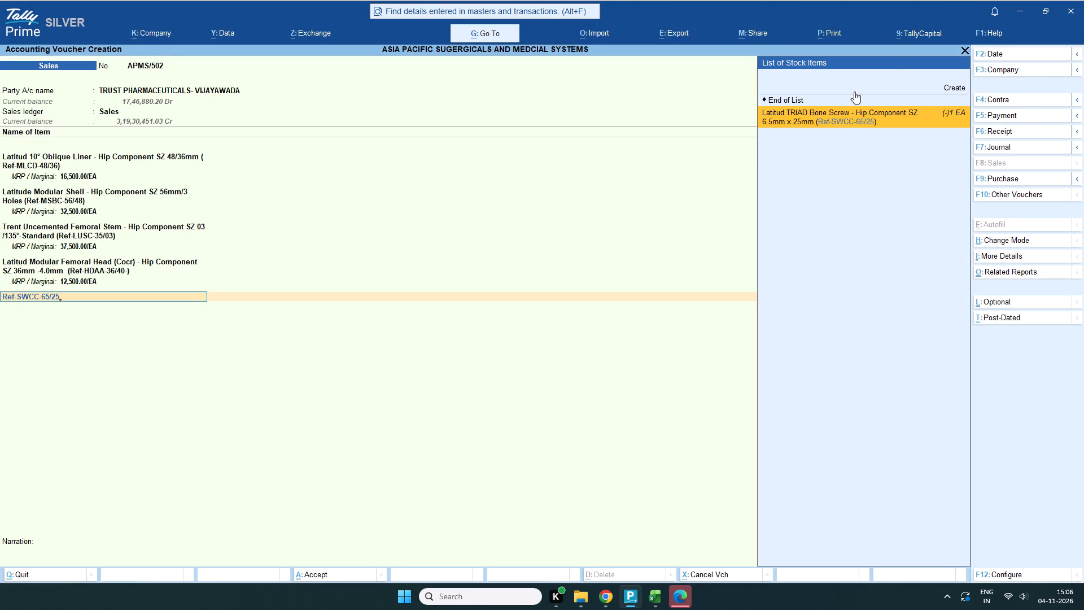
pyautogui.click(843, 117)
pyautogui.click(962, 49)
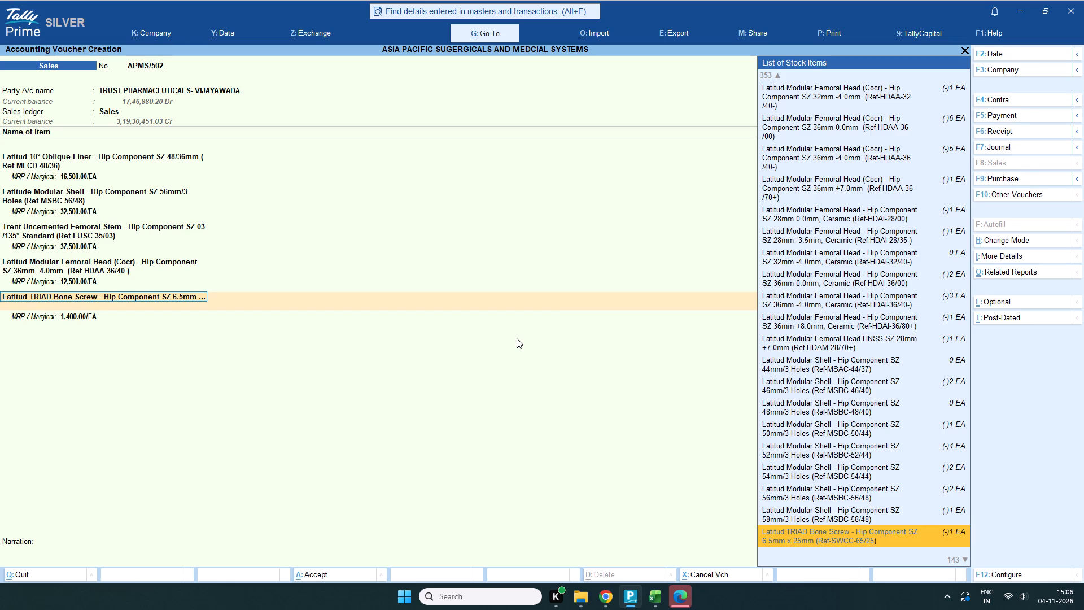
# Open the 25mm TRIAD Bone Screw stock item for alteration and set its HSN/SAC to 24M06004A, copied from Excel sheet 502.
pyautogui.hotkey('ctrl', 'Return')
pyautogui.press('Return')
pyautogui.press('Return')
pyautogui.press('Return')
pyautogui.press('Return')
pyautogui.press('Return')
pyautogui.press('Return')
pyautogui.press('Return')
pyautogui.press('Return')
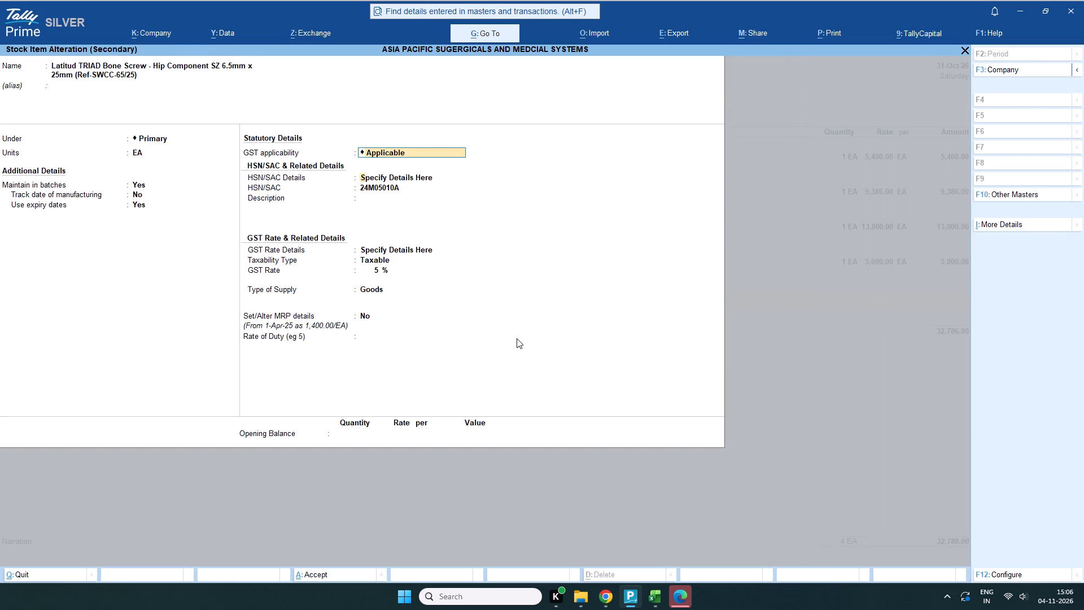
pyautogui.click(703, 535)
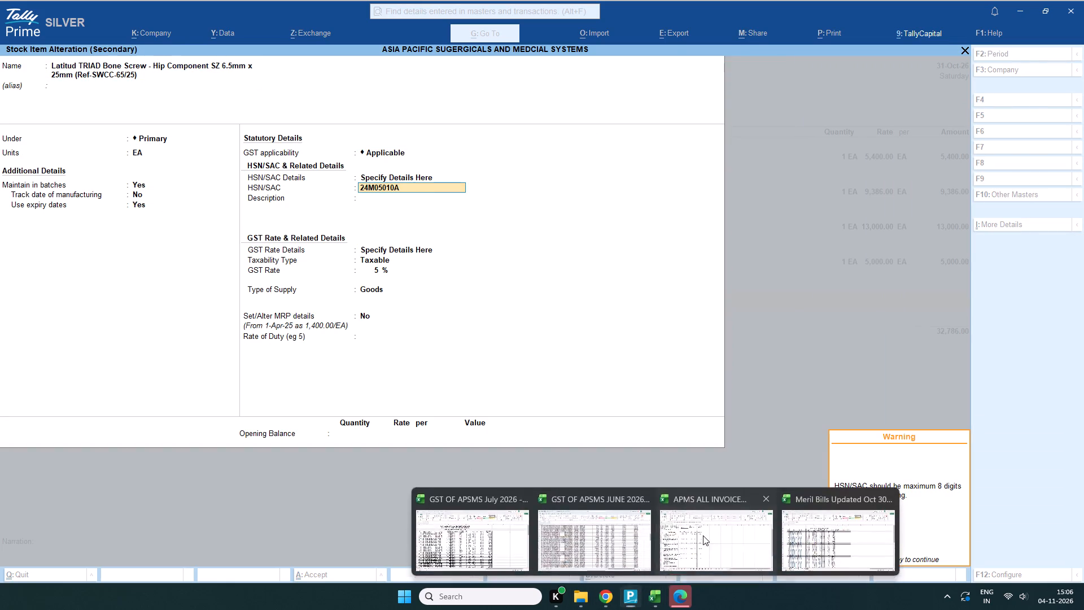
pyautogui.click(224, 416)
pyautogui.hotkey('ctrl', 'c')
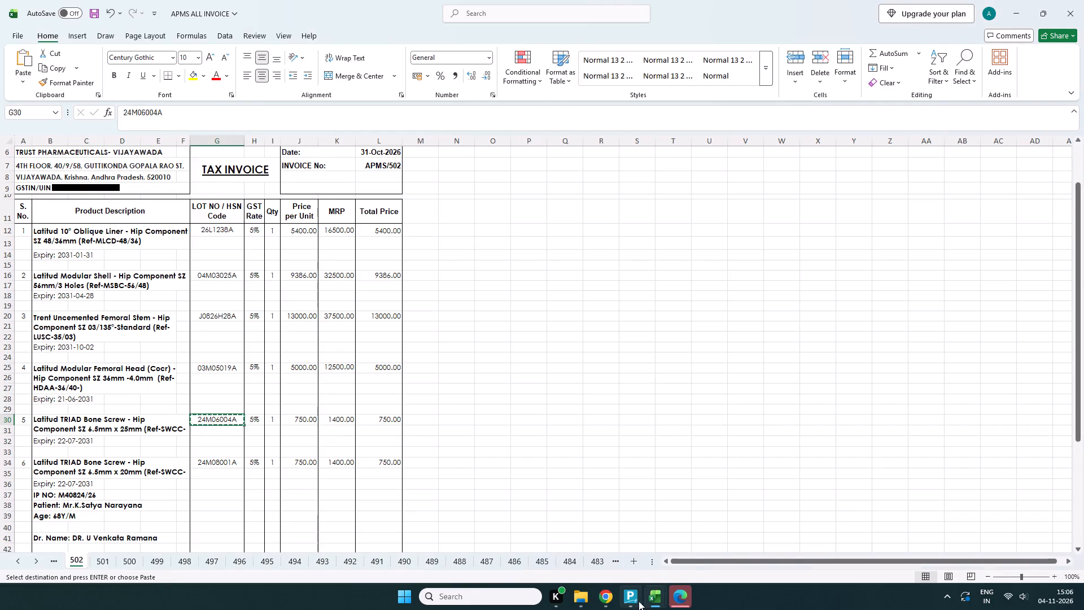
pyautogui.click(642, 544)
pyautogui.hotkey('ctrl', 'v')
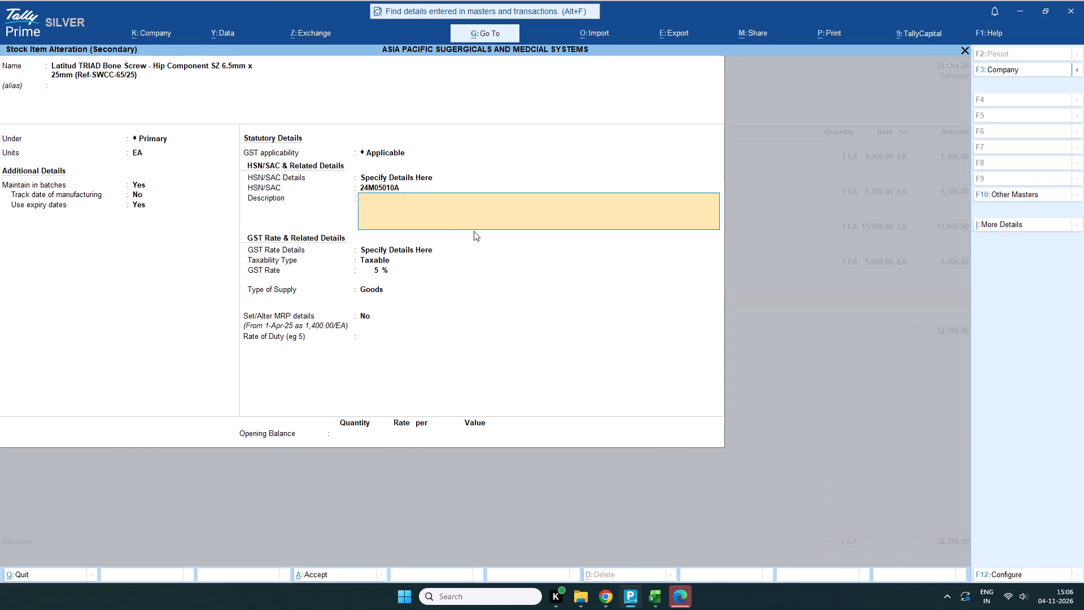
pyautogui.click(408, 177)
pyautogui.click(403, 185)
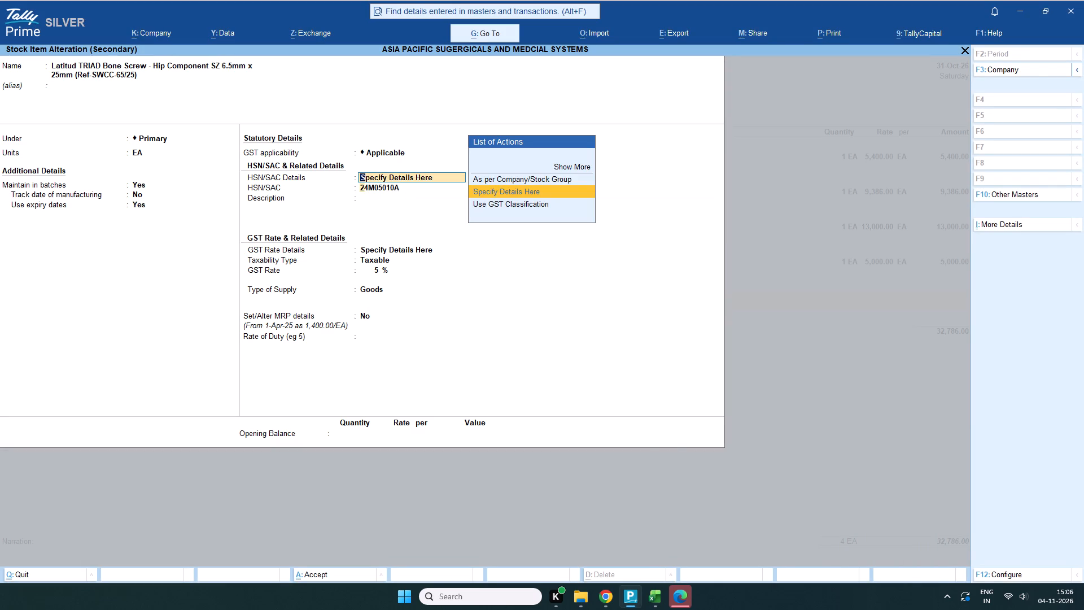
pyautogui.hotkey('ctrl', 'v')
pyautogui.press('Return')
# Use 31-Oct-26 as the effective date for the bone screw's revised GST details and save the stock item.
pyautogui.press('Return')
pyautogui.press('Return')
pyautogui.press('Return')
pyautogui.press('Return')
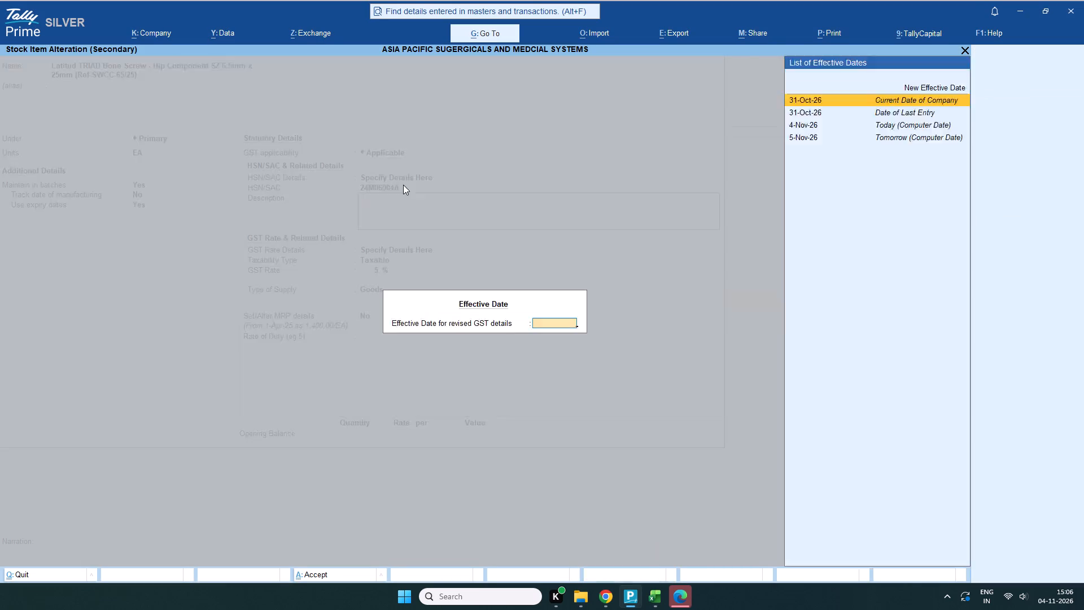
pyautogui.press('Return')
pyautogui.press('Return')
pyautogui.press('Return')
pyautogui.press('Return')
pyautogui.press('Return')
pyautogui.press('Return')
pyautogui.press('Return')
pyautogui.press('Return')
pyautogui.press('Return')
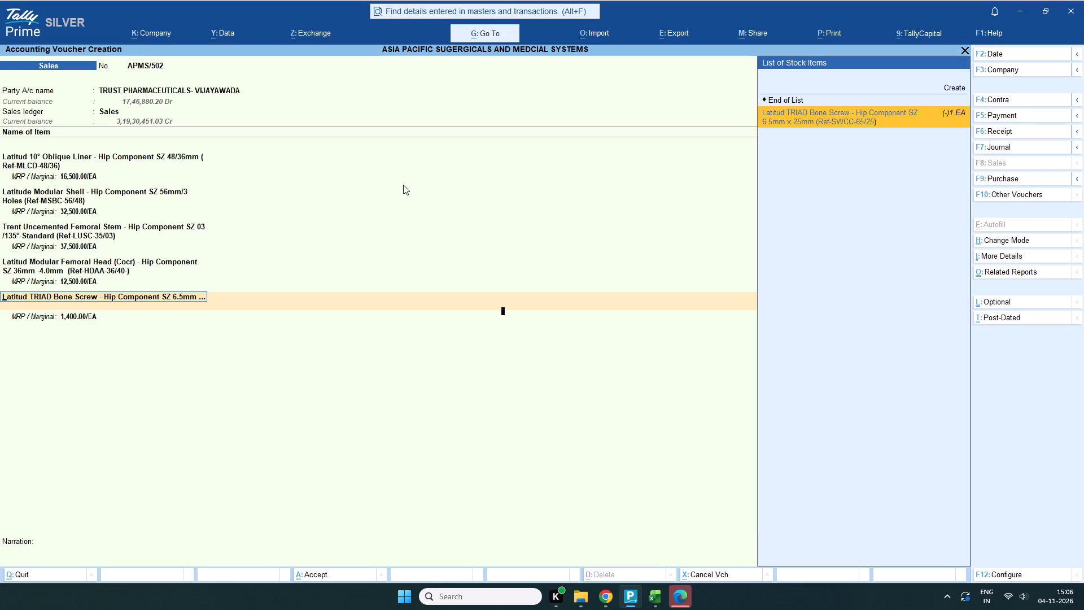
# Allocate 1 EA of the 25mm bone screw to new batch 24M06004A at rate 750, with tracking number Not Applicable.
pyautogui.press('Return')
pyautogui.scroll(1, 441, 177)
pyautogui.click(450, 163)
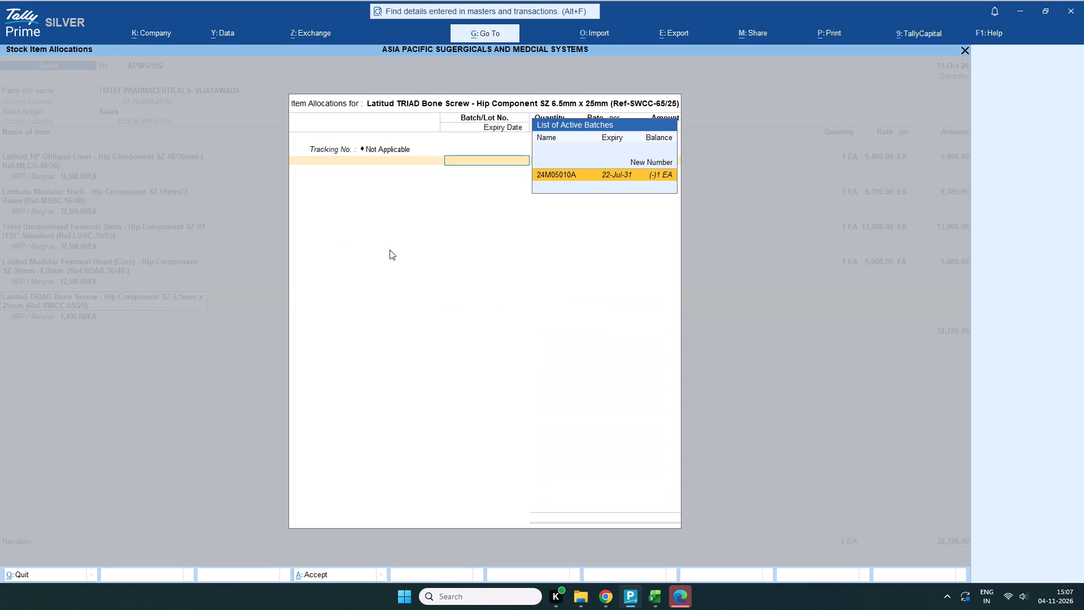
pyautogui.hotkey('ctrl', 'v')
pyautogui.press('Return')
pyautogui.press('Return')
pyautogui.press('1')
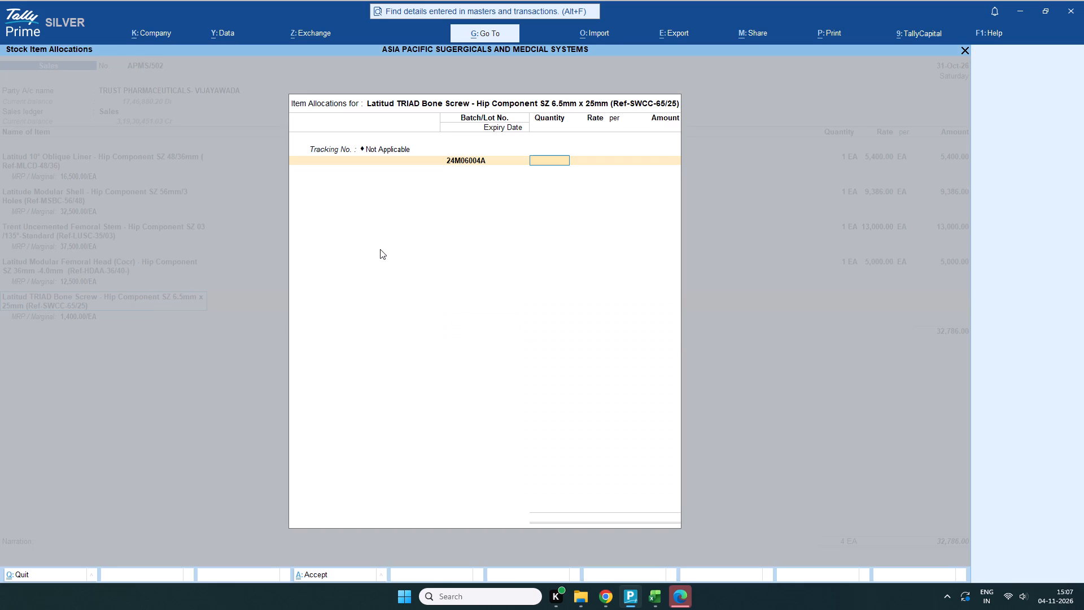
pyautogui.press('Return')
pyautogui.press('Return')
pyautogui.press('Return')
pyautogui.press('Return')
pyautogui.press('Return')
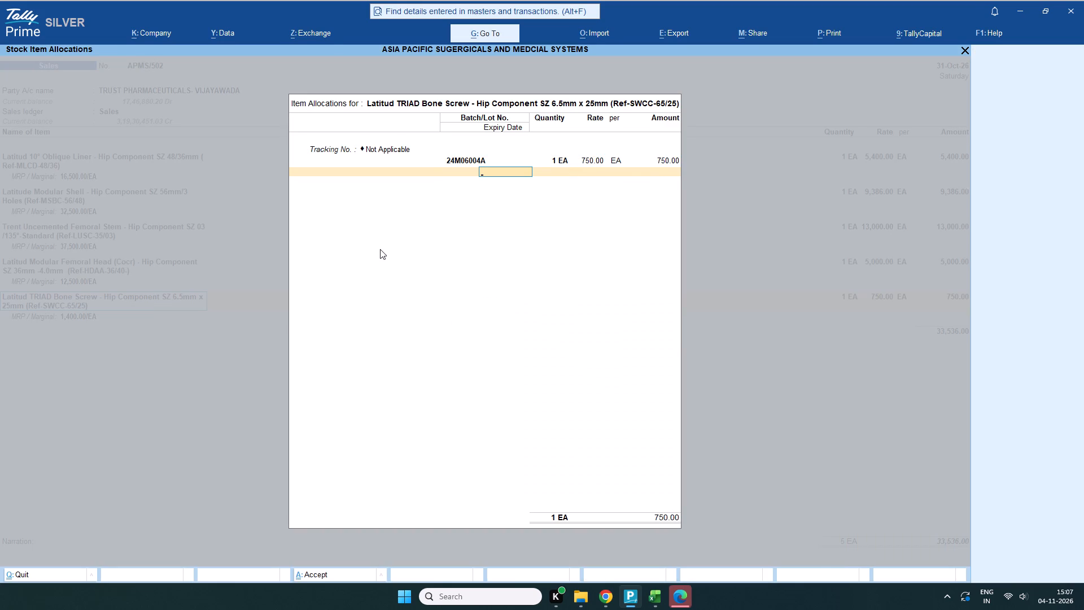
# Set the 25mm bone screw batch's expiry date to 22-07-2031, following Excel sheet 502, and complete its item allocation in TallyPrime.
pyautogui.click(694, 548)
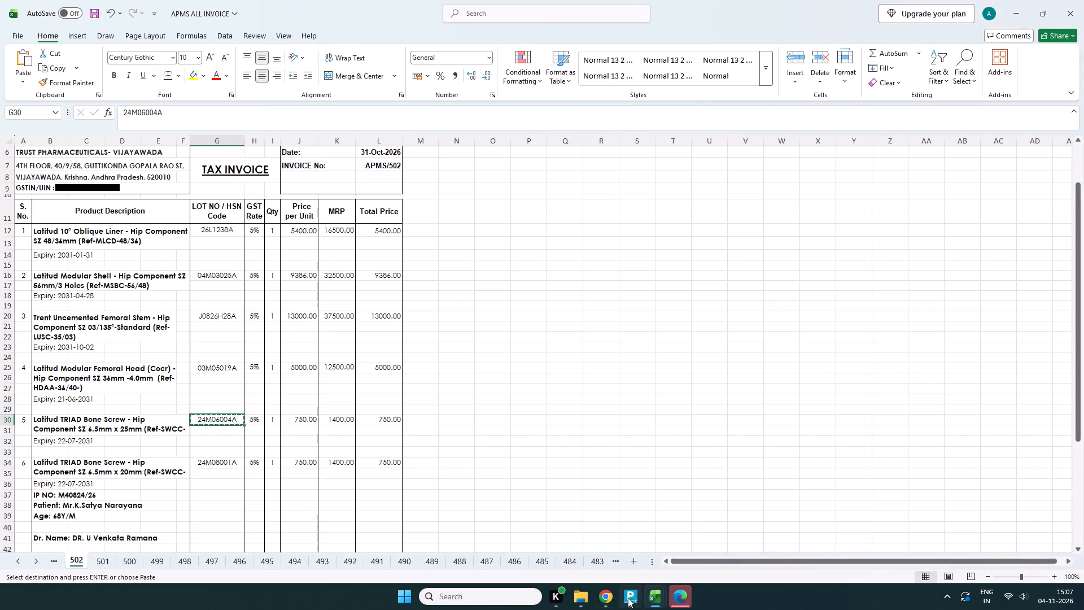
pyautogui.click(632, 542)
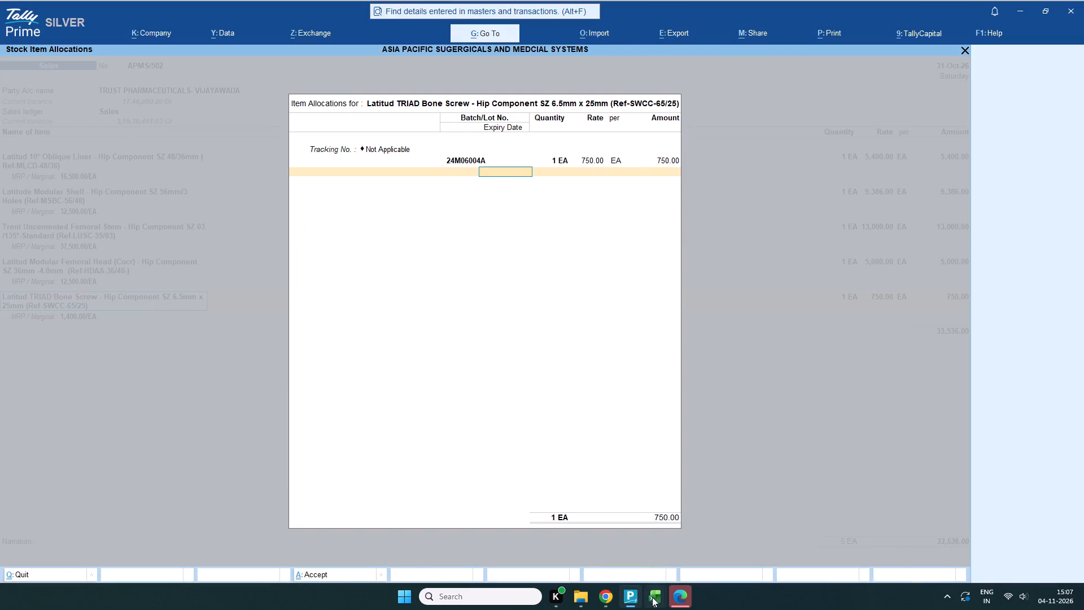
pyautogui.click(674, 558)
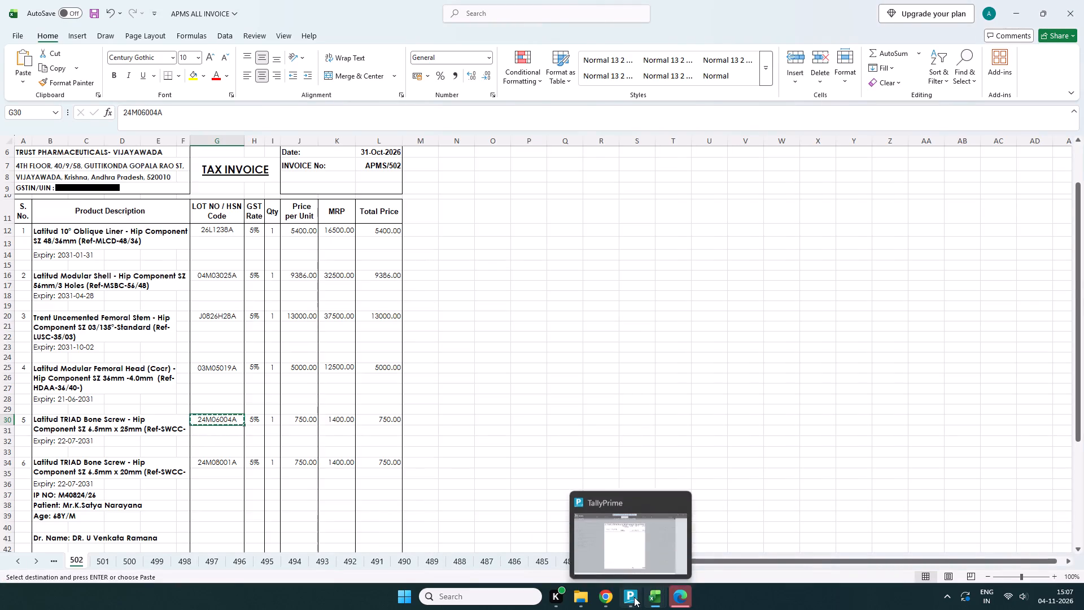
pyautogui.click(635, 530)
pyautogui.write('22-07-2031')
pyautogui.press('Return')
pyautogui.press('Return')
pyautogui.press('Return')
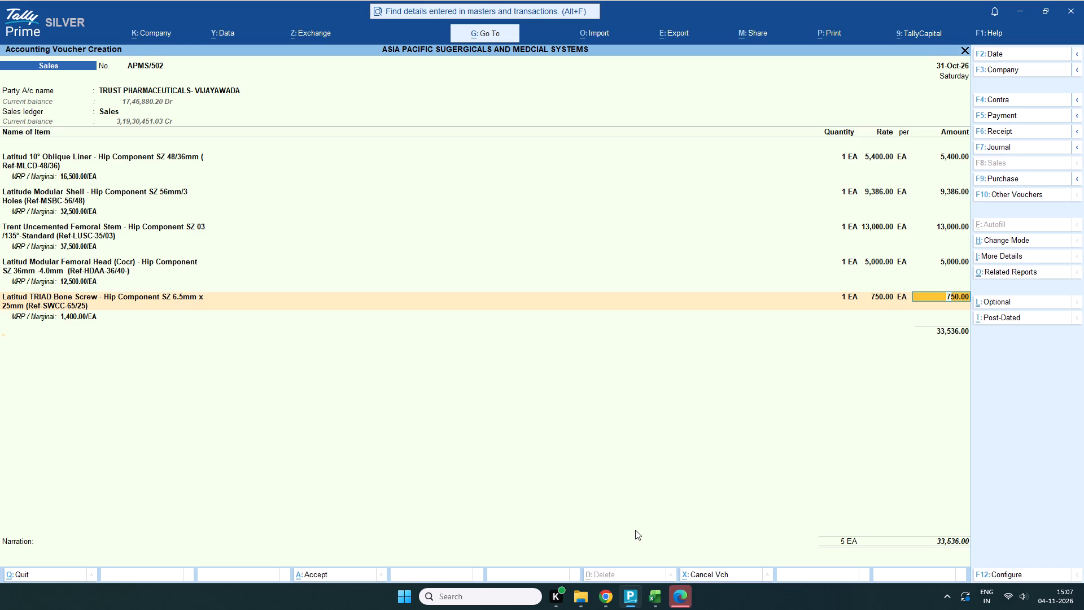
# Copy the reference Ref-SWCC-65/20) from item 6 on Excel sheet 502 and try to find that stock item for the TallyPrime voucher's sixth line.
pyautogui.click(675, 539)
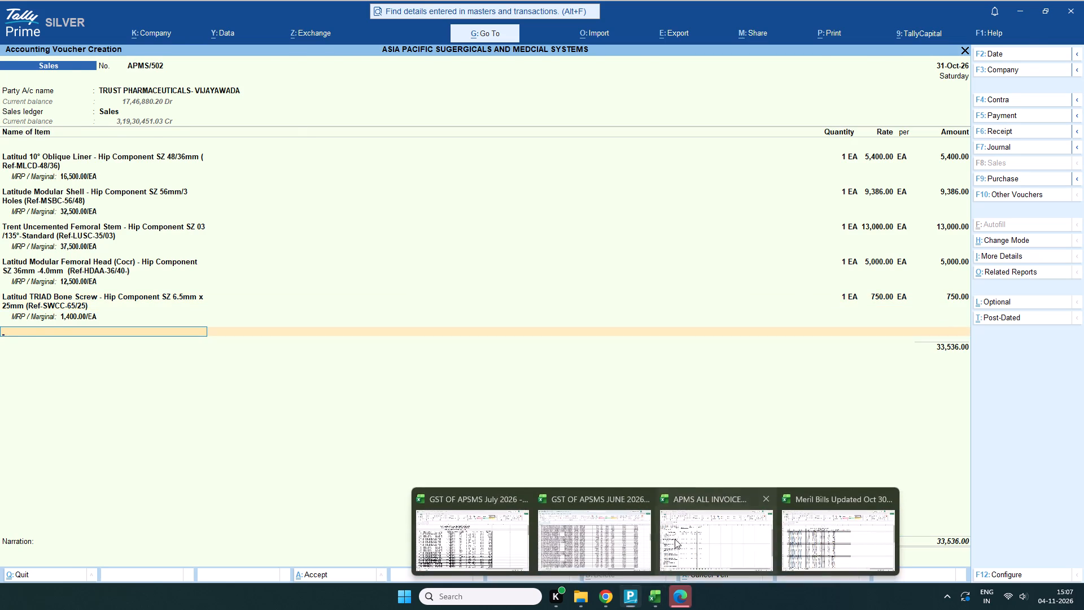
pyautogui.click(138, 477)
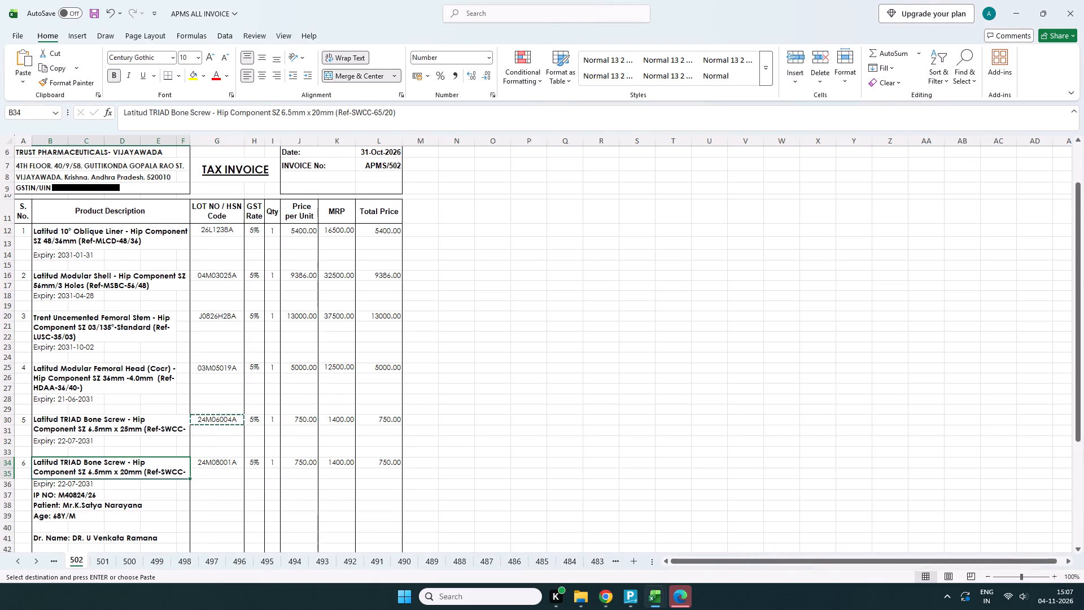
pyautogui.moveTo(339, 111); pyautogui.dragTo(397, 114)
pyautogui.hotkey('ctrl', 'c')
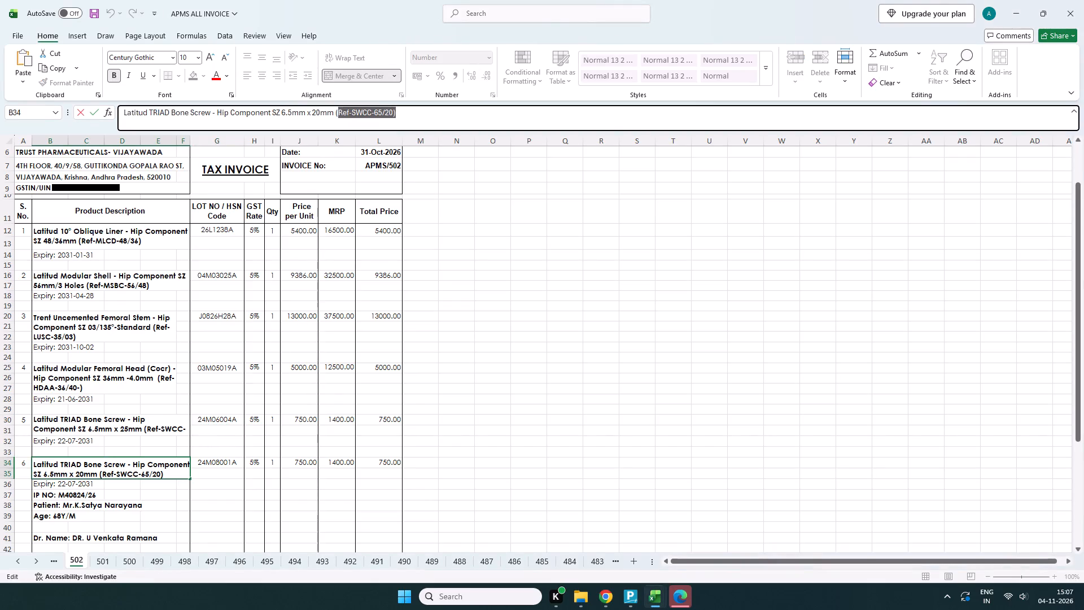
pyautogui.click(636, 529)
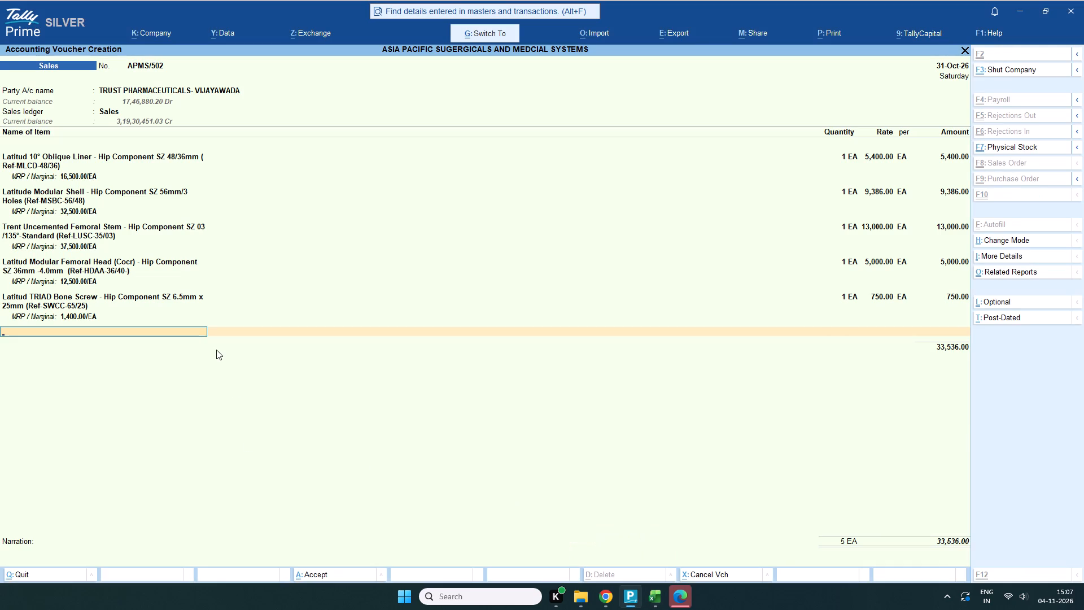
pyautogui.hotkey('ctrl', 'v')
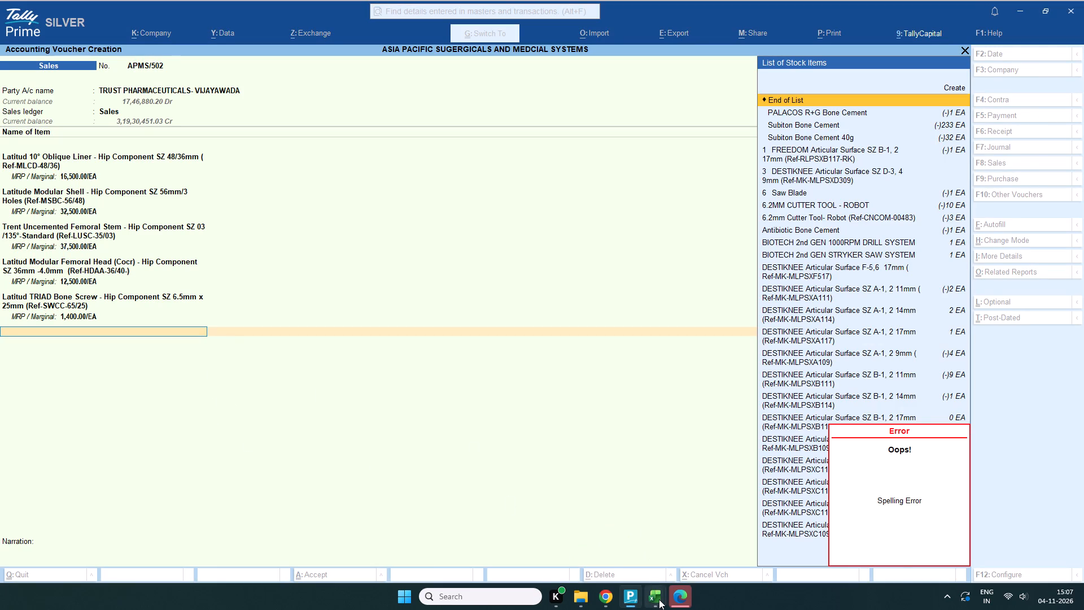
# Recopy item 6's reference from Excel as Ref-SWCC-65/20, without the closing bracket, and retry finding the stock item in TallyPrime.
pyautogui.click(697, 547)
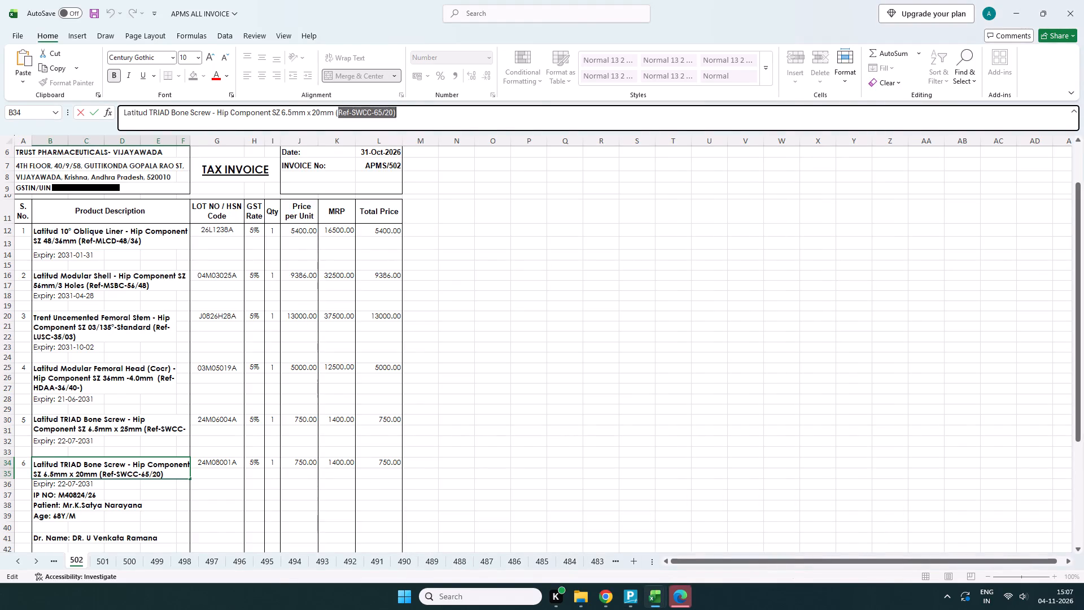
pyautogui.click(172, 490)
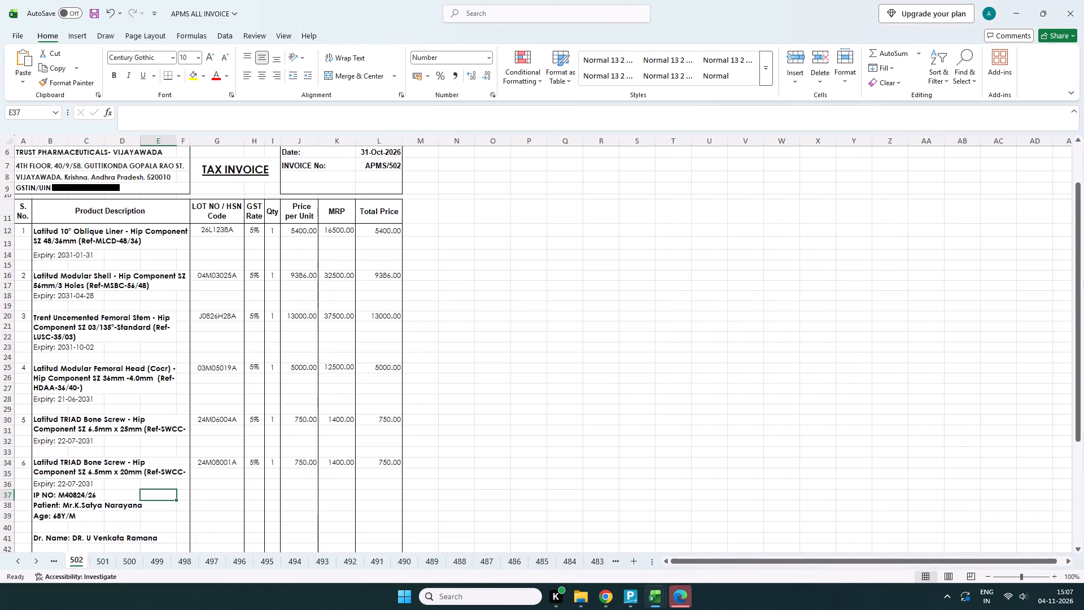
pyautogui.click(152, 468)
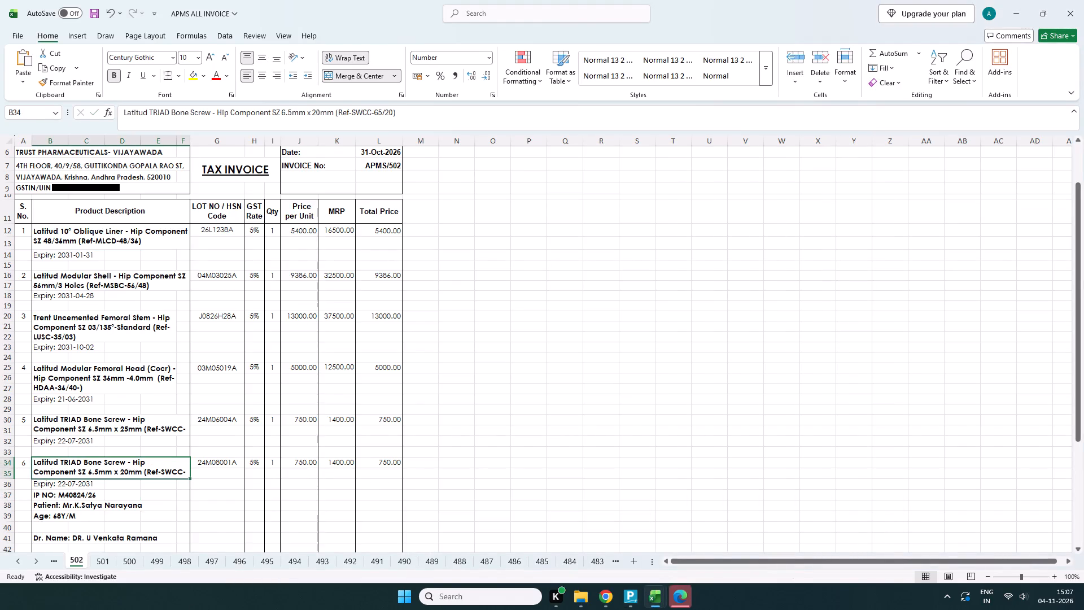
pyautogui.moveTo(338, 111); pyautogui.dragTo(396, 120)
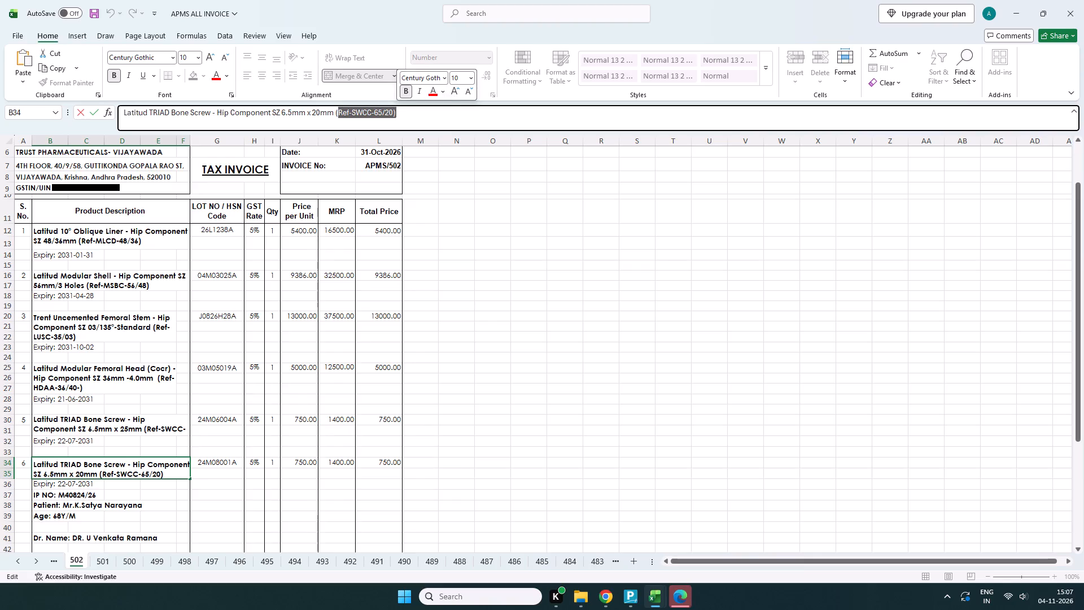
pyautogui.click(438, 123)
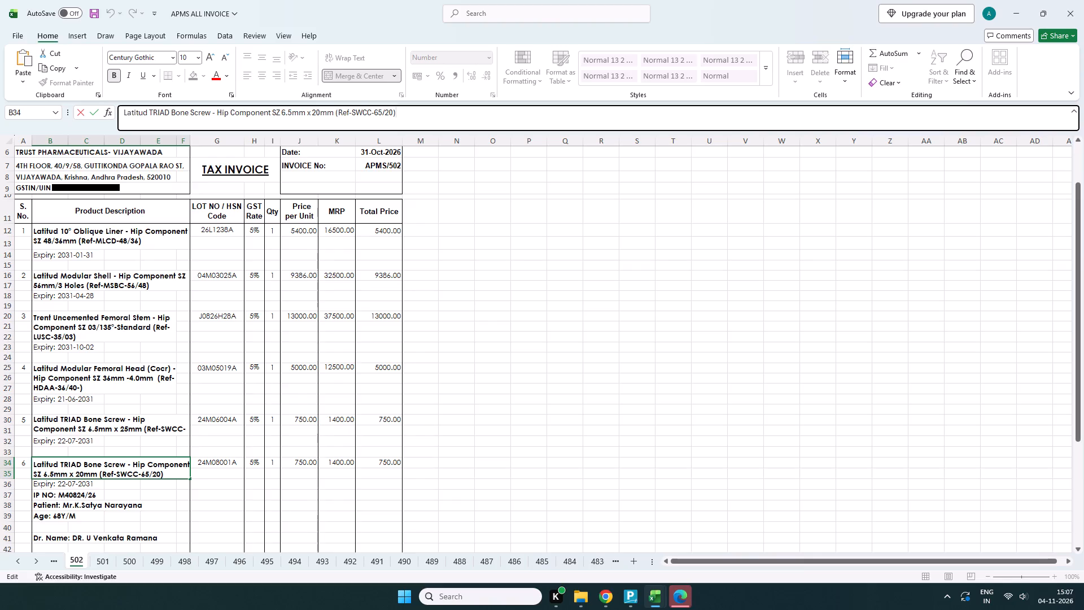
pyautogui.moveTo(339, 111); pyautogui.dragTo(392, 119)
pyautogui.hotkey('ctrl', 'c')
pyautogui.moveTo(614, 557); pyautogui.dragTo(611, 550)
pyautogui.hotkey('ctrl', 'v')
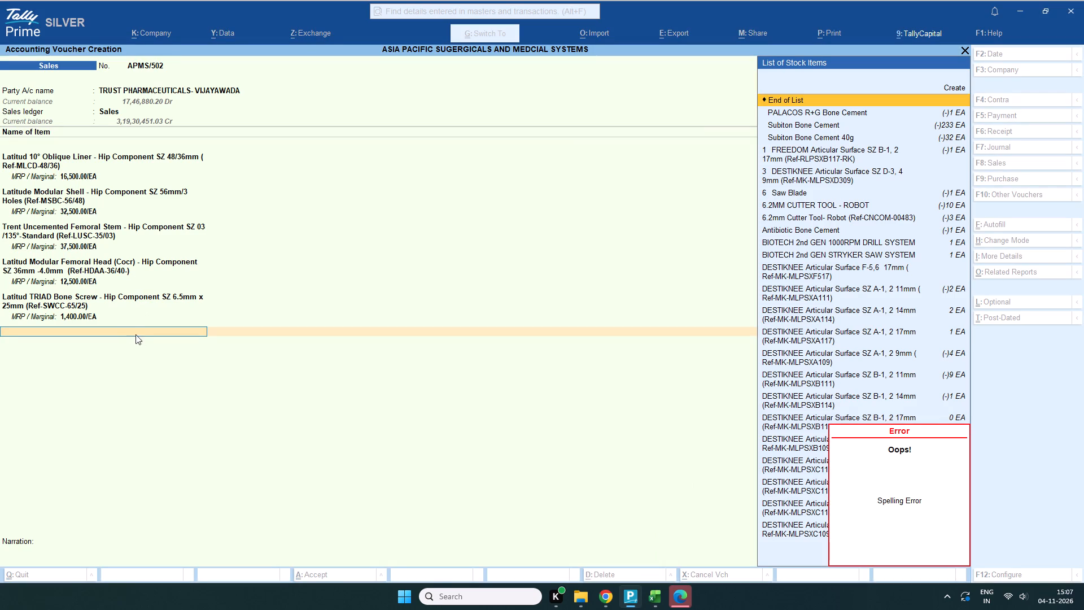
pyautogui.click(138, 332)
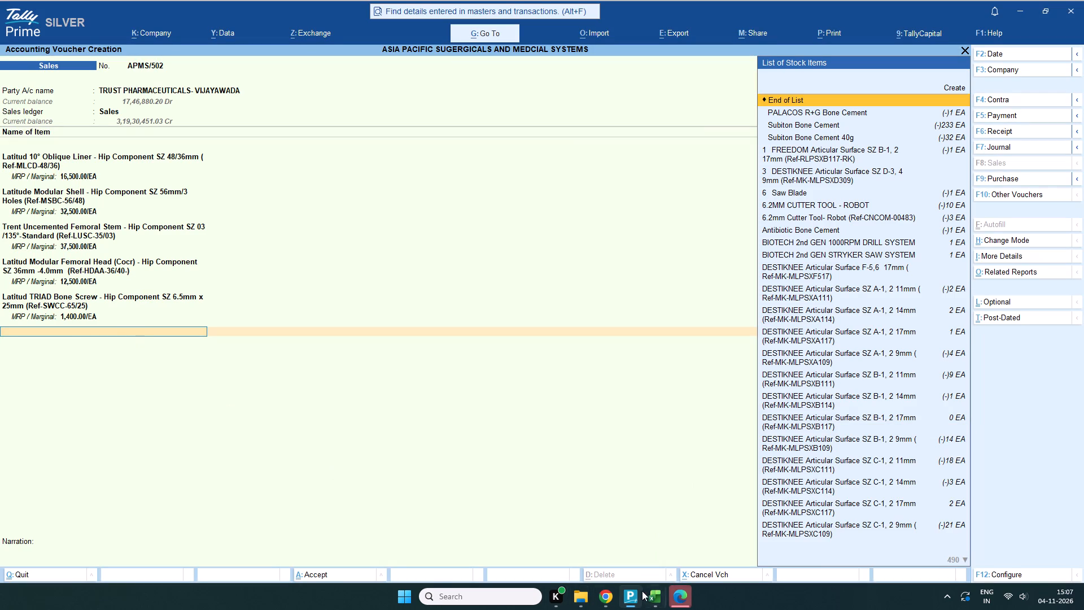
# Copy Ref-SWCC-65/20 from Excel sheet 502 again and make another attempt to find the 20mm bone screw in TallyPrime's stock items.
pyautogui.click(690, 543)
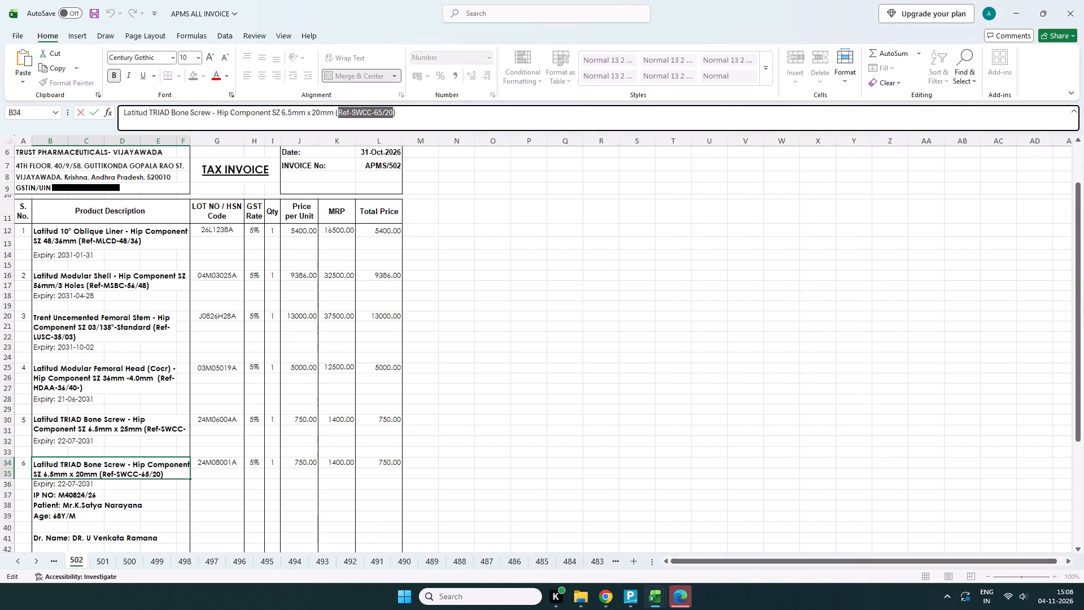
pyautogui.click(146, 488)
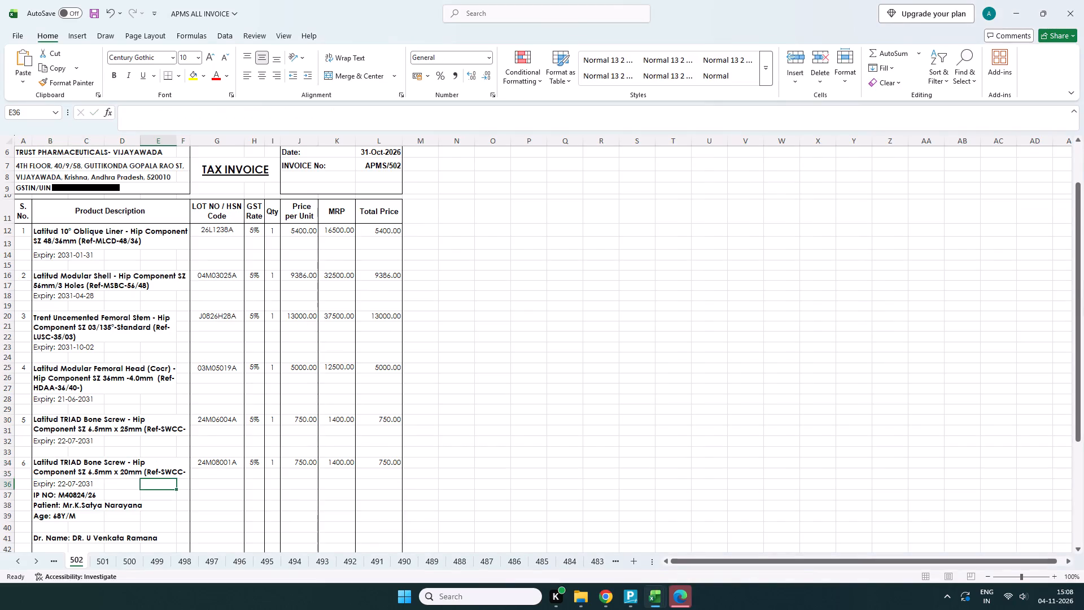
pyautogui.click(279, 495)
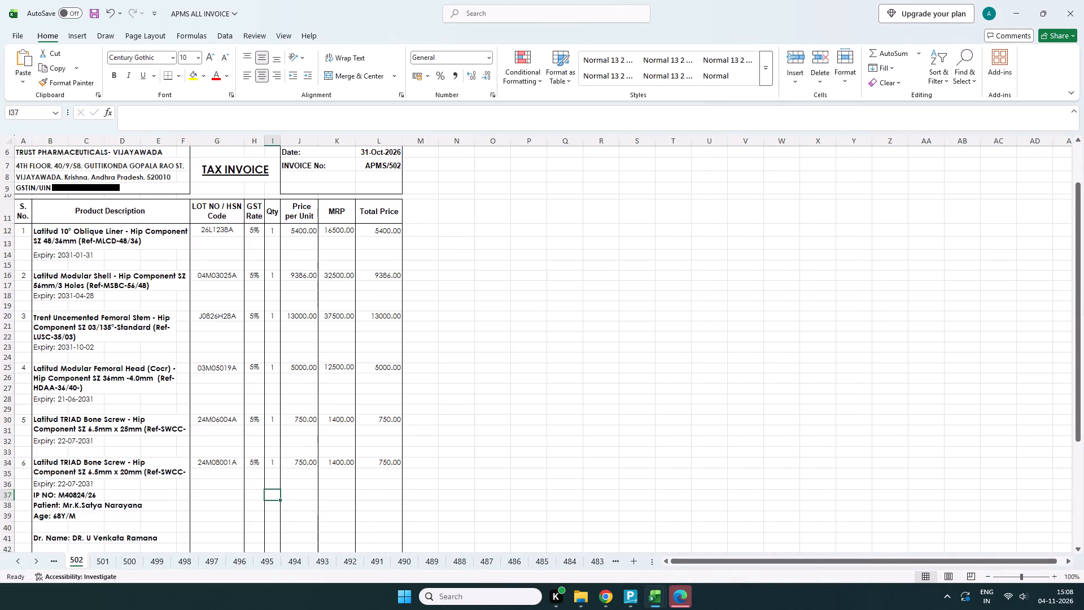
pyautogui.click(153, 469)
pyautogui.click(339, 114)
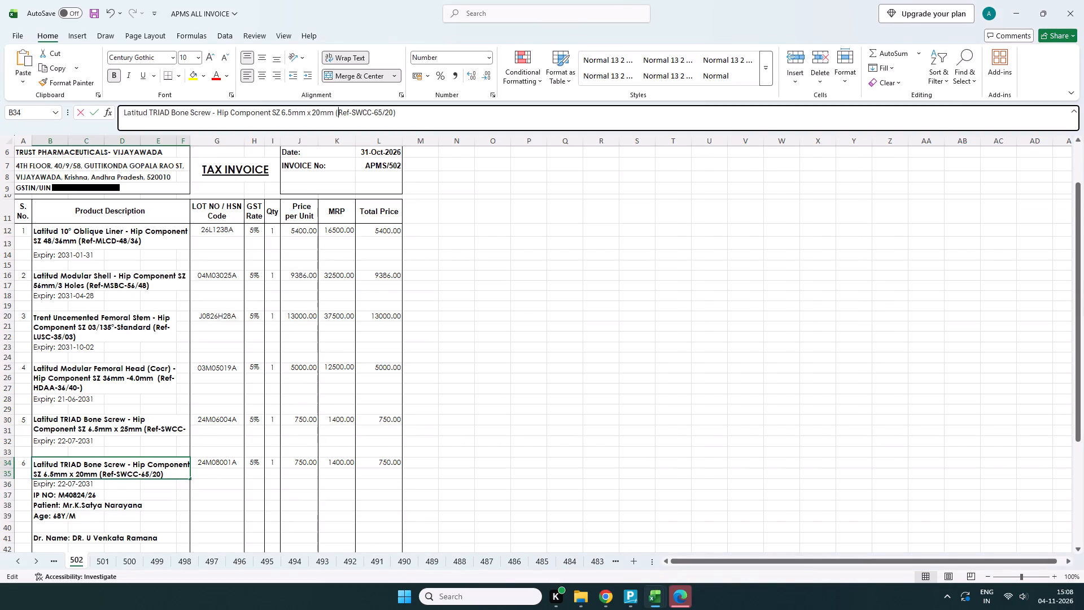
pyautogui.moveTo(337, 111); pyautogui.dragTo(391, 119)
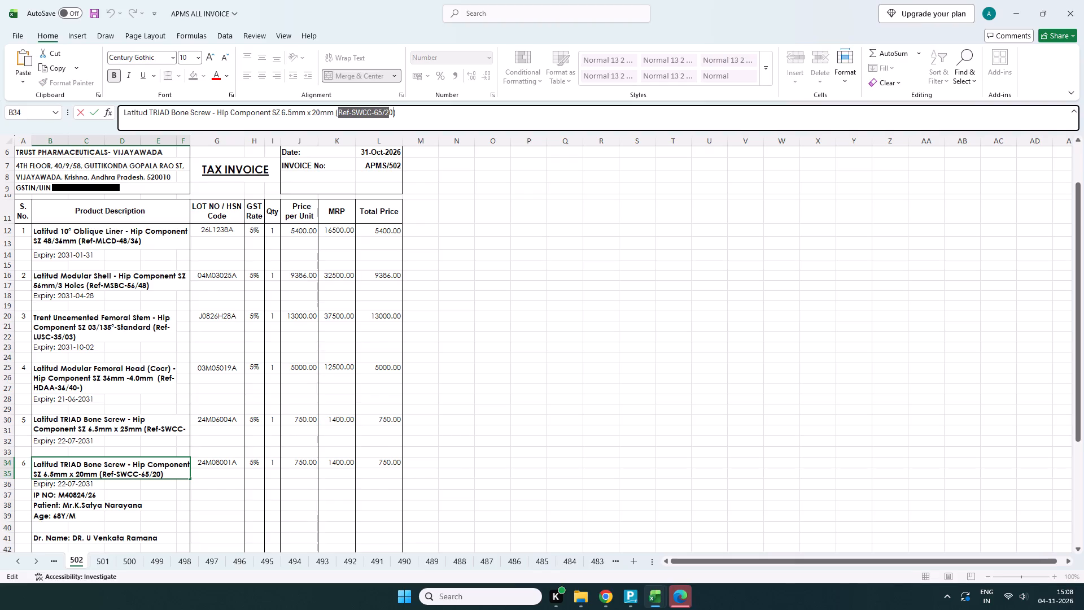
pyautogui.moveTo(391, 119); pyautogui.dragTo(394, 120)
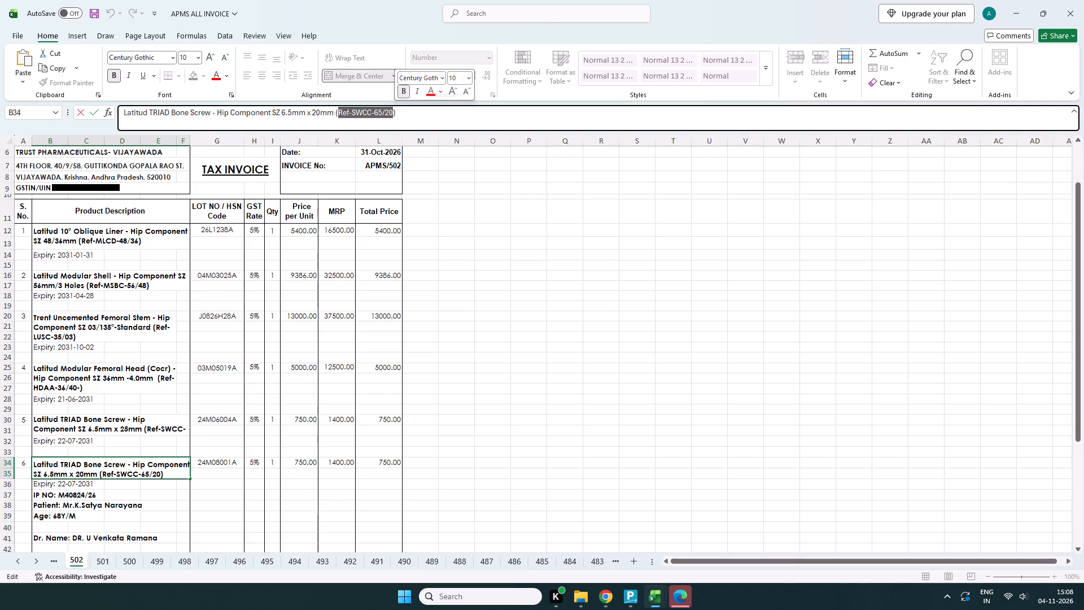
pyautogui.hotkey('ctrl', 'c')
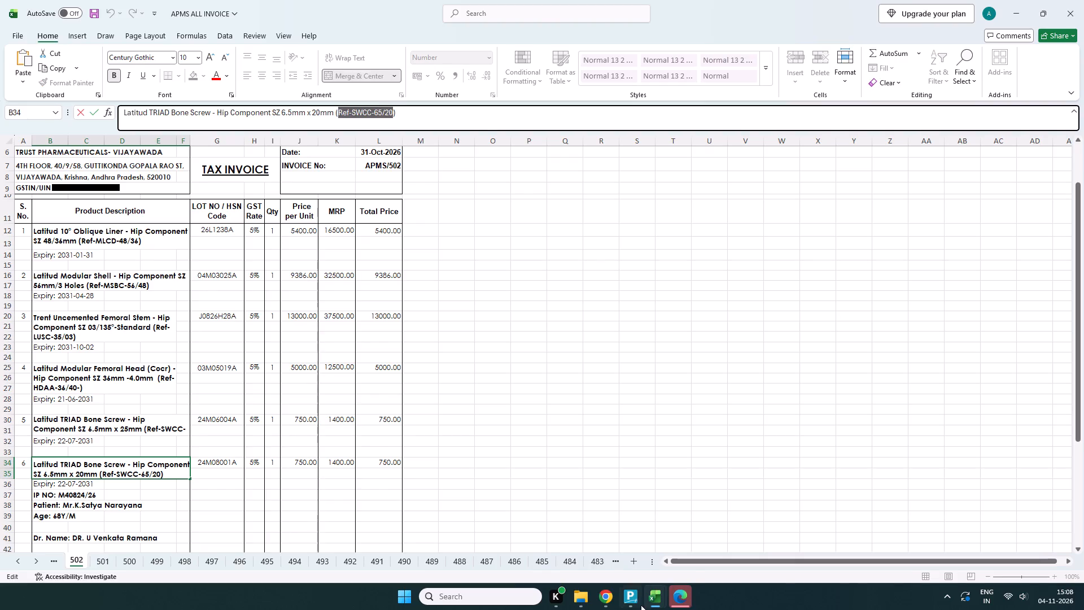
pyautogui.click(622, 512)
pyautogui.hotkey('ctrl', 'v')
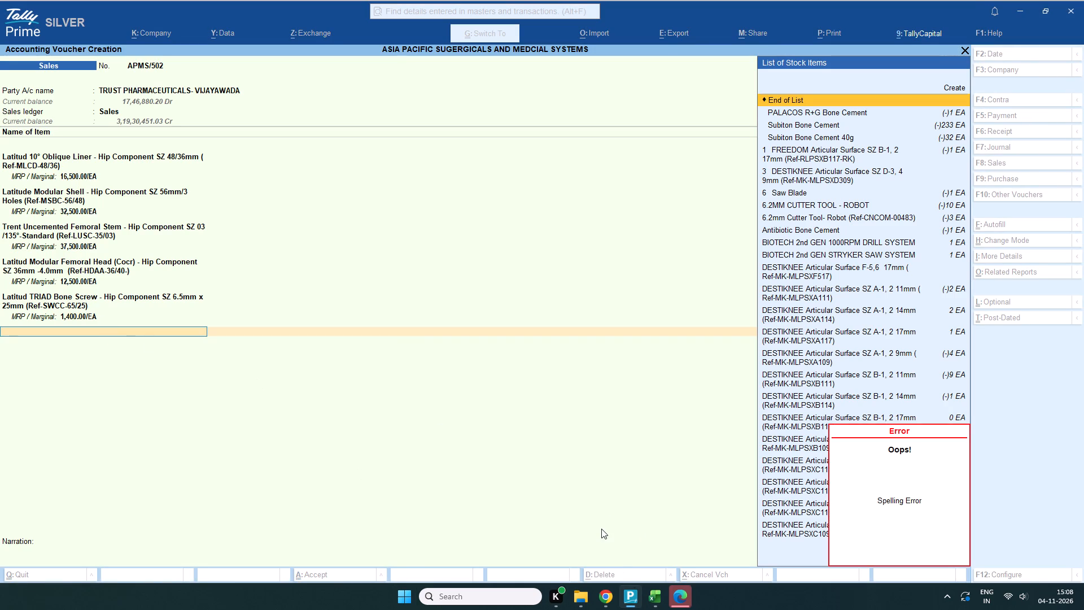
# Create a TallyPrime stock item named Latitud TRIAD Bone Screw - Hip Component SZ 6.5mm x 20mm (Ref-SWCC-65/20), copied from Excel sheet 502.
pyautogui.click(687, 543)
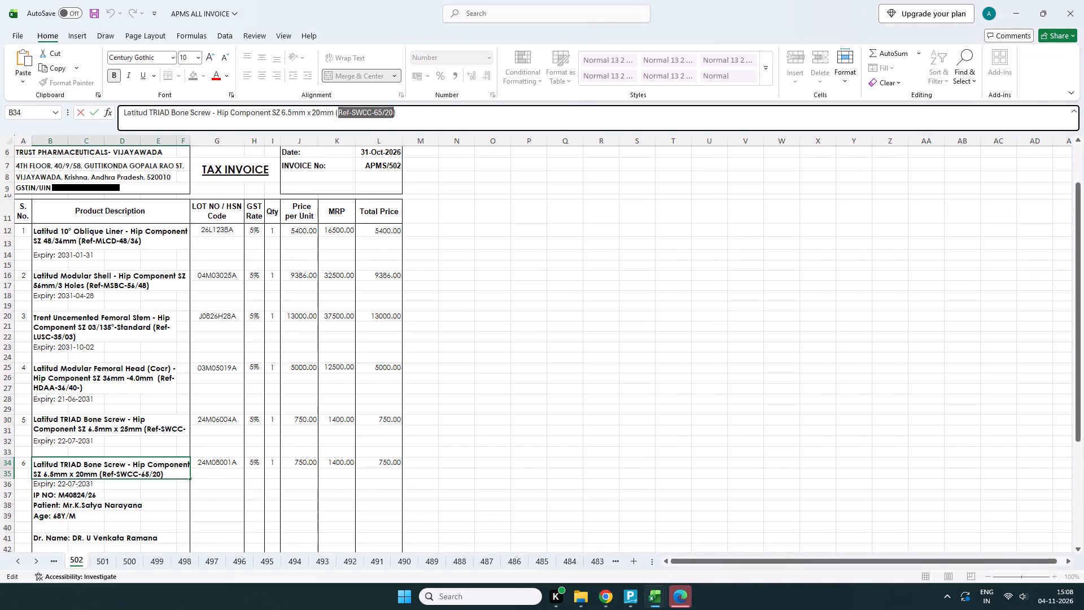
pyautogui.click(521, 232)
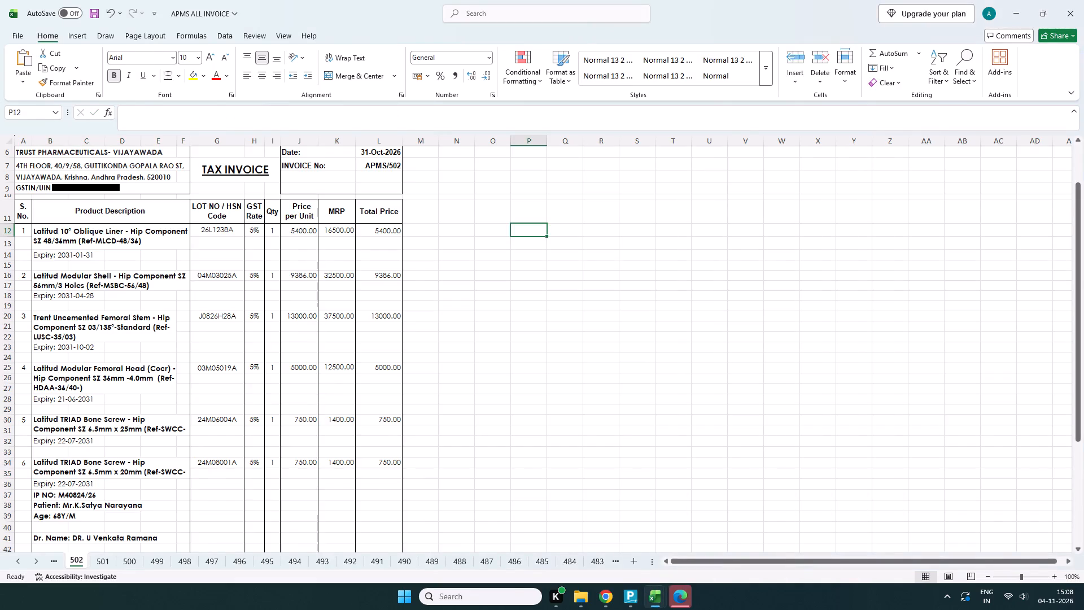
pyautogui.click(154, 474)
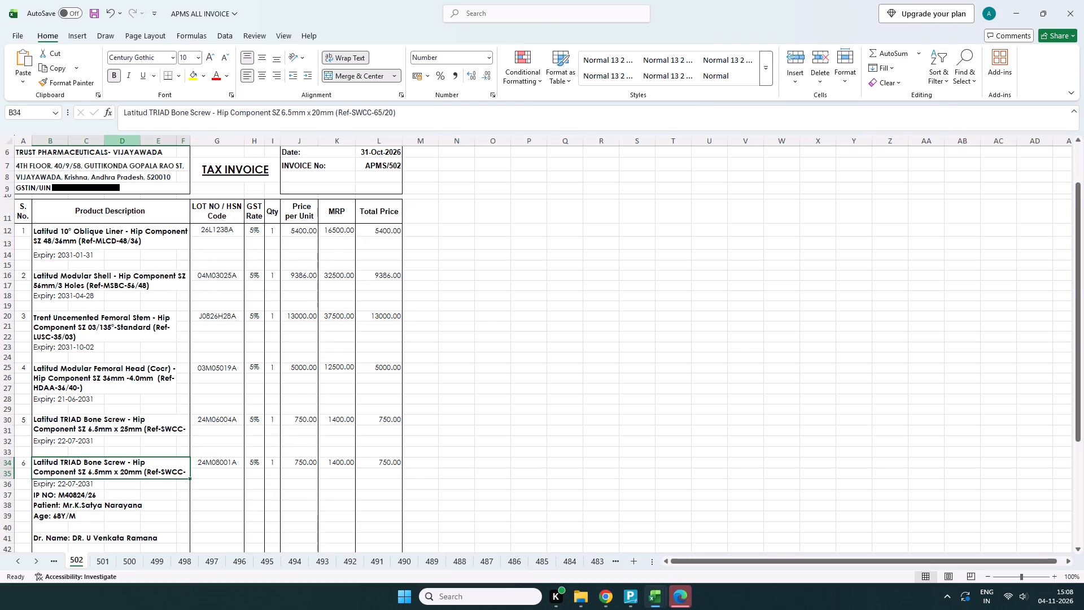
pyautogui.moveTo(123, 111); pyautogui.dragTo(403, 118)
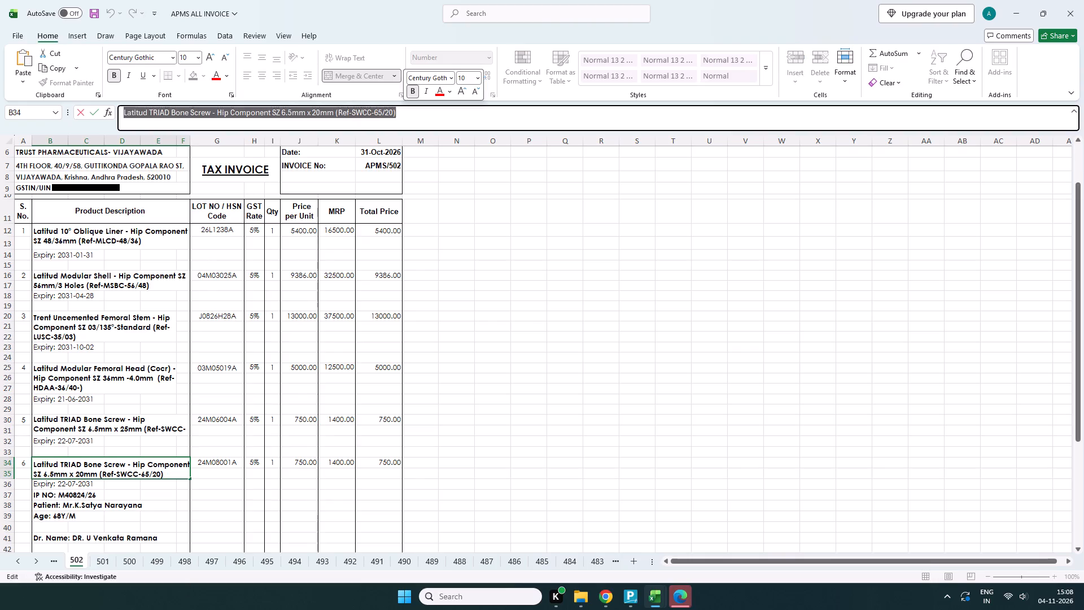
pyautogui.hotkey('ctrl', 'c')
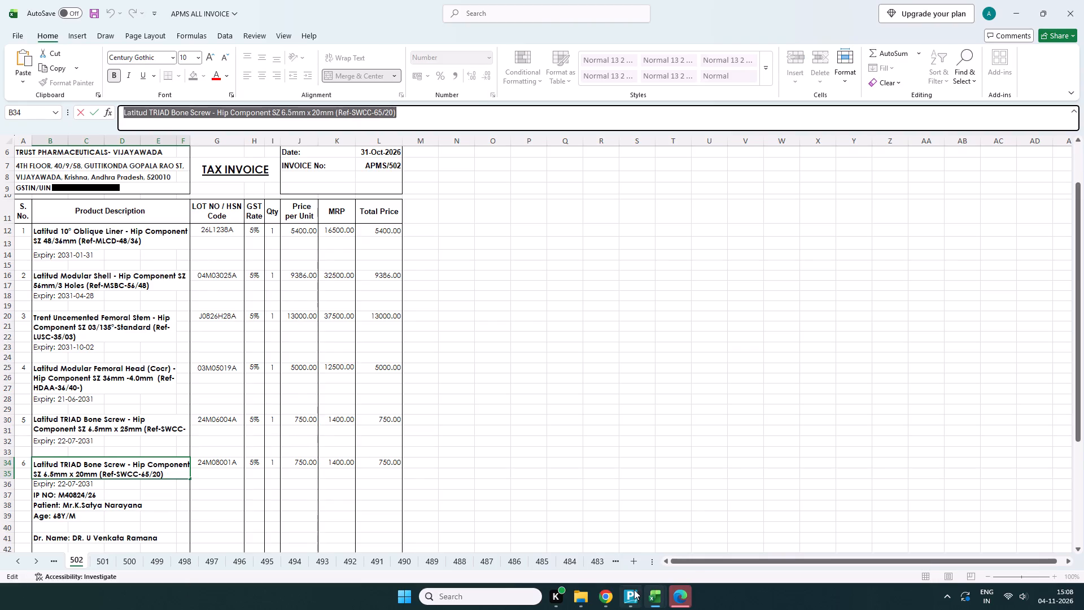
pyautogui.click(622, 542)
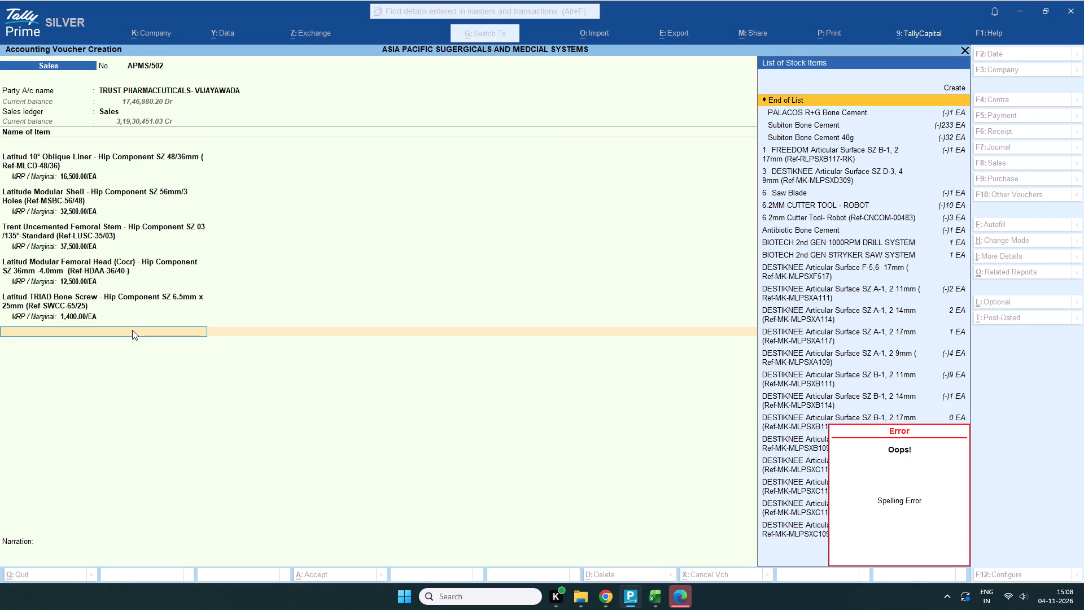
pyautogui.hotkey('ctrl', 'v')
pyautogui.click(949, 81)
pyautogui.click(951, 90)
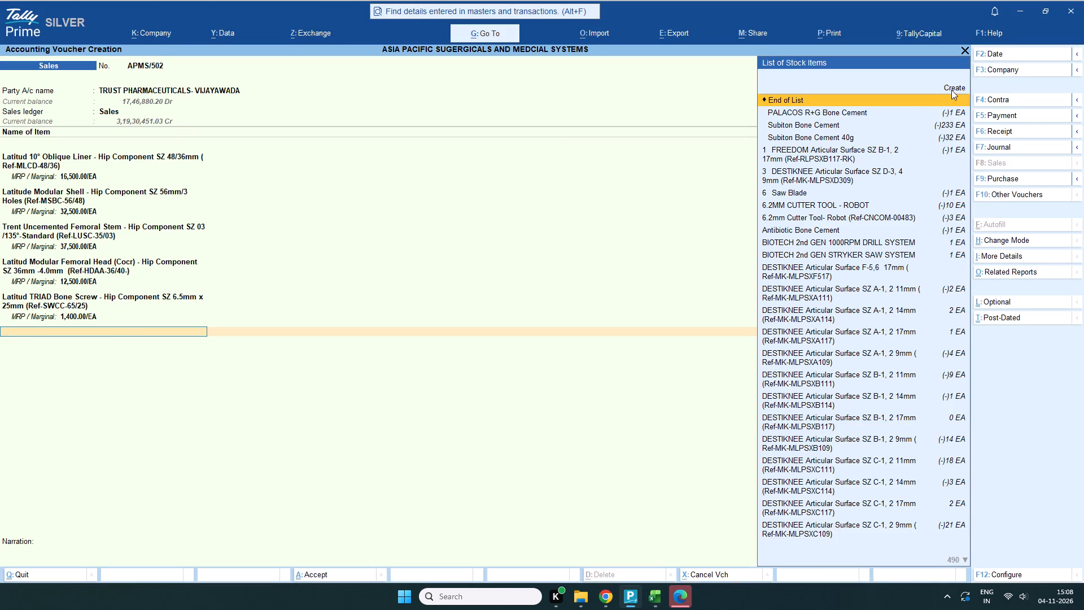
pyautogui.doubleClick(951, 90)
pyautogui.doubleClick(951, 90)
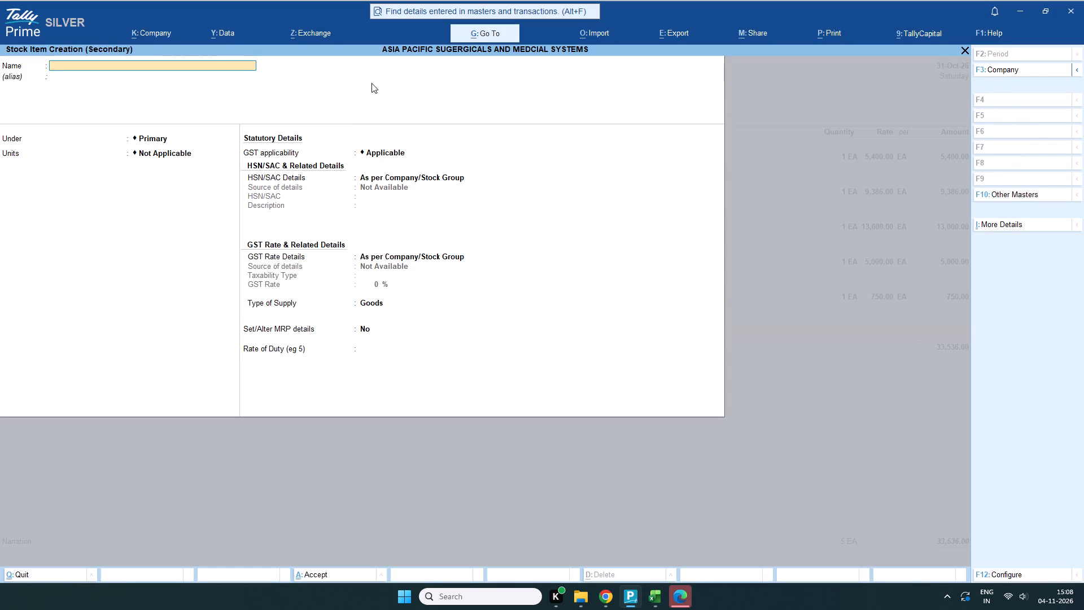
pyautogui.hotkey('ctrl', 'v')
pyautogui.press('Return')
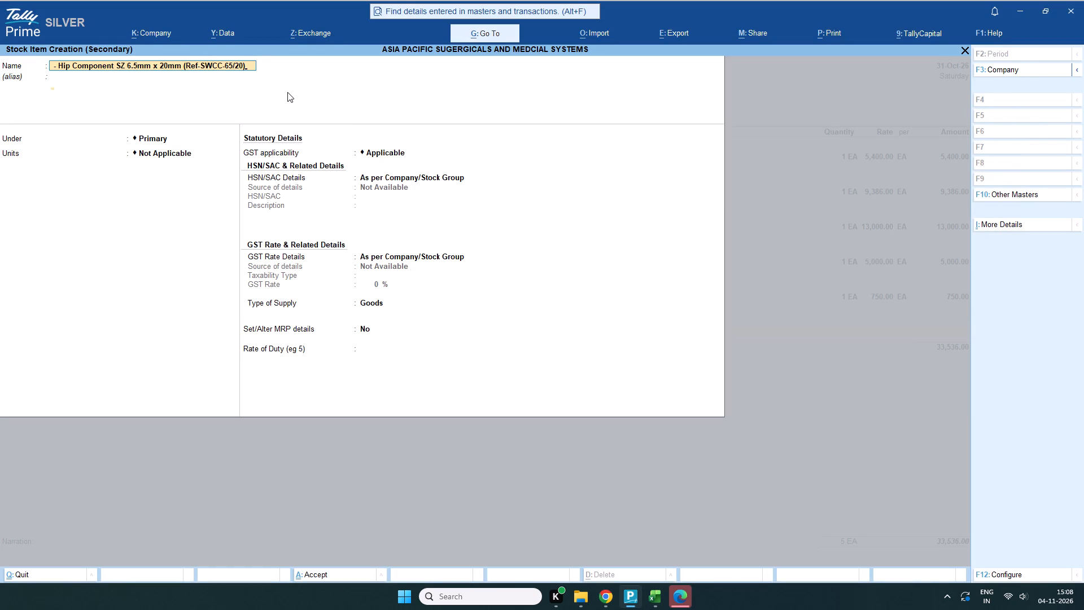
# Keep the new bone screw item under Primary, set its units to EA, and enable batch maintenance with expiry dates.
pyautogui.press('Return')
pyautogui.press('Return')
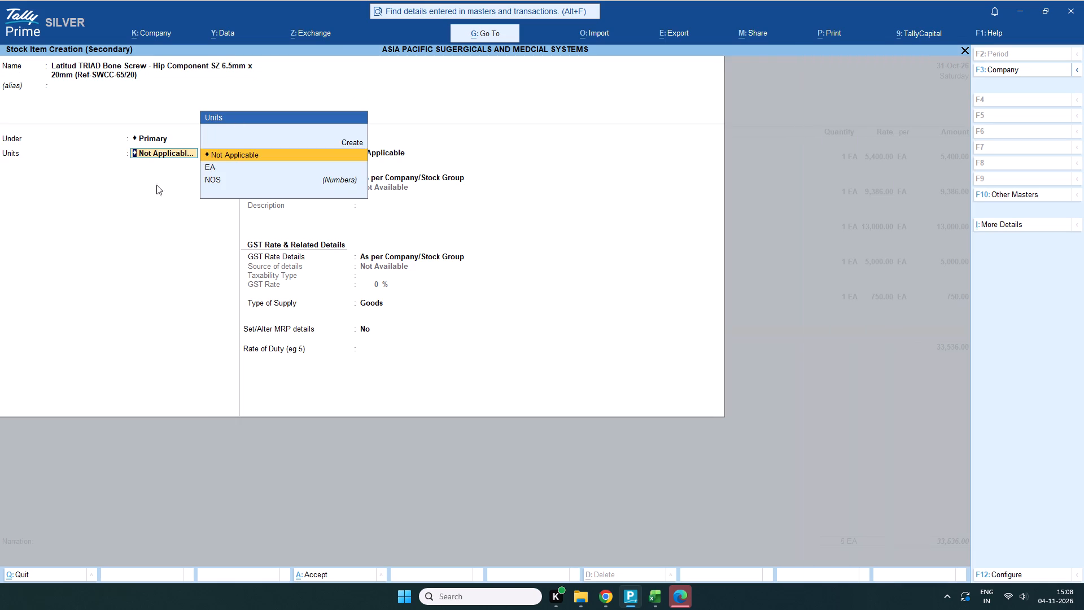
pyautogui.scroll(-1, 208, 168)
pyautogui.doubleClick(208, 168)
pyautogui.doubleClick(150, 188)
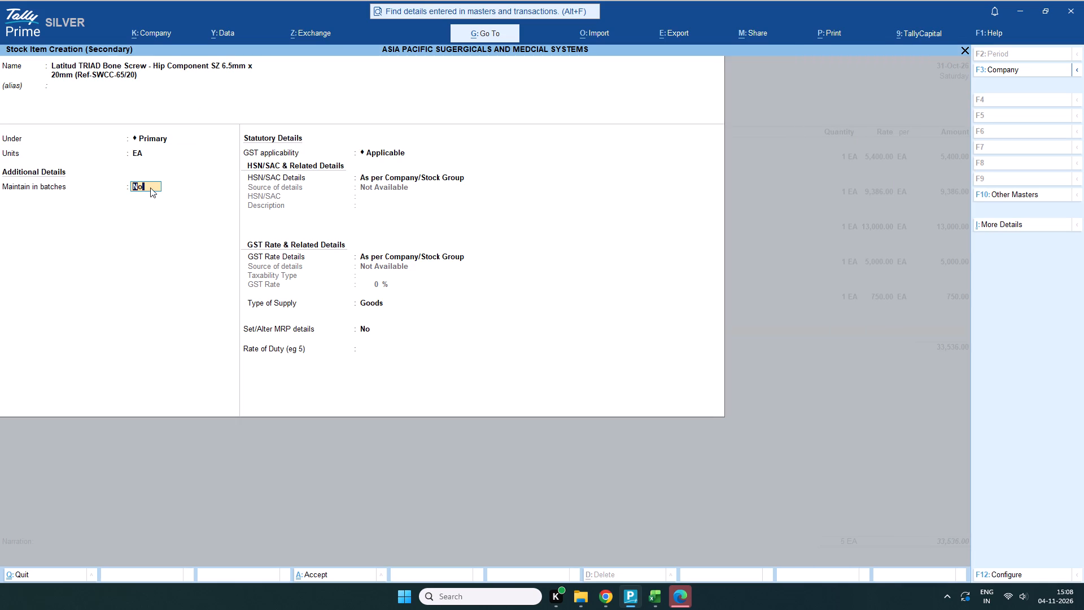
pyautogui.doubleClick(144, 207)
# Specify the bone screw item's HSN/SAC directly as 24M08001A, copied from item 6's lot number on Excel sheet 502.
pyautogui.click(402, 154)
pyautogui.click(395, 185)
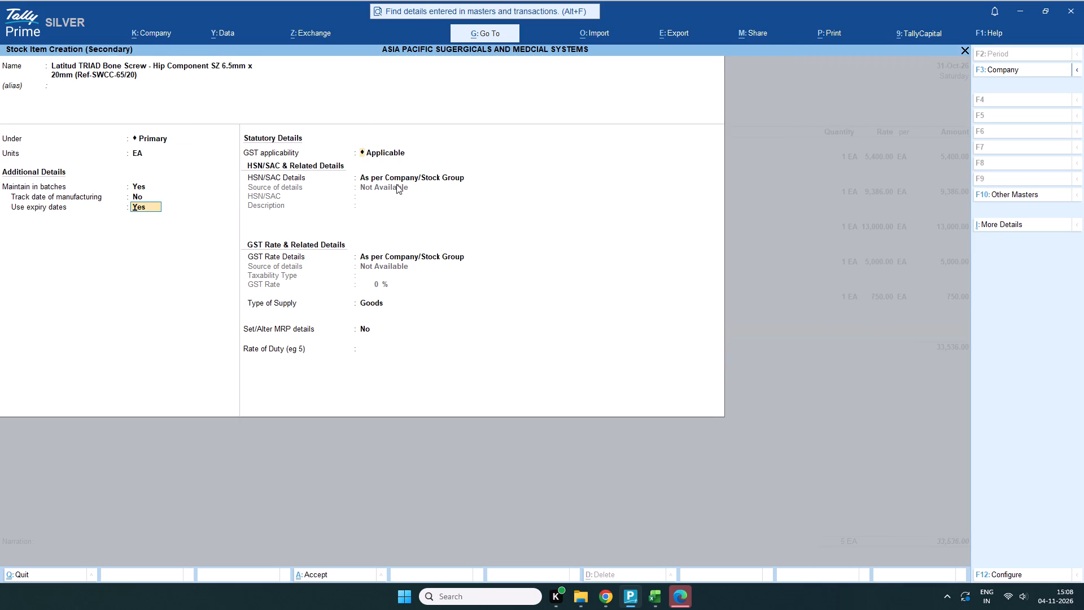
pyautogui.click(408, 177)
pyautogui.scroll(-2, 480, 188)
pyautogui.scroll(1, 493, 191)
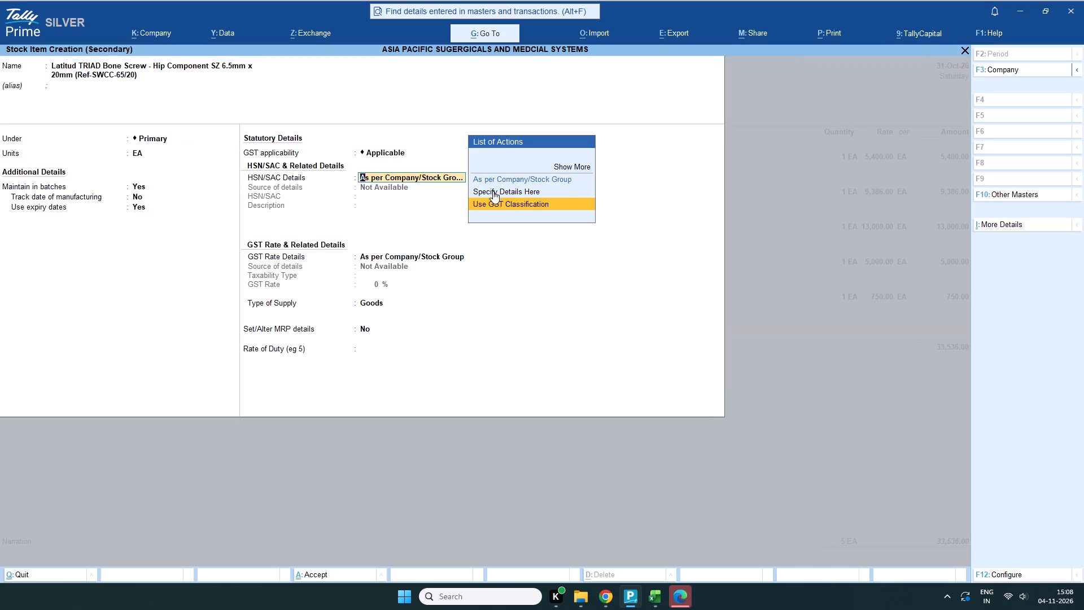
pyautogui.doubleClick(493, 191)
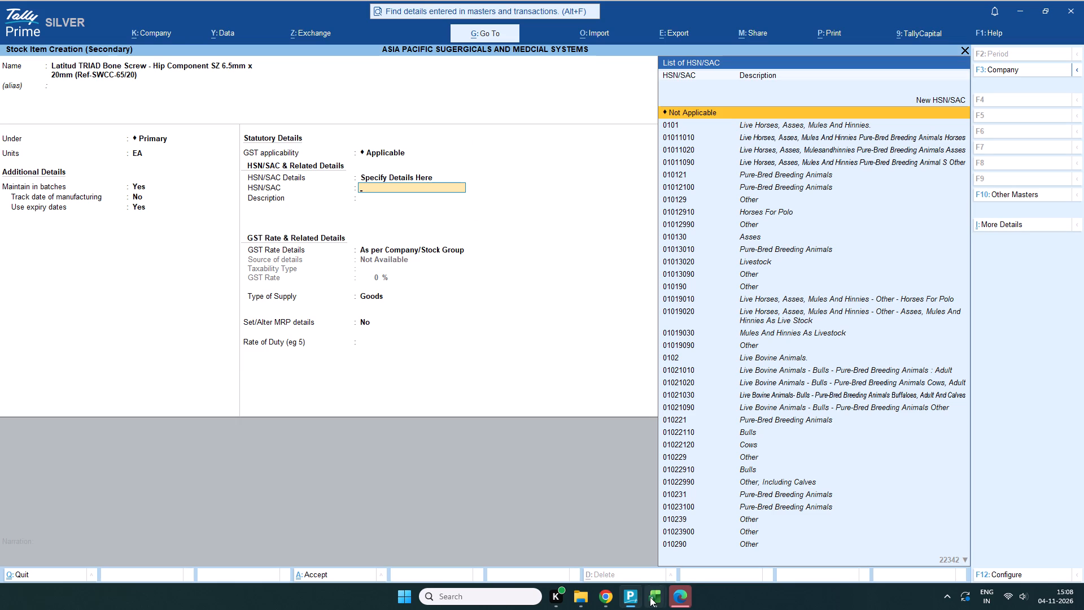
pyautogui.click(684, 541)
pyautogui.click(224, 460)
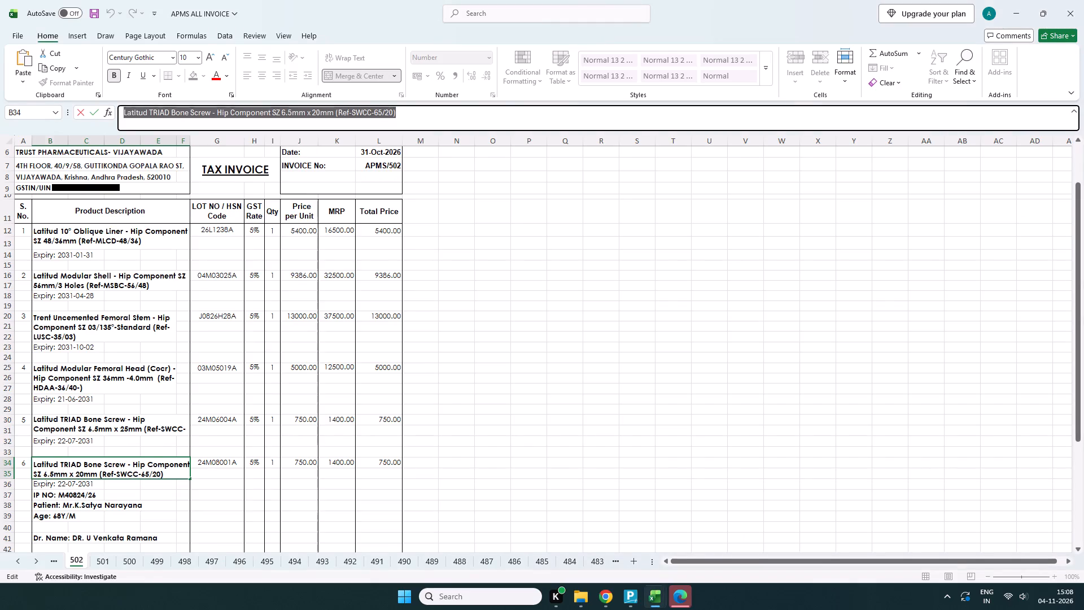
pyautogui.hotkey('ctrl', 'c')
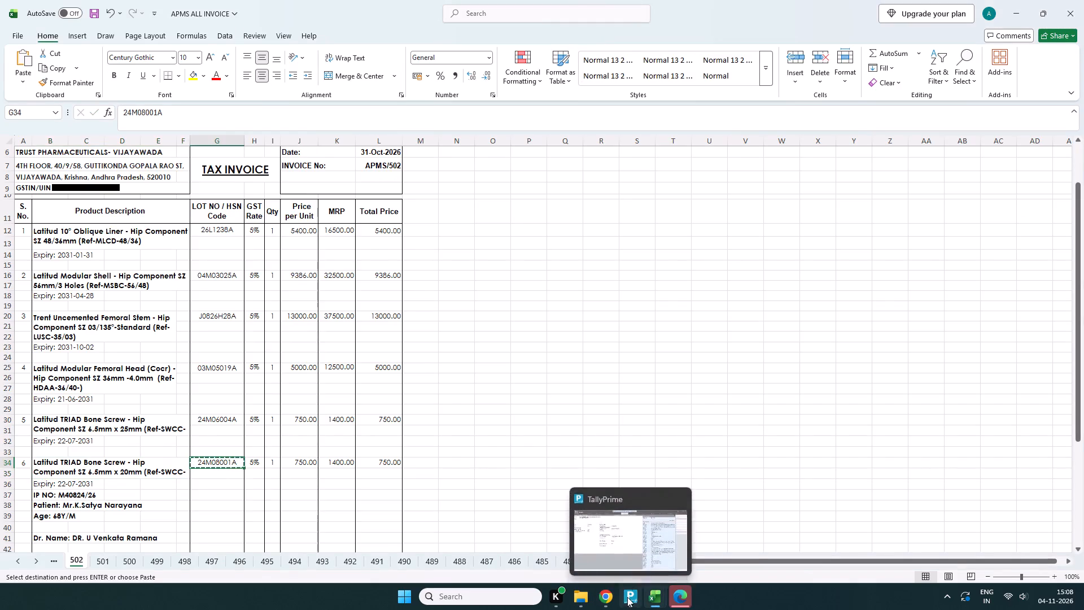
pyautogui.click(618, 540)
pyautogui.hotkey('ctrl', 'v')
pyautogui.press('Return')
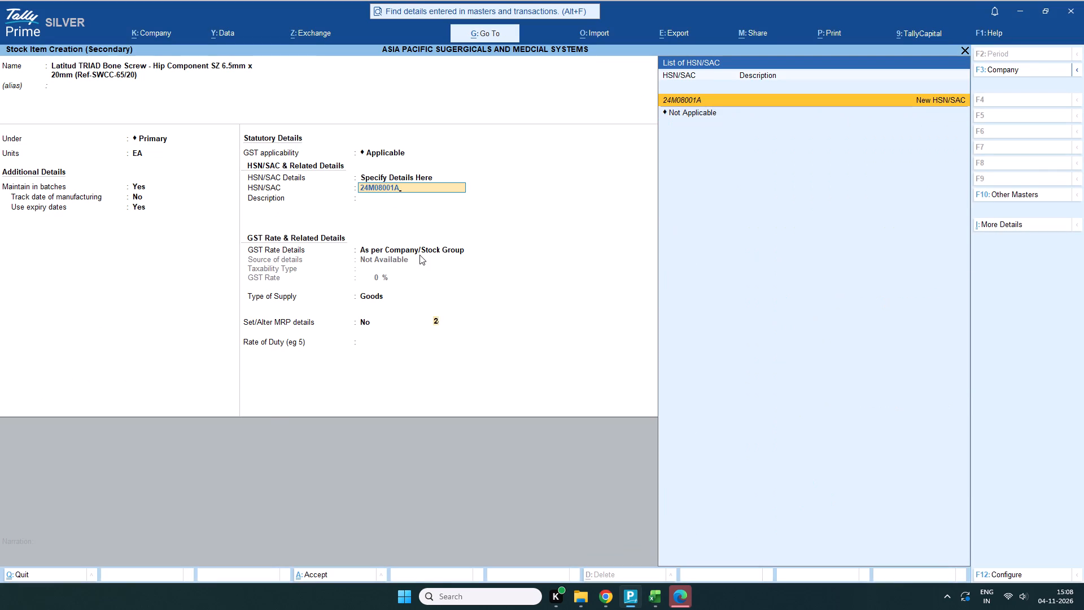
pyautogui.press('Return')
pyautogui.press('Return')
pyautogui.press('Return')
pyautogui.press('Return')
pyautogui.press('Return')
# Specify the item's GST rate details directly, with taxability type Taxable, a 5% rate and supply type Goods.
pyautogui.click(430, 247)
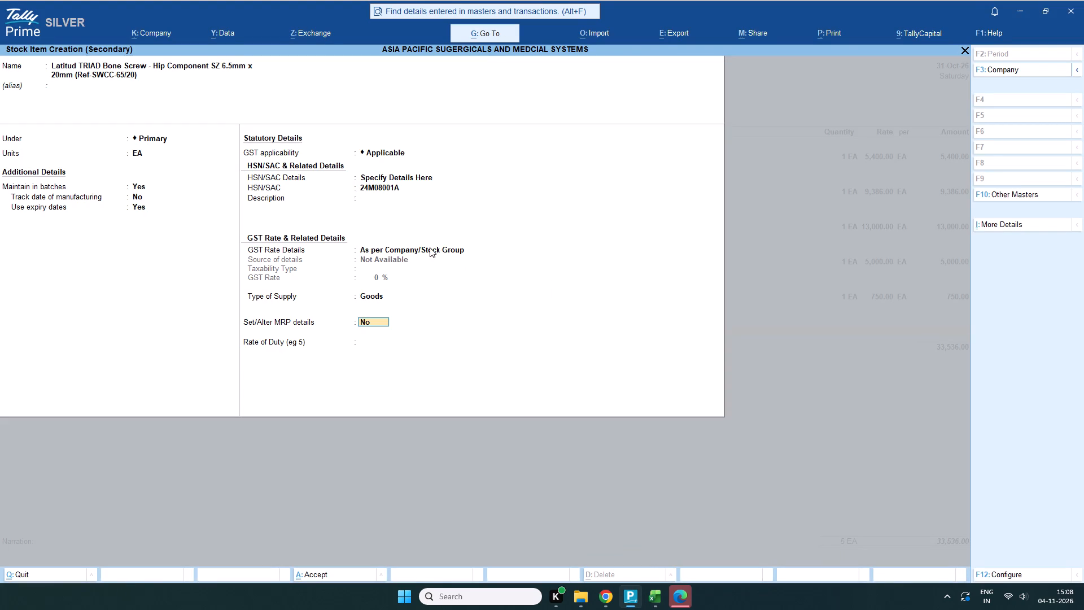
pyautogui.scroll(-1, 556, 268)
pyautogui.click(522, 265)
pyautogui.click(380, 271)
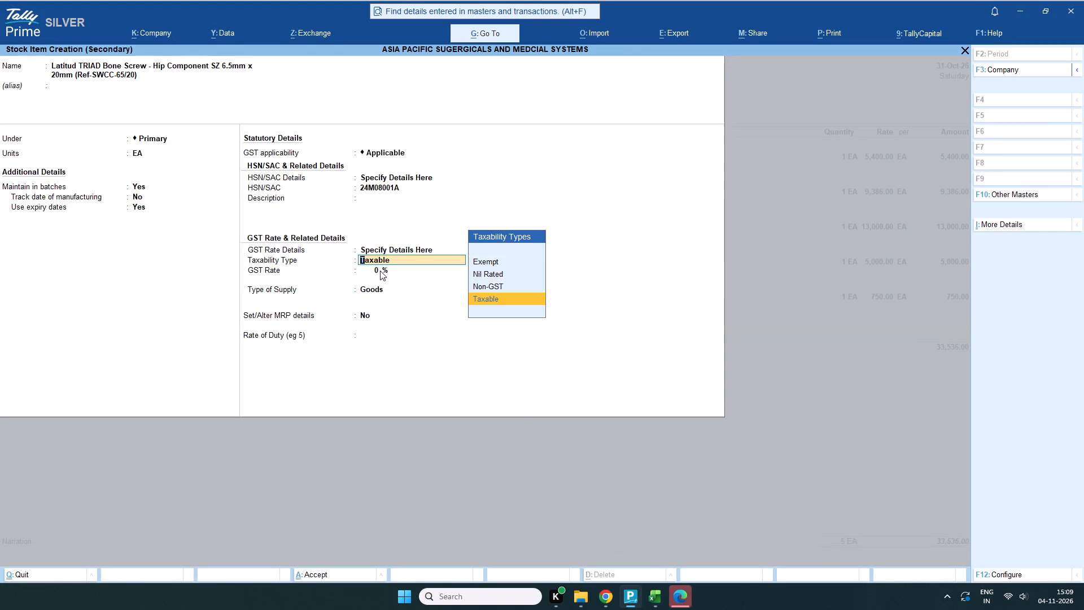
pyautogui.press('5')
pyautogui.press('Return')
pyautogui.press('Return')
pyautogui.press('Return')
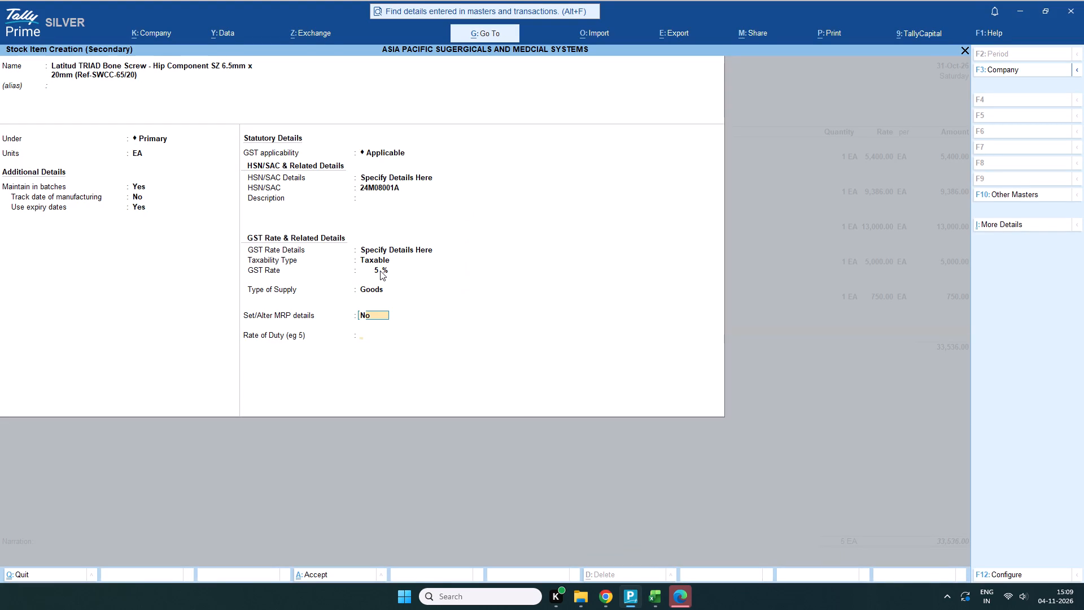
# Enable the item's MRP details, allow MRP modification in vouchers, set the MRP rate to 1400, and save the stock item.
pyautogui.doubleClick(365, 317)
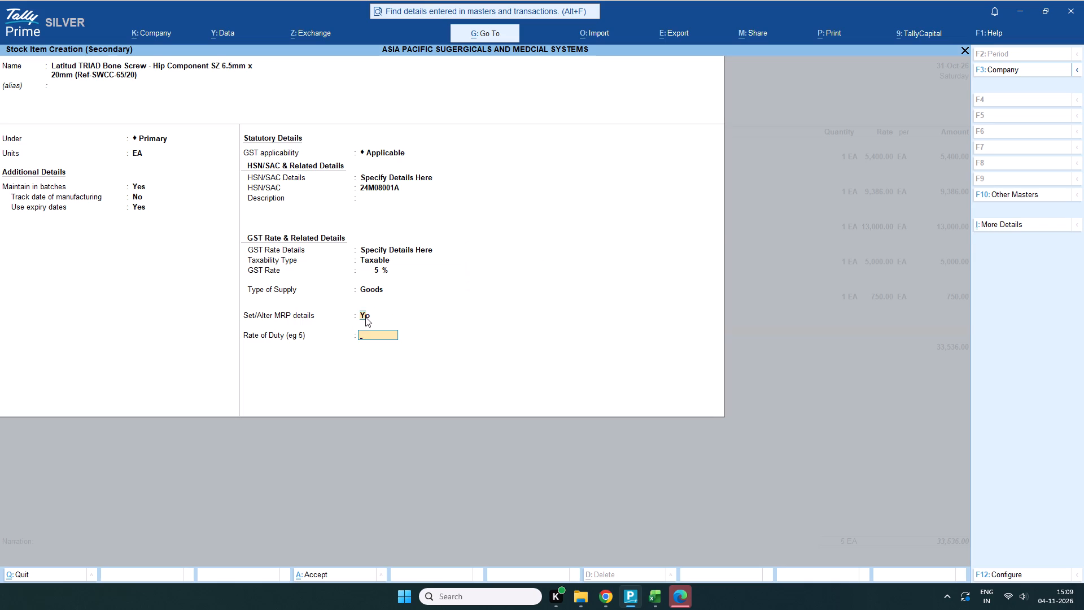
pyautogui.press('Return')
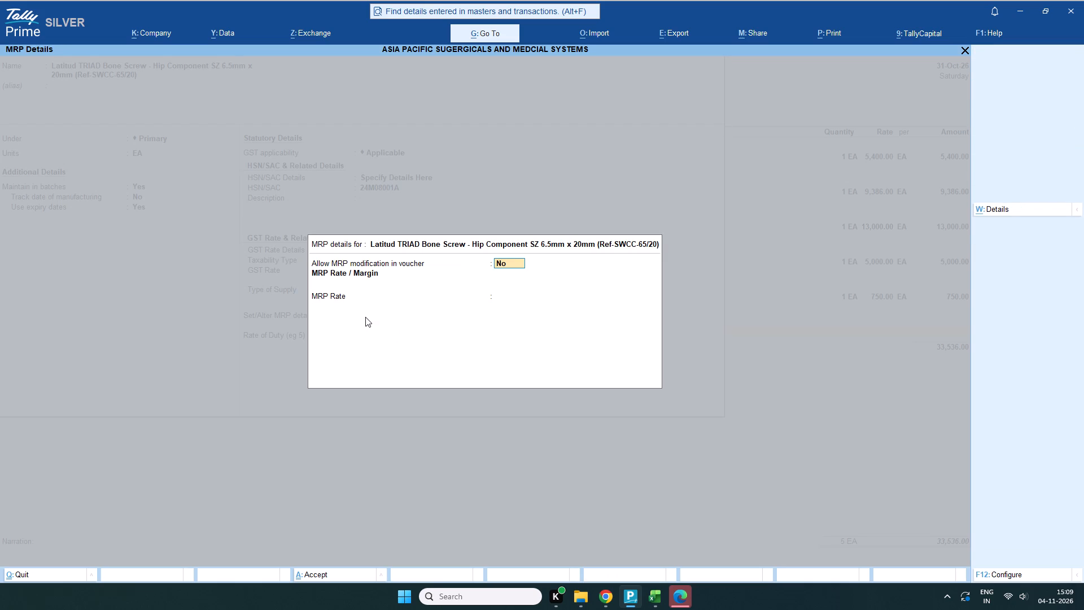
pyautogui.doubleClick(512, 268)
pyautogui.press('Return')
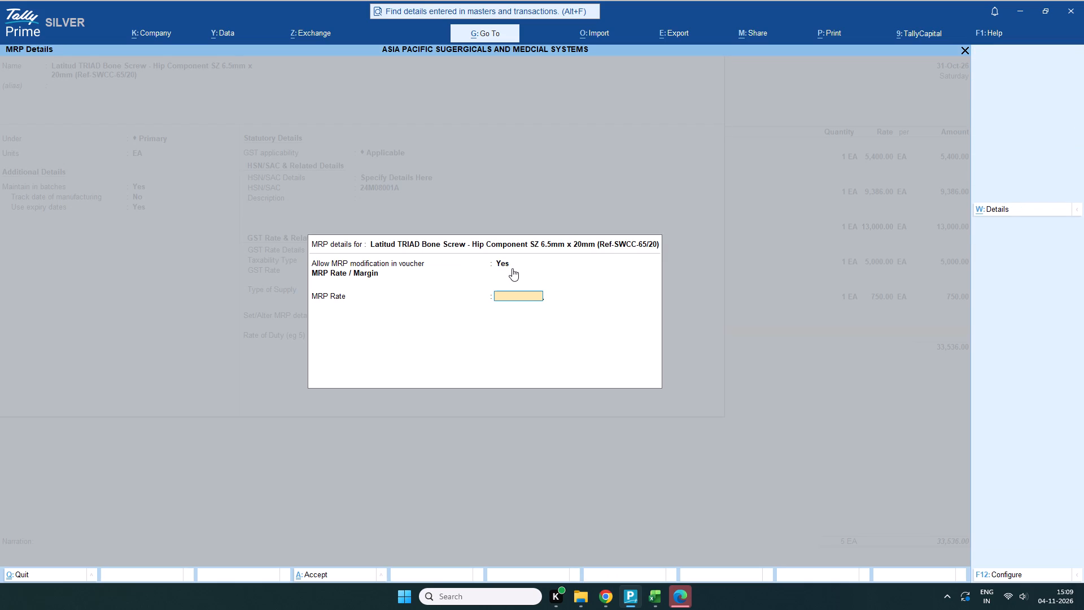
pyautogui.click(684, 550)
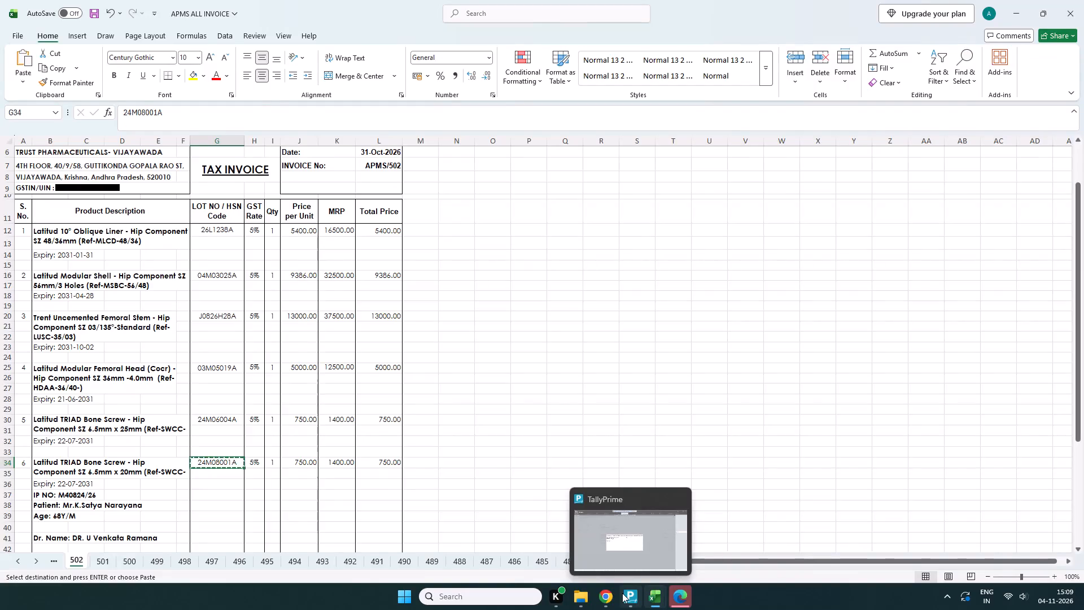
pyautogui.click(617, 542)
pyautogui.write('1400')
pyautogui.press('Return')
pyautogui.press('Return')
pyautogui.press('Return')
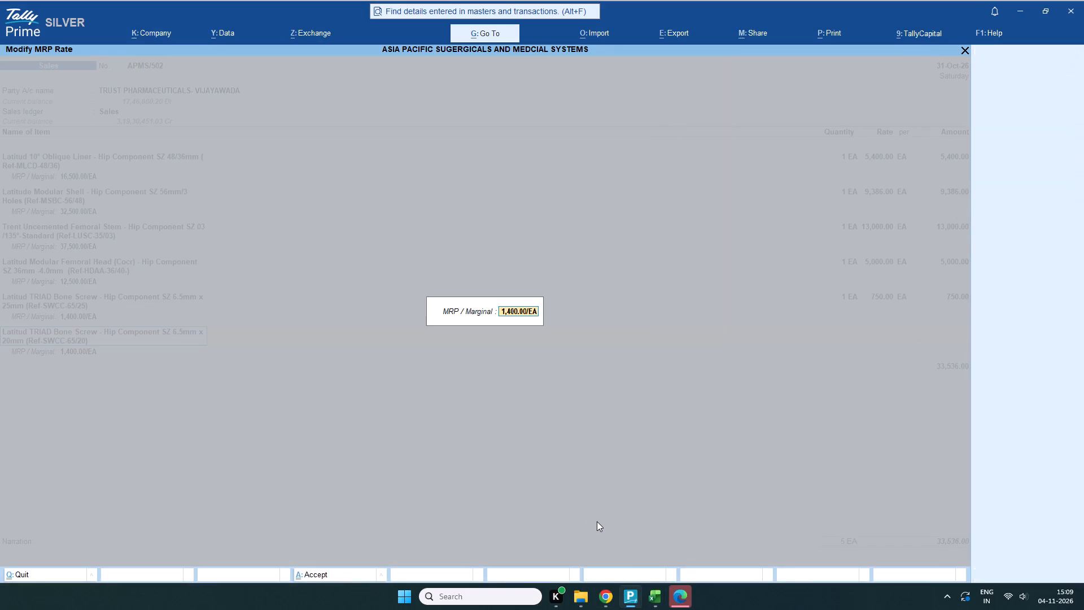
# Accept the 1,400 MRP and allocate 1 EA of the screw to batch 24M08001A, with tracking number Not Applicable.
pyautogui.press('Return')
pyautogui.scroll(1, 409, 192)
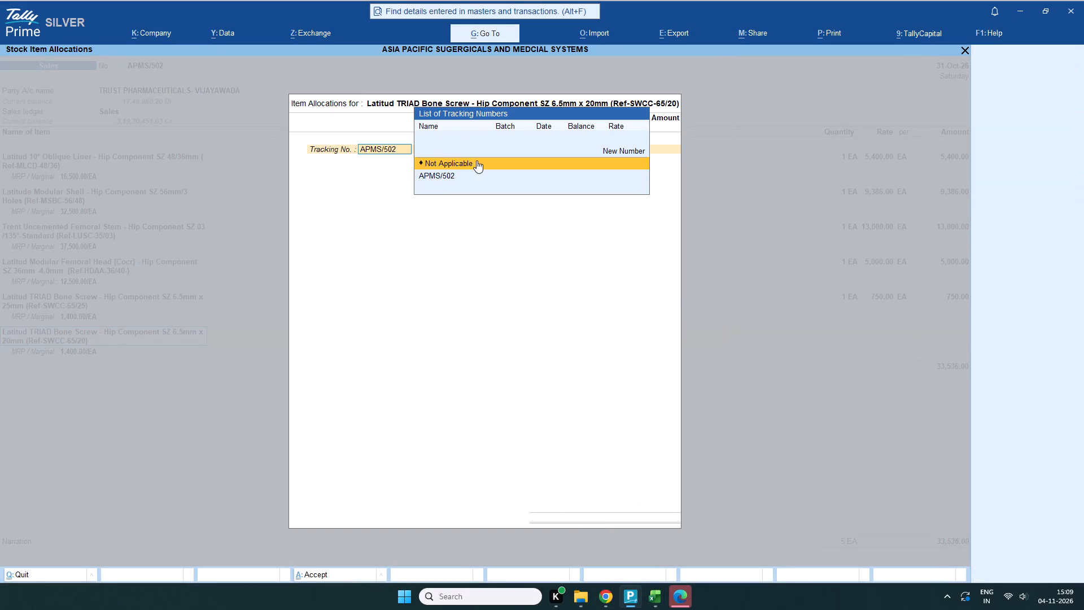
pyautogui.click(477, 160)
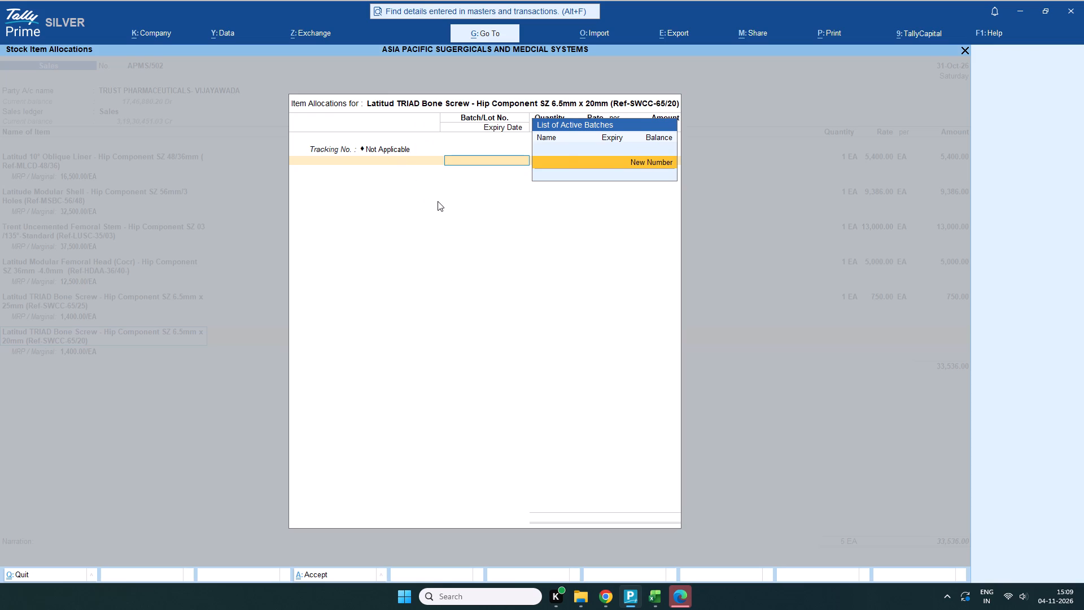
pyautogui.hotkey('ctrl', 'v')
pyautogui.press('Return')
pyautogui.press('Return')
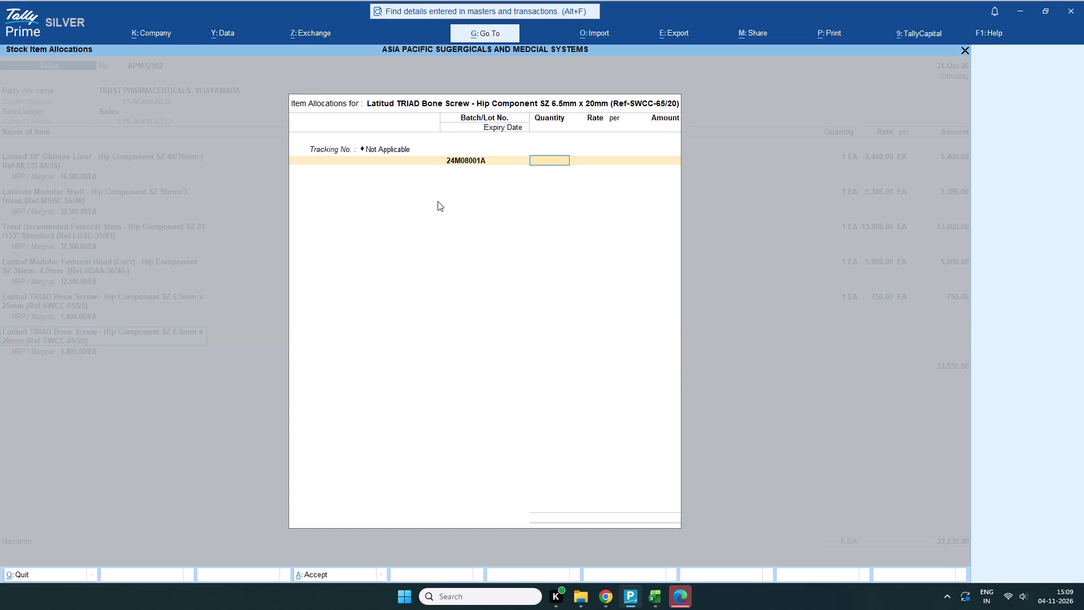
pyautogui.press('1')
pyautogui.press('Return')
pyautogui.press('Return')
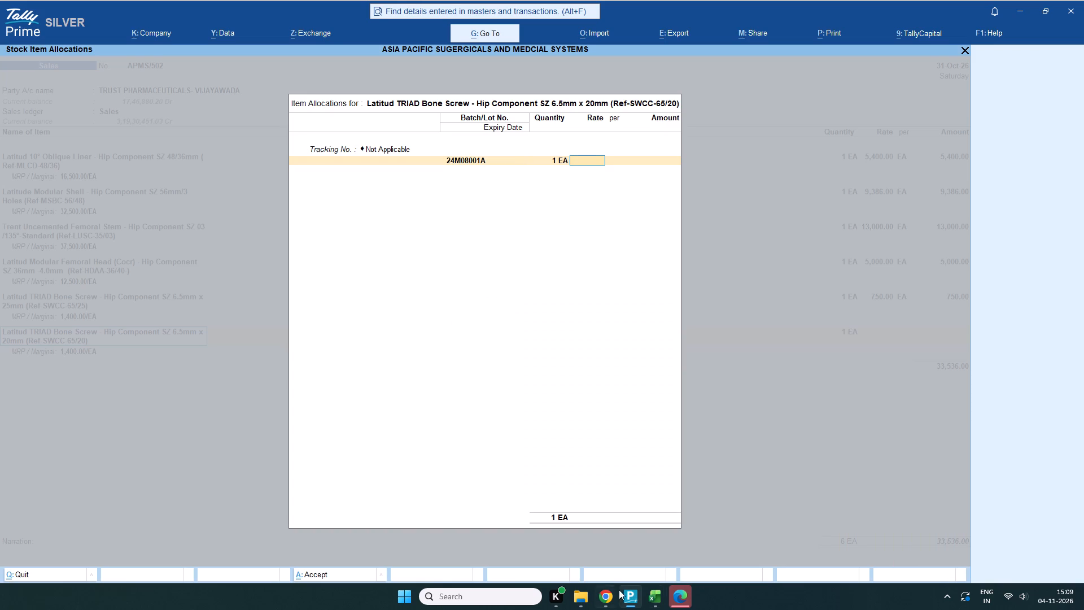
# Set the 20mm bone screw's rate to 750 per EA, taken from item 6 on Excel sheet 502.
pyautogui.click(684, 548)
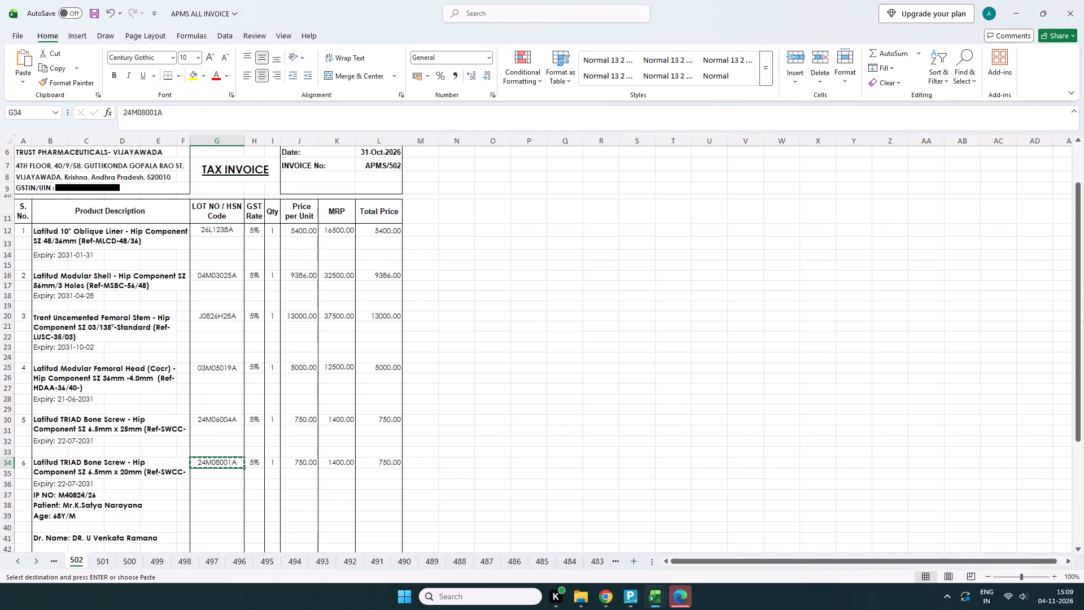
pyautogui.click(622, 552)
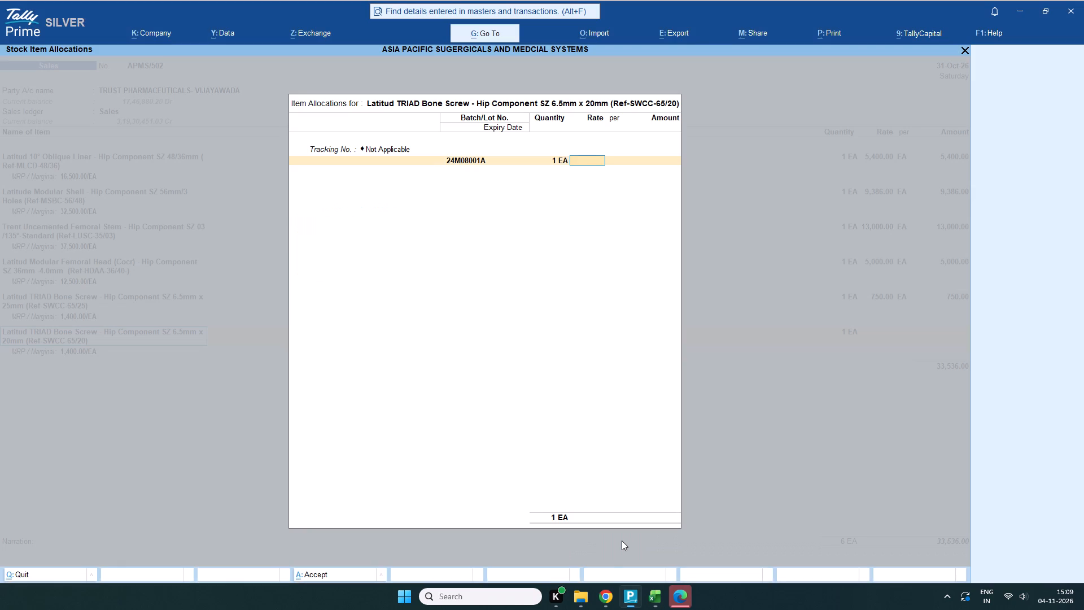
pyautogui.write('750')
pyautogui.press('Return')
pyautogui.press('Return')
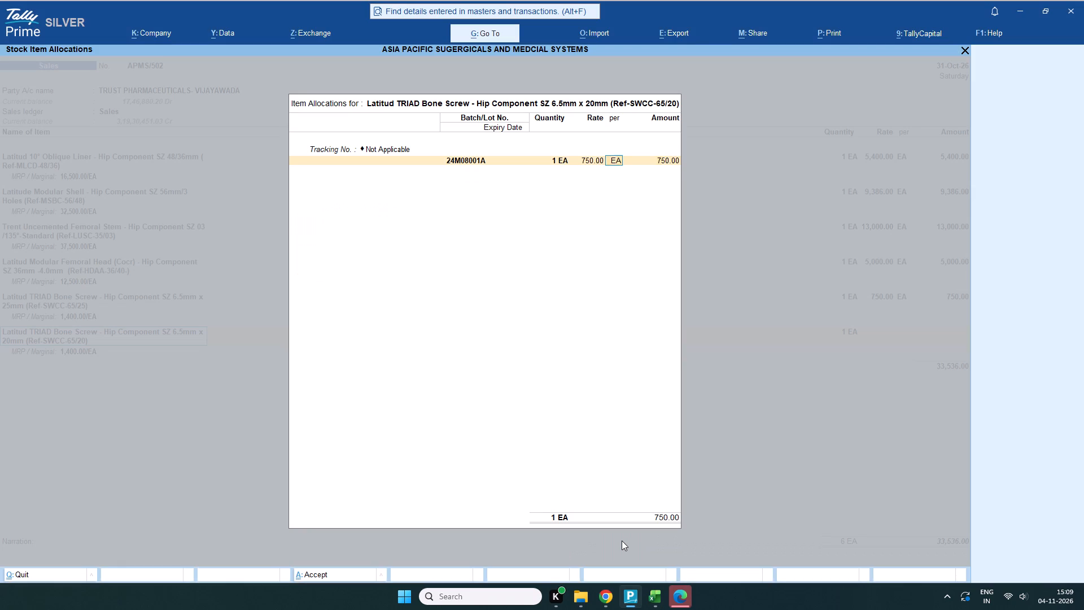
pyautogui.press('Return')
# Enter 22-07-2031 as the batch's expiry date from the Excel invoice and complete the item allocation.
pyautogui.click(671, 554)
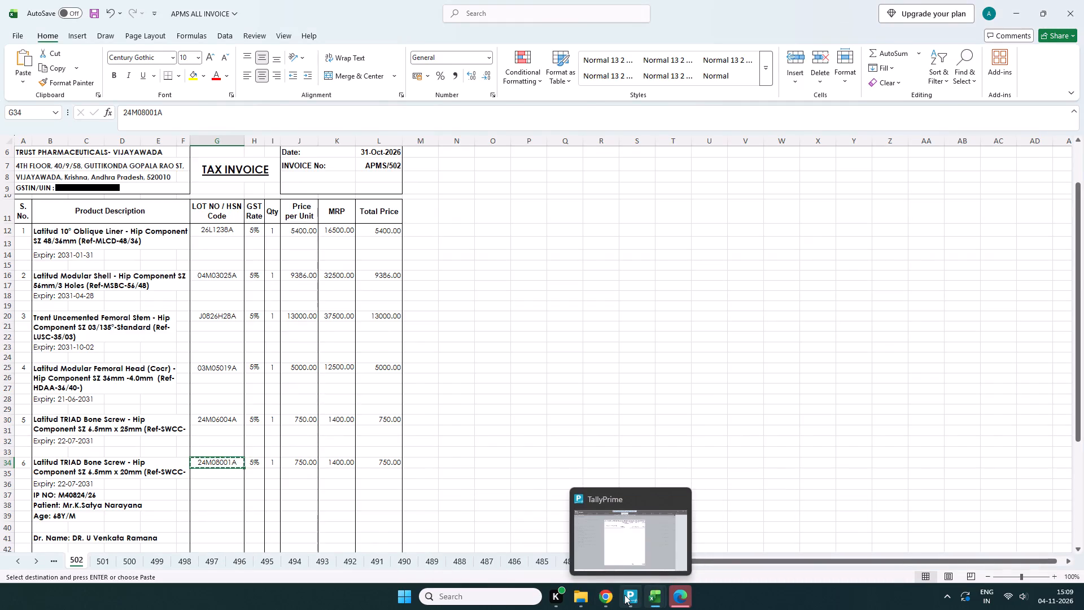
pyautogui.click(689, 547)
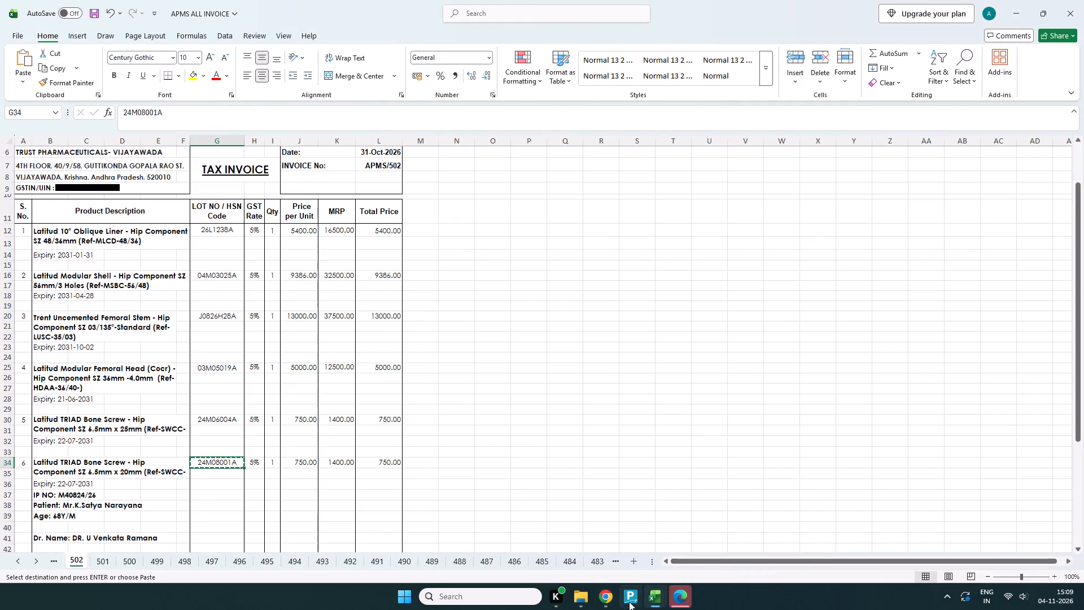
pyautogui.click(619, 541)
pyautogui.write('22-07-2031')
pyautogui.press('Return')
pyautogui.press('Return')
pyautogui.press('Return')
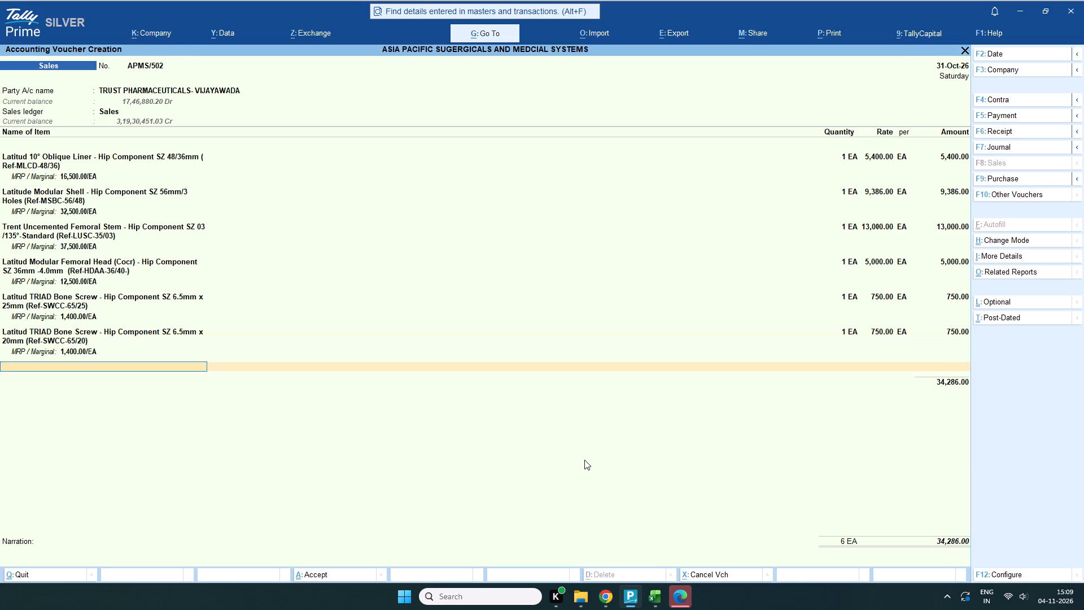
# End the item list and add the Igst ledger to voucher APMS/502.
pyautogui.press('Return')
pyautogui.write('ig')
pyautogui.click(869, 107)
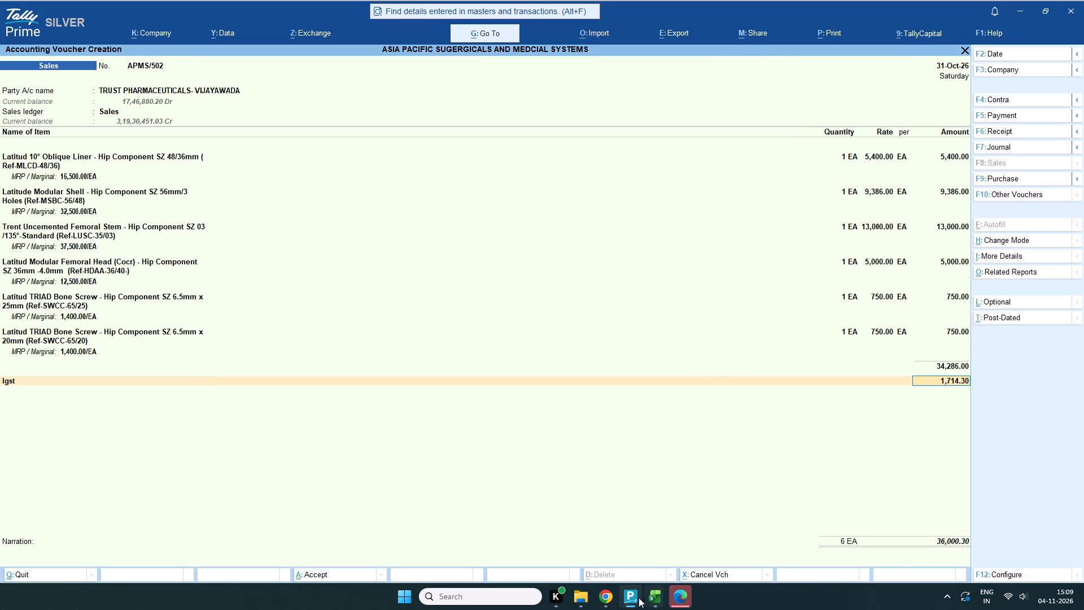
# Check the totals on Excel sheet 502, copy its IP number, patient, age and doctor lines, and return to TallyPrime.
pyautogui.click(682, 538)
pyautogui.scroll(-6, 610, 497)
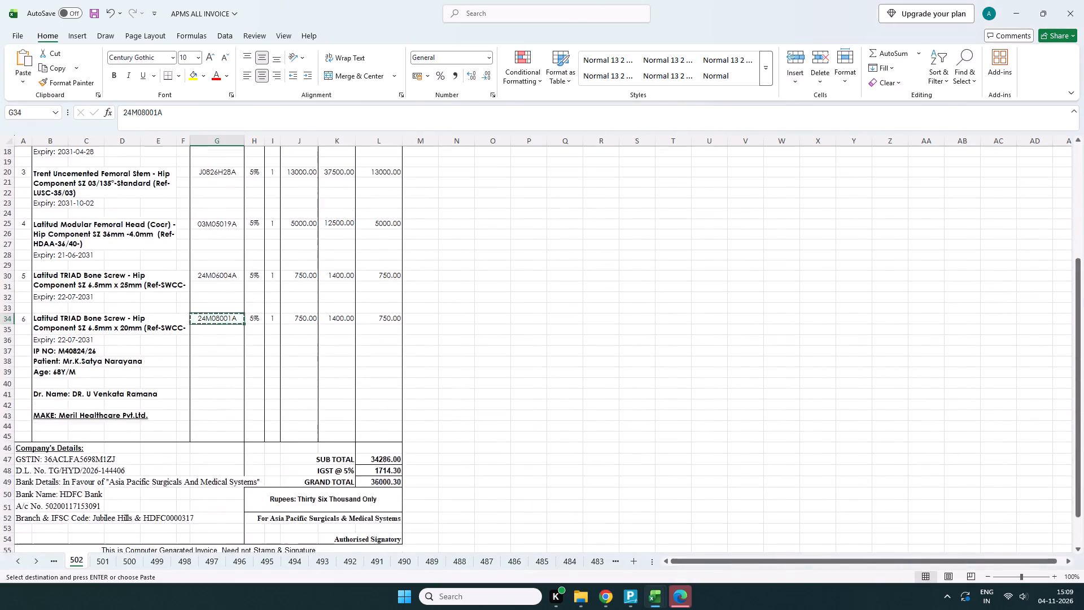
pyautogui.scroll(4, 563, 499)
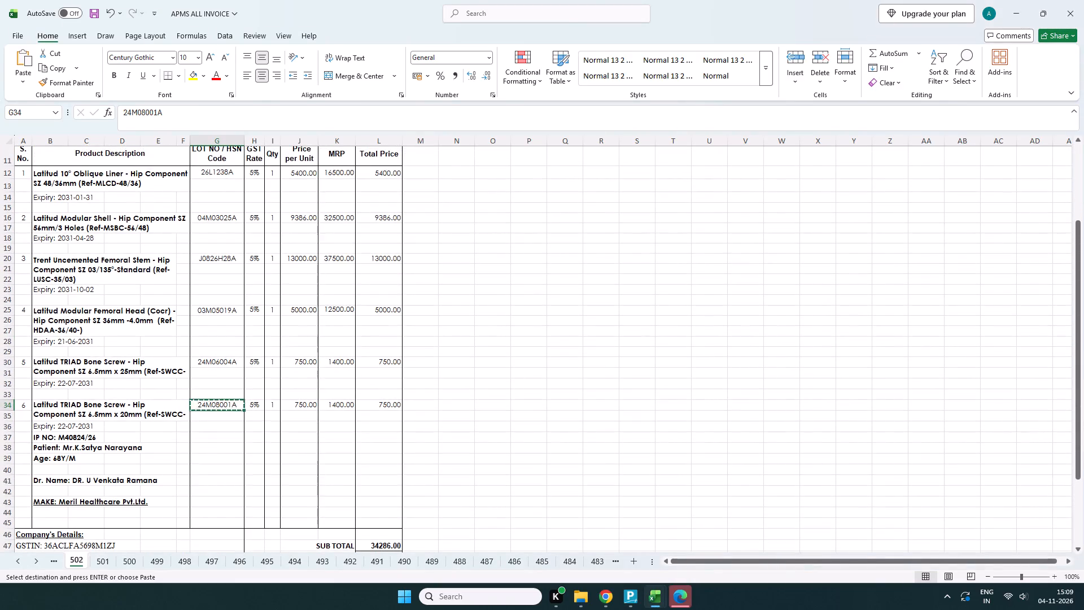
pyautogui.moveTo(34, 436); pyautogui.dragTo(160, 494)
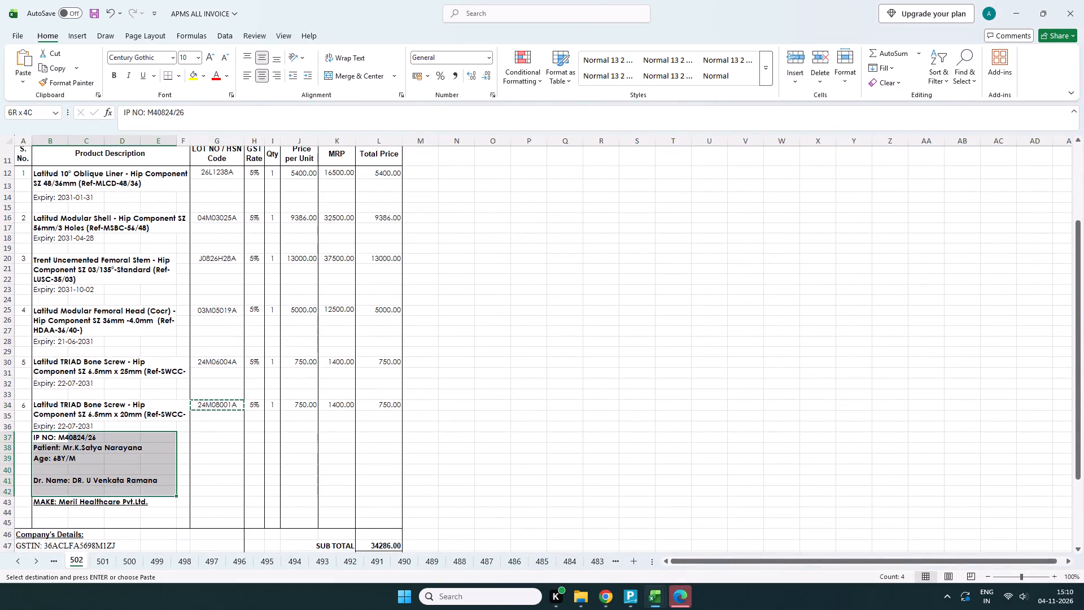
pyautogui.moveTo(160, 494); pyautogui.dragTo(166, 492)
pyautogui.hotkey('ctrl', 'c')
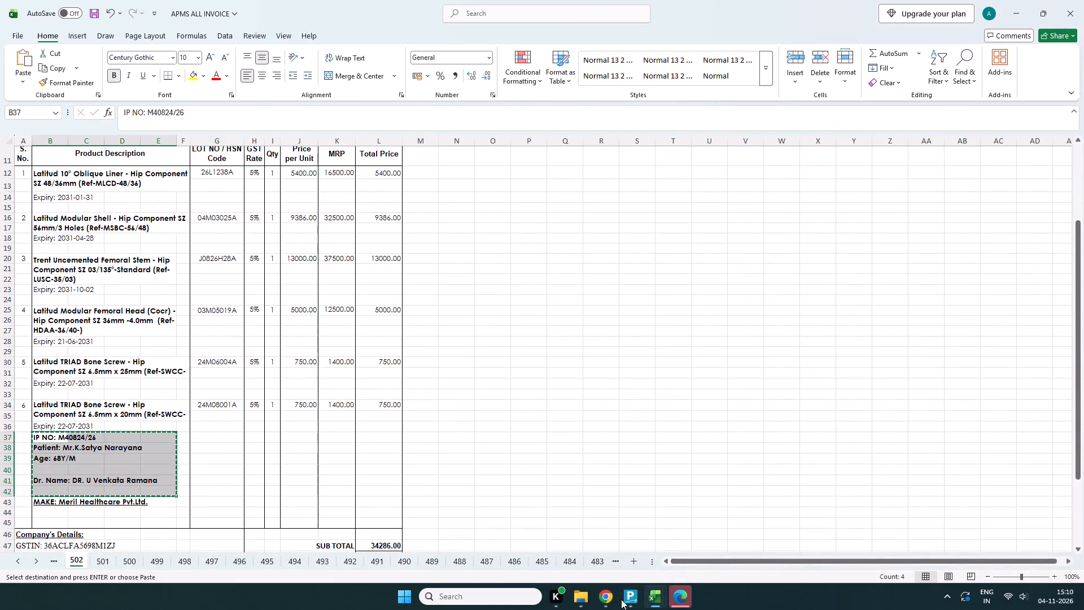
pyautogui.click(626, 557)
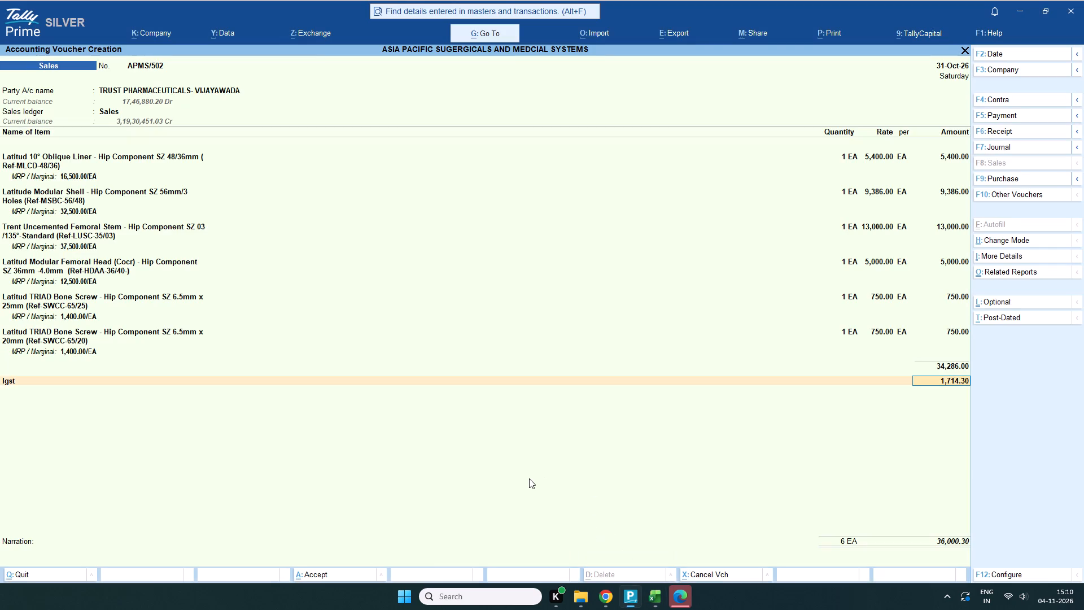
# Keep the Igst amount on voucher APMS/502 and paste the copied IP number, patient, age and doctor lines into the narration.
pyautogui.press('Return')
pyautogui.press('Return')
pyautogui.press('Return')
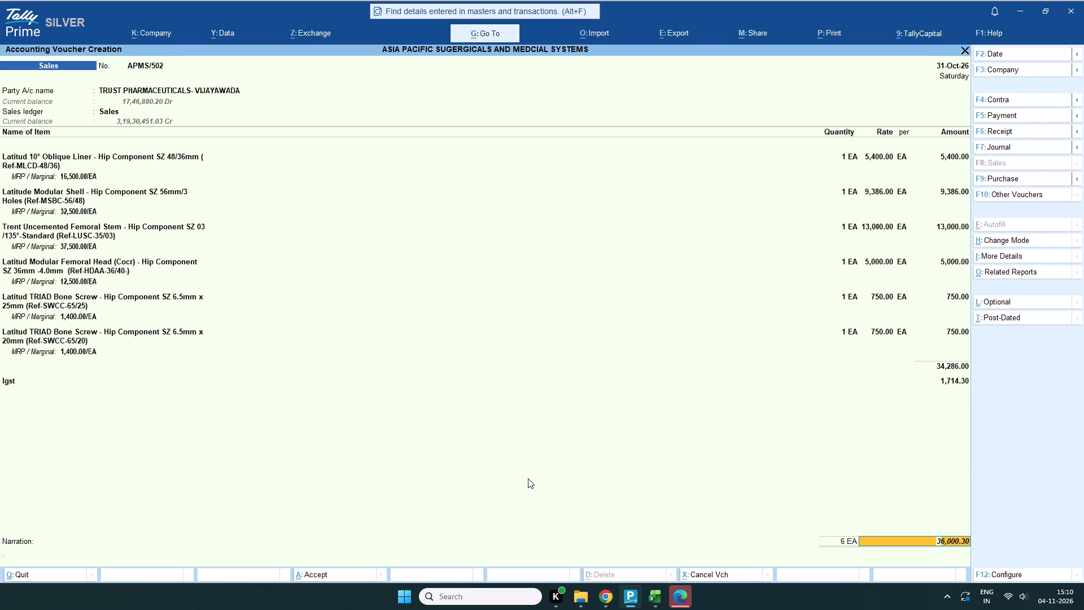
pyautogui.hotkey('ctrl', 'v')
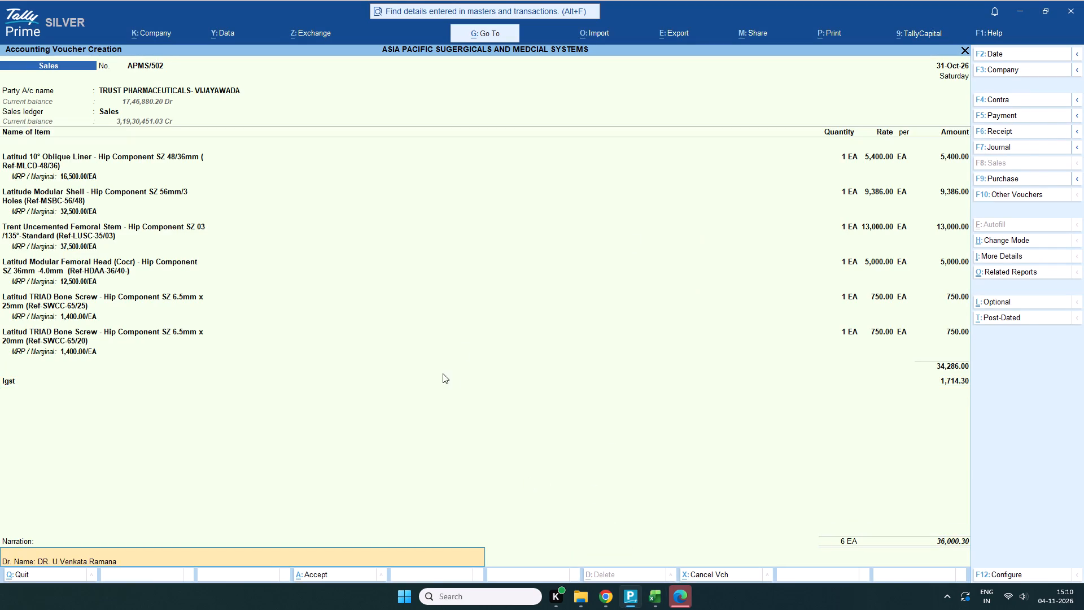
# Check the party, date and invoice number on Excel sheet 502, return to TallyPrime and save sales voucher APMS/502.
pyautogui.click(698, 535)
pyautogui.scroll(2, 569, 494)
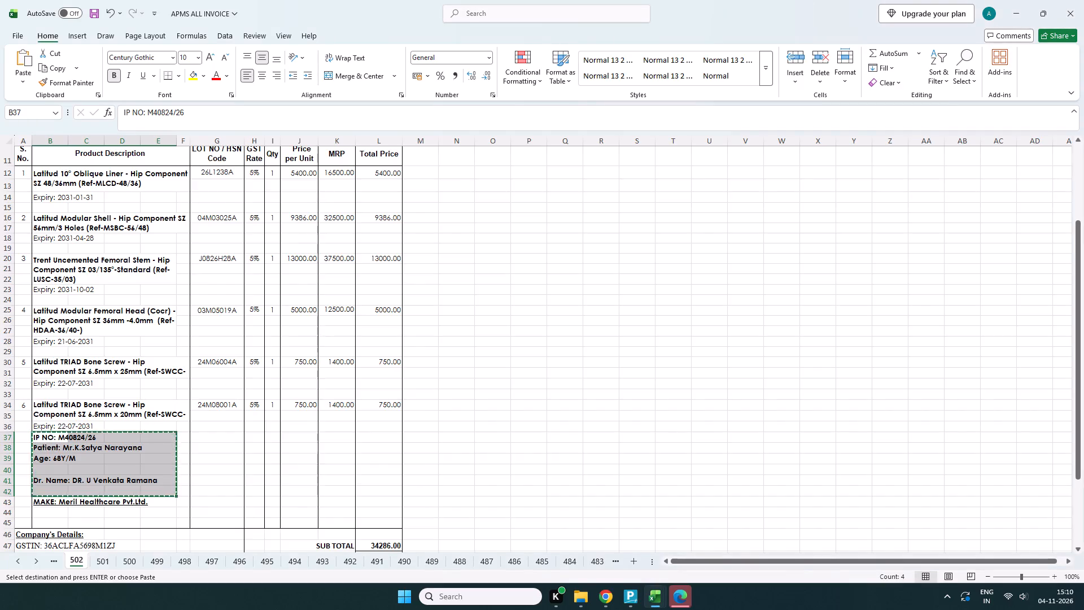
pyautogui.scroll(4, 570, 493)
pyautogui.click(569, 470)
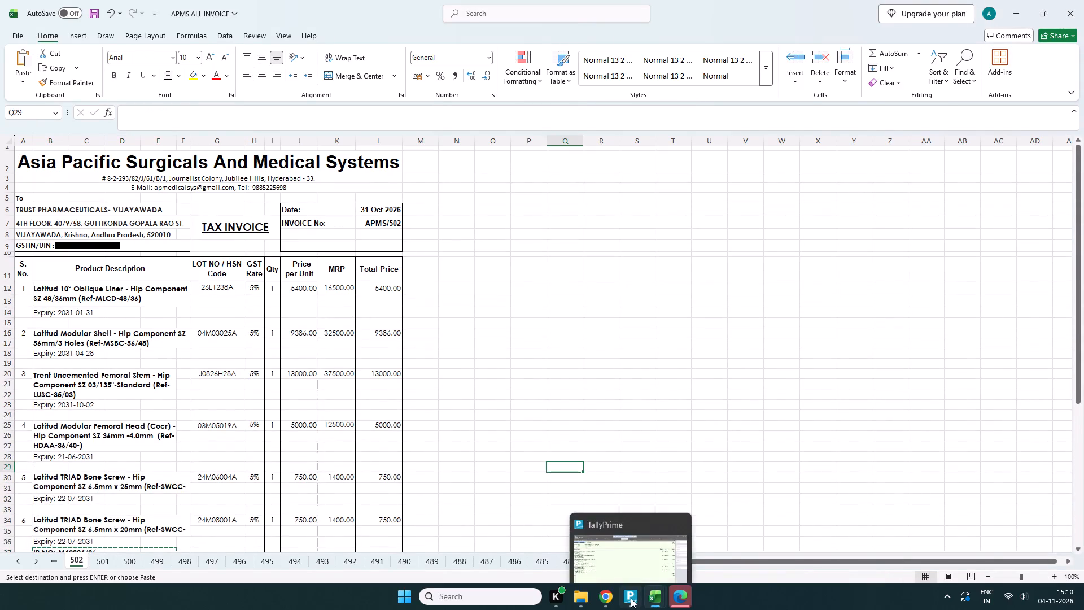
pyautogui.click(636, 530)
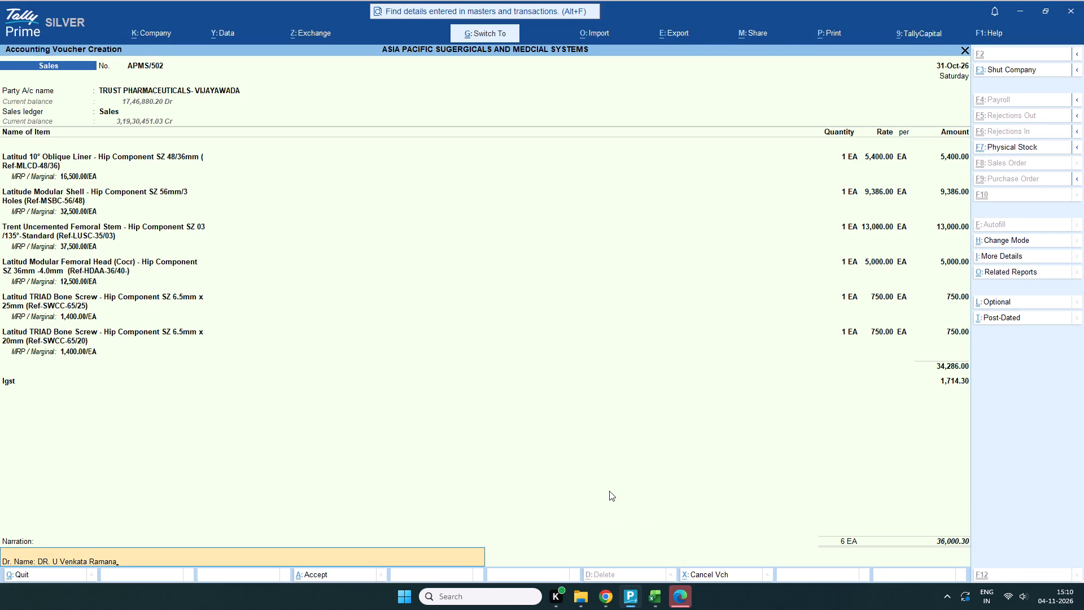
pyautogui.hotkey('ctrl', 'a')
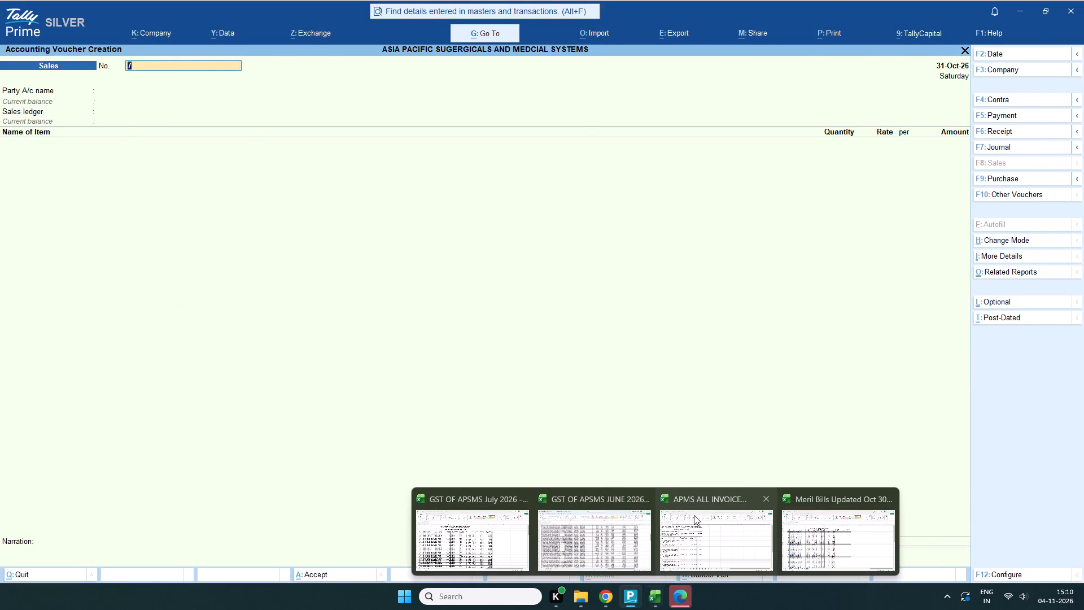
# Switch to the APMS ALL INVOICE workbook, go past sheet 503 to sheet 504, and review its party, item, patient details and totals.
pyautogui.click(694, 515)
pyautogui.click(58, 560)
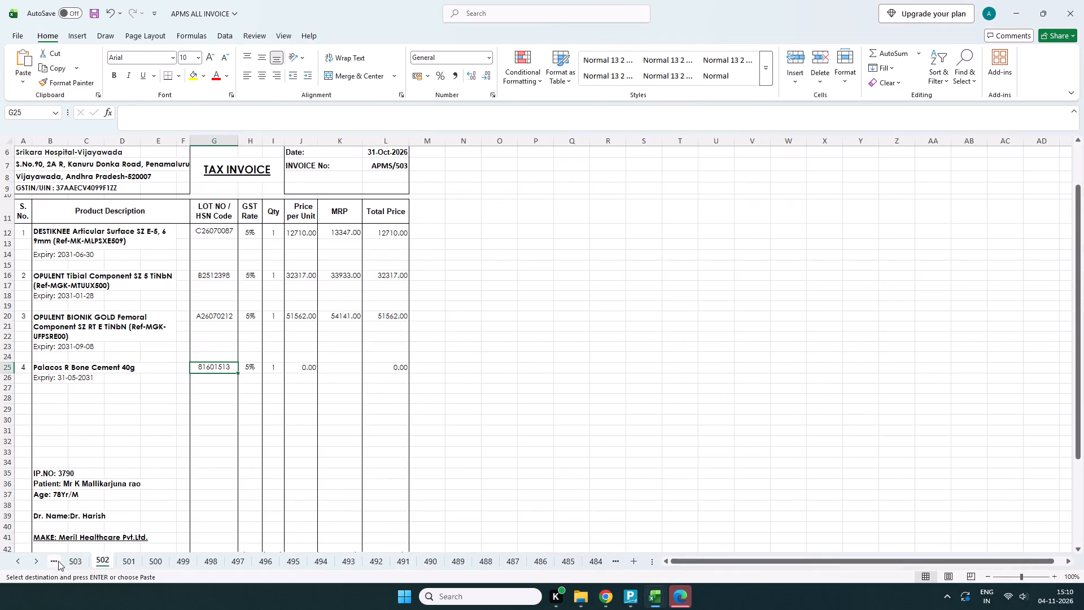
pyautogui.click(54, 561)
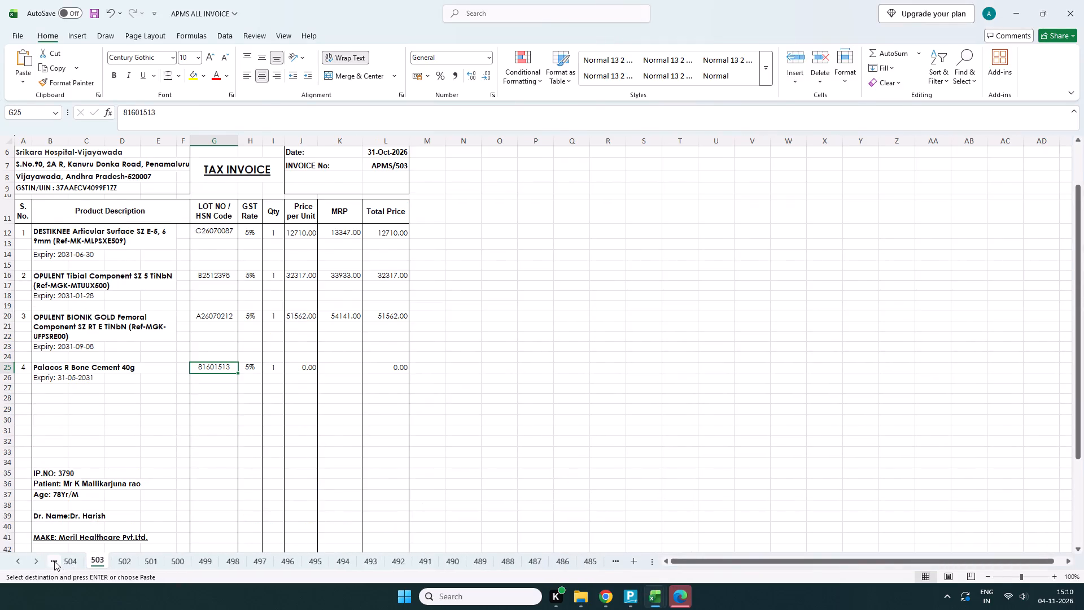
pyautogui.click(51, 560)
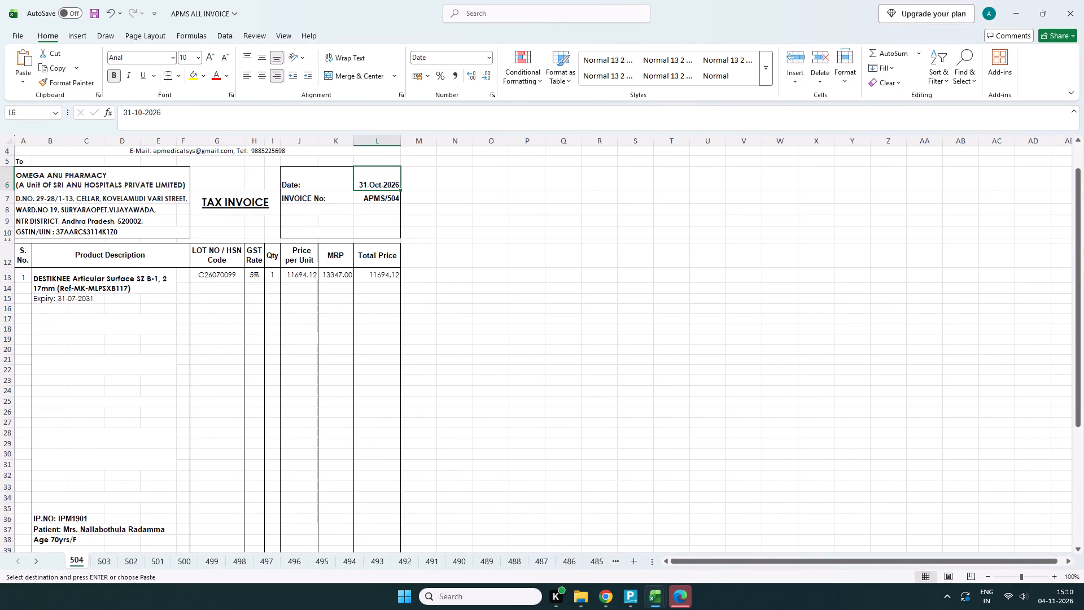
pyautogui.scroll(-4, 351, 473)
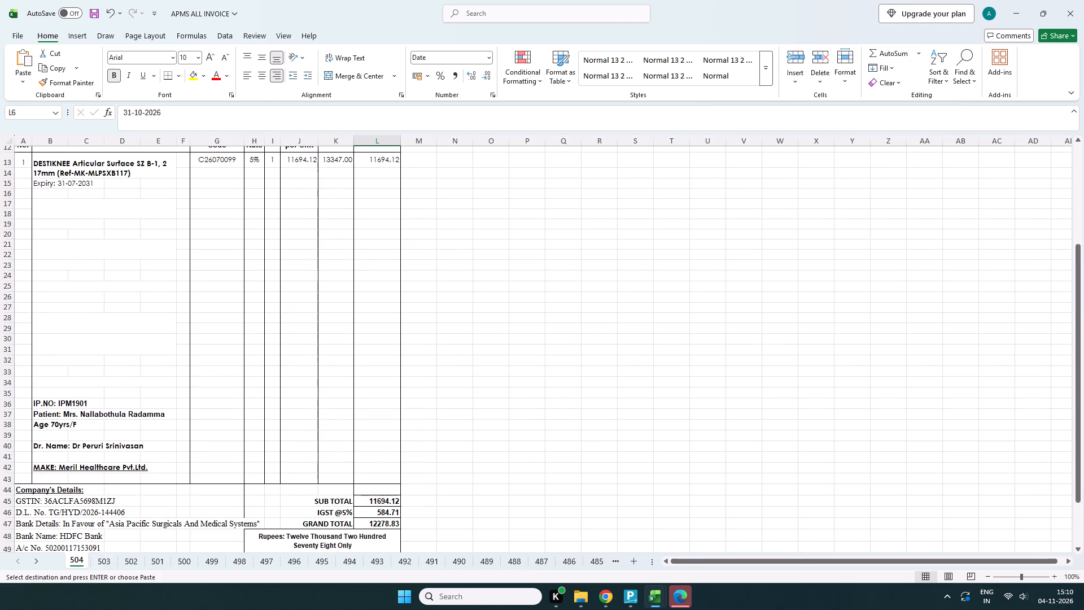
pyautogui.scroll(6, 346, 472)
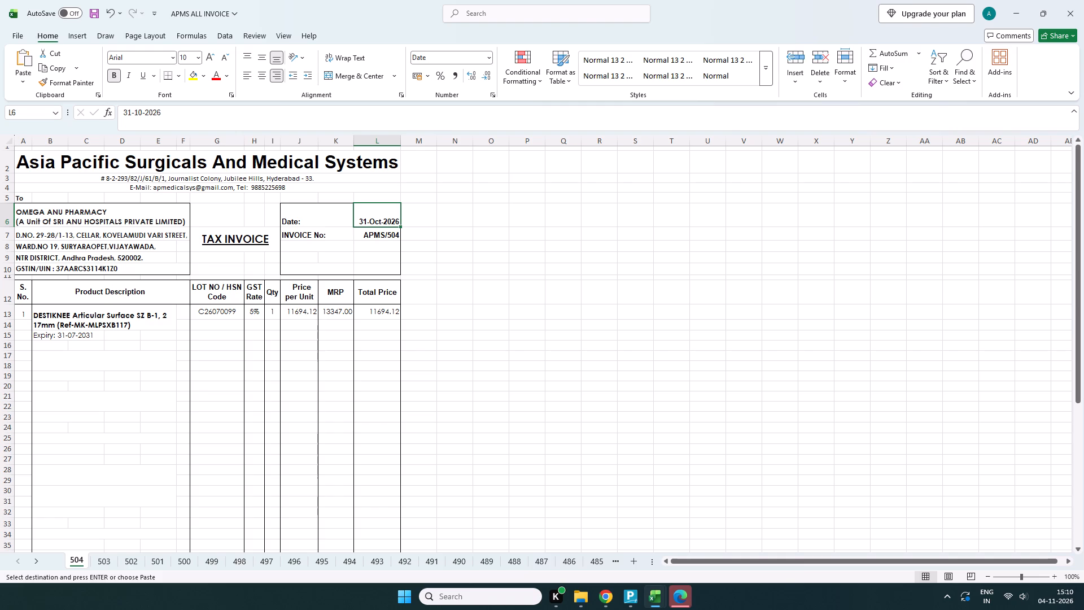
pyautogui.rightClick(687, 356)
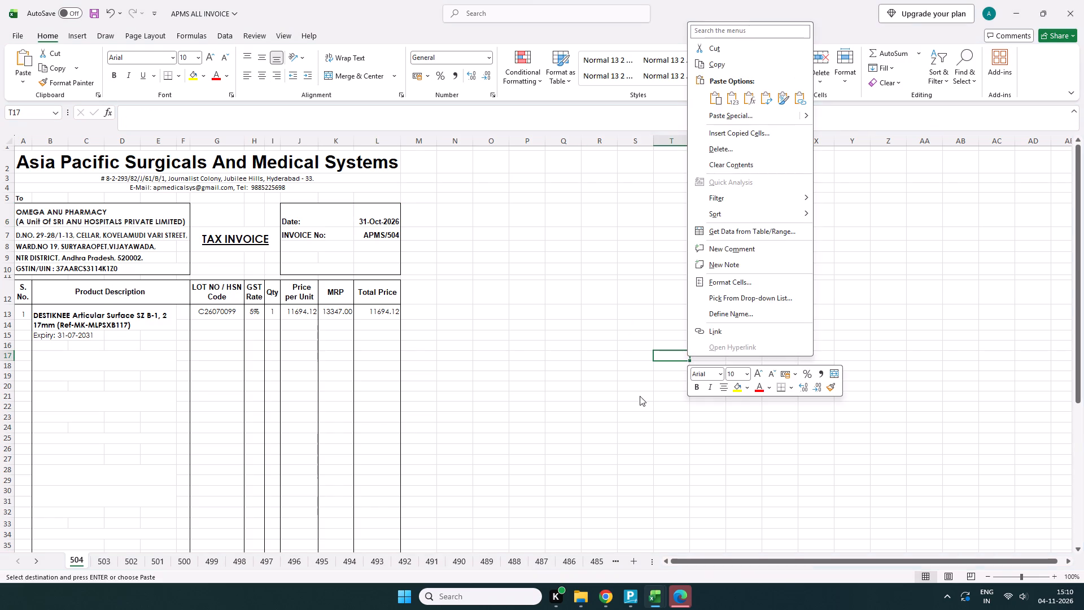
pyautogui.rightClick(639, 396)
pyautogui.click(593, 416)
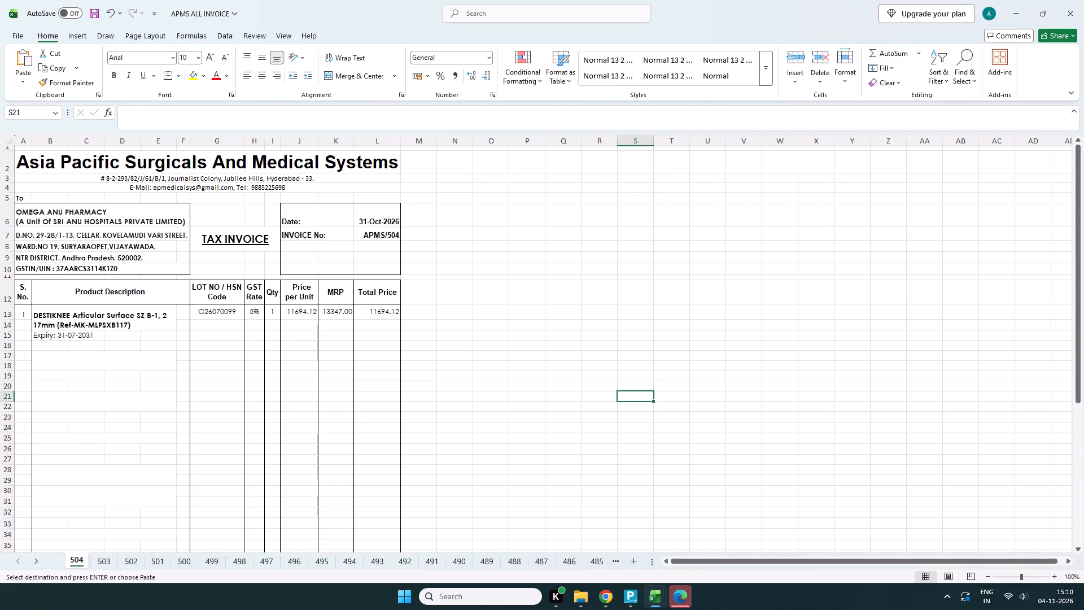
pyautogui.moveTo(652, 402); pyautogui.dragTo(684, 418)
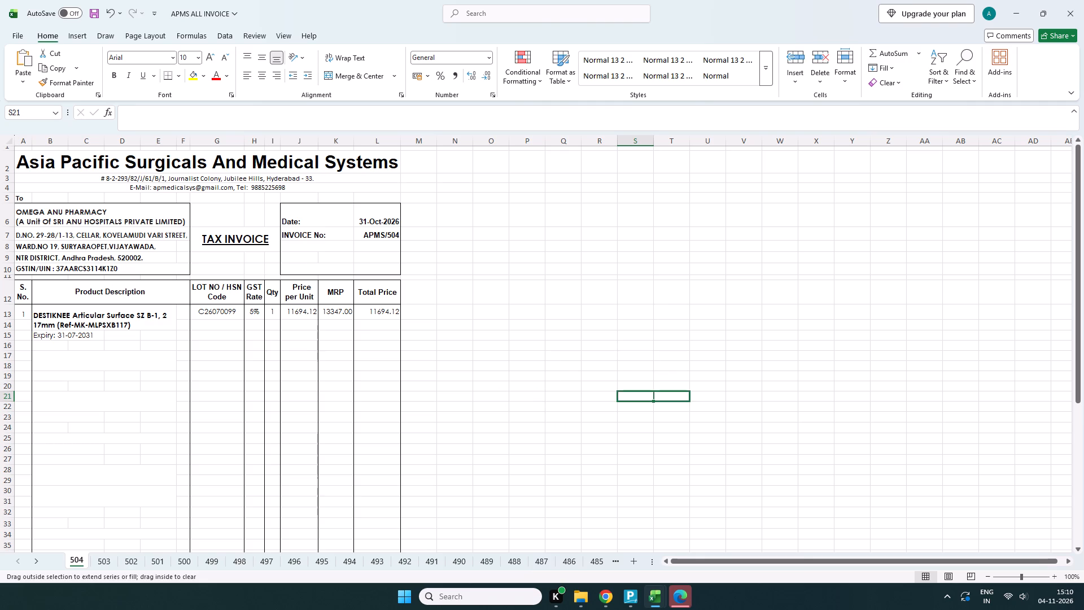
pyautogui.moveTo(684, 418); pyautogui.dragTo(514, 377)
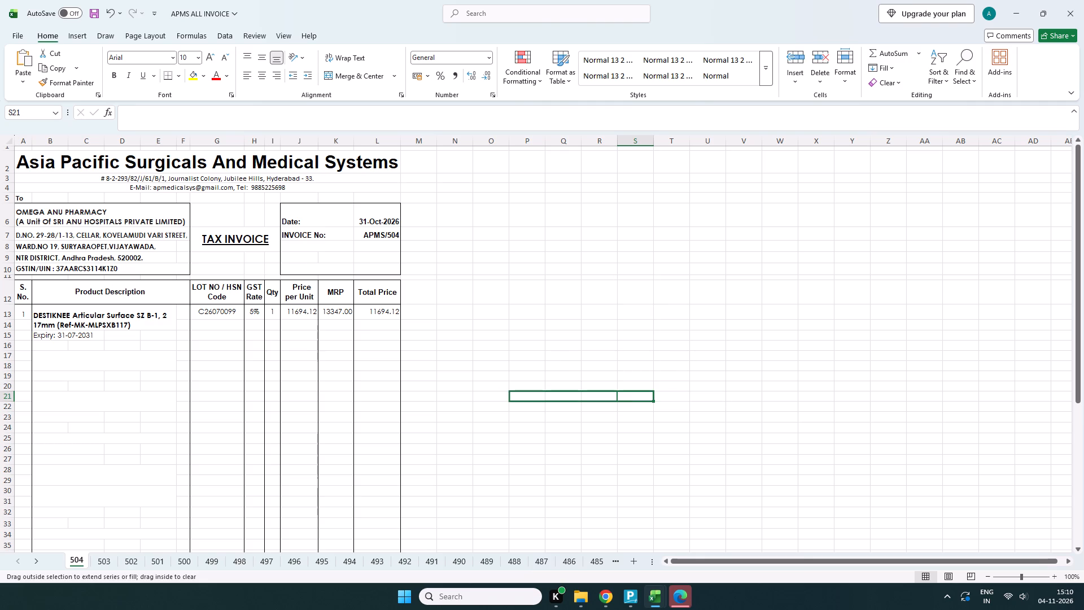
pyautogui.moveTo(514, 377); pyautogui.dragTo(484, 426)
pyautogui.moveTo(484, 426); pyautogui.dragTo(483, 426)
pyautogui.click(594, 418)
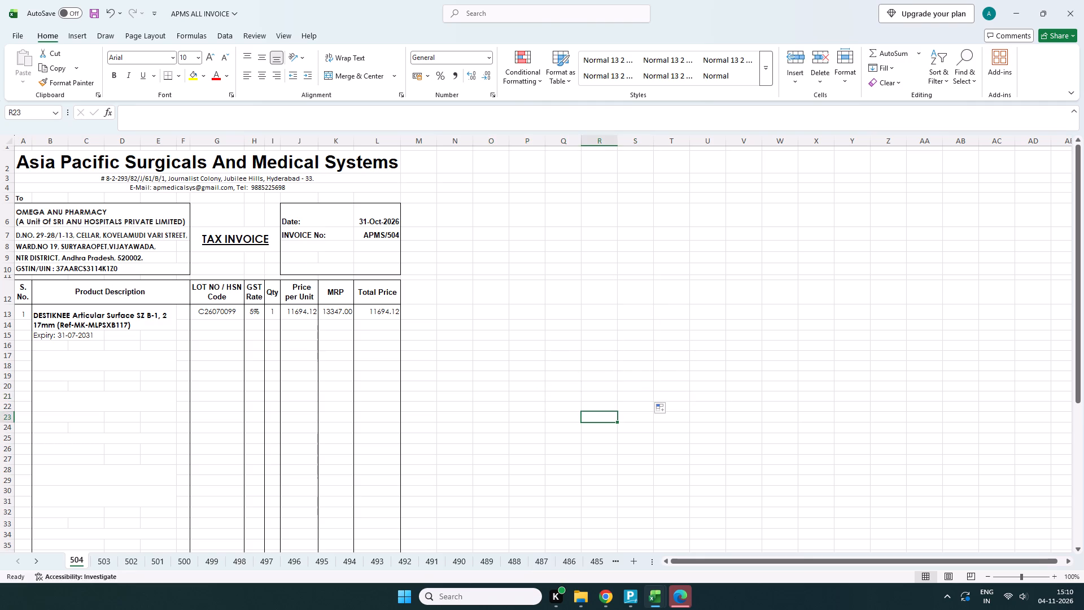
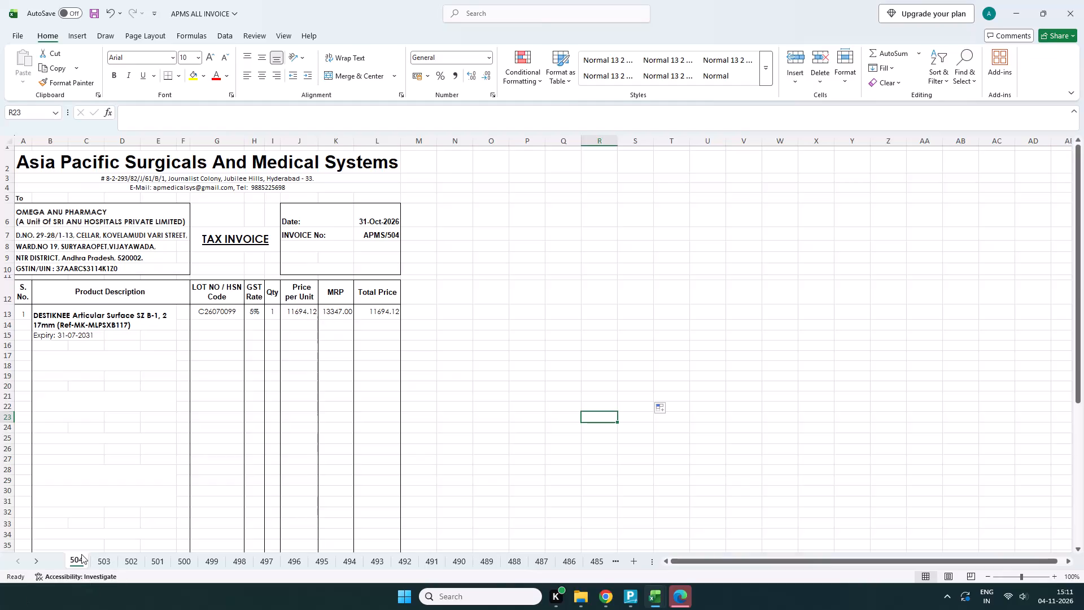
# Go to invoice sheet 504 in Excel, return to TallyPrime and leave the blank sales voucher.
pyautogui.click(81, 559)
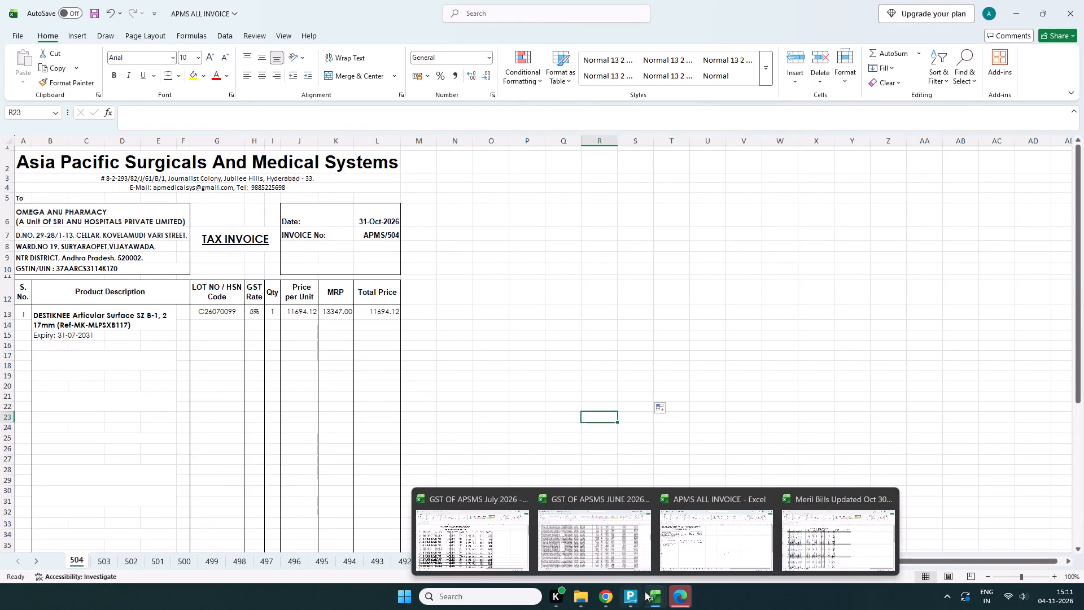
pyautogui.click(663, 504)
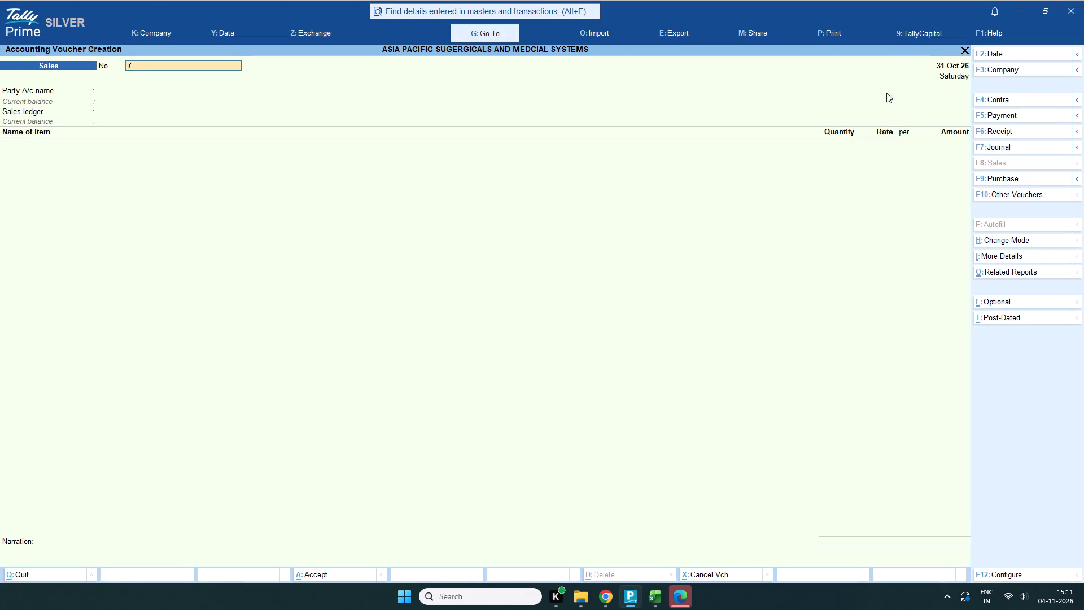
pyautogui.click(959, 51)
pyautogui.click(965, 49)
# Open the ledger vouchers of Srikara Hospital-Vijayawada from the account books.
pyautogui.scroll(-3, 732, 383)
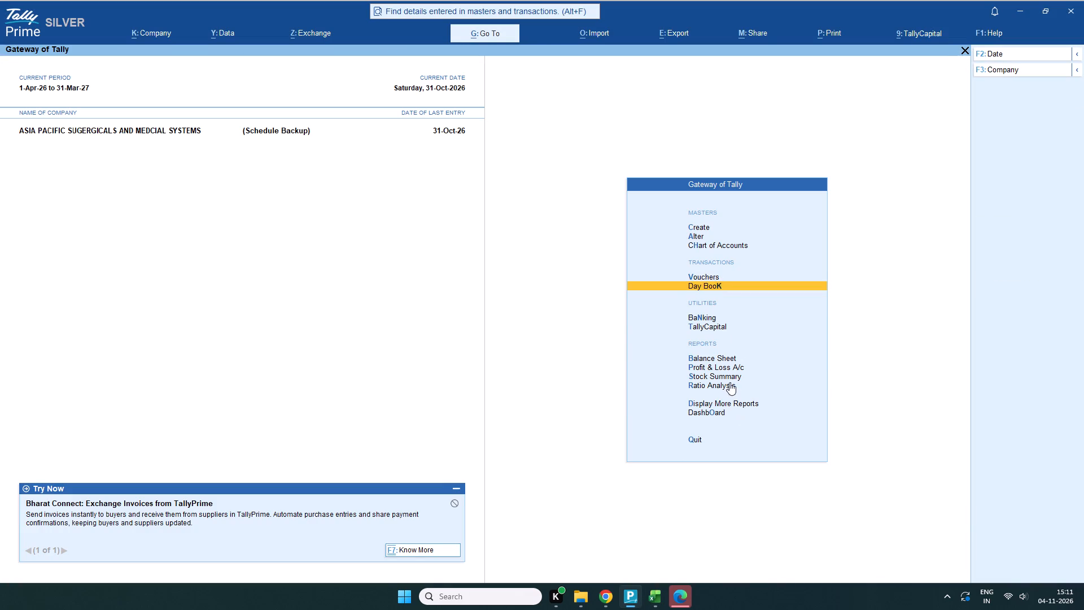
pyautogui.scroll(-6, 729, 382)
pyautogui.scroll(1, 715, 403)
pyautogui.click(715, 403)
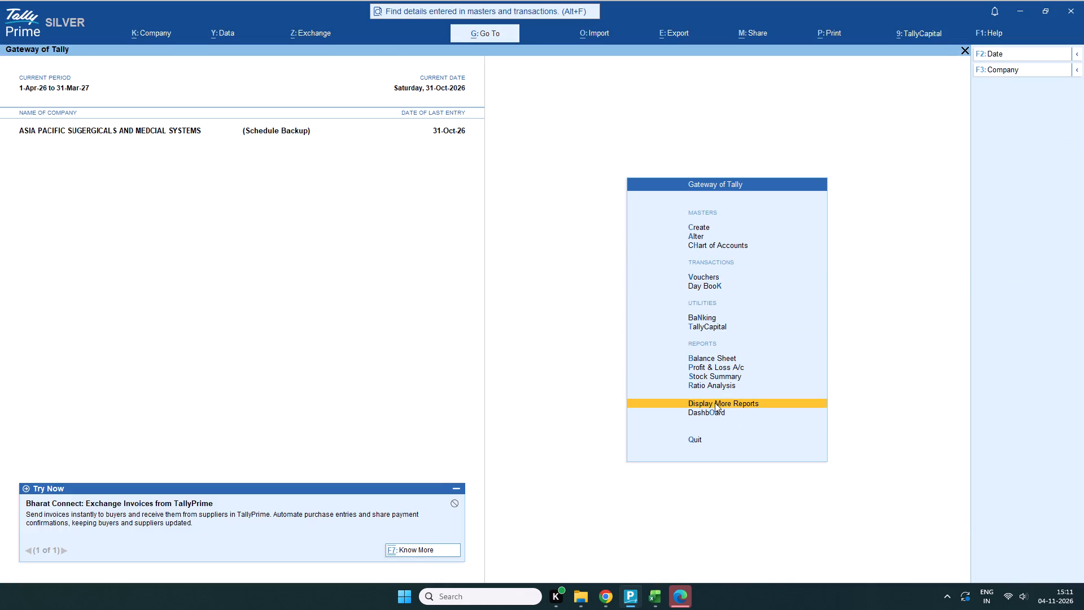
pyautogui.scroll(-5, 724, 264)
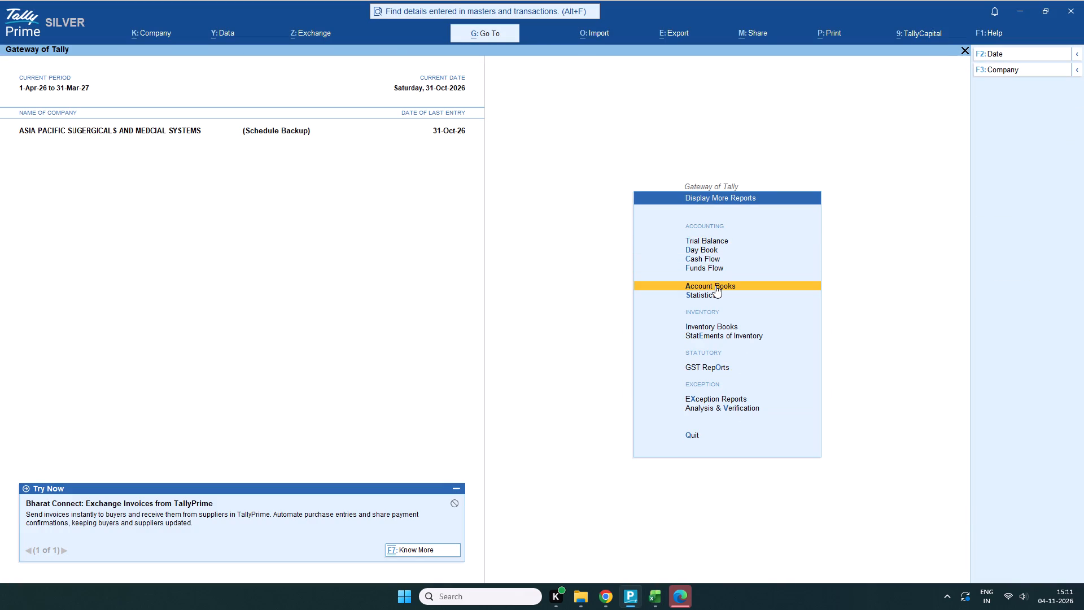
pyautogui.scroll(1, 715, 285)
pyautogui.click(715, 285)
pyautogui.scroll(-2, 726, 228)
pyautogui.scroll(1, 716, 251)
pyautogui.click(712, 256)
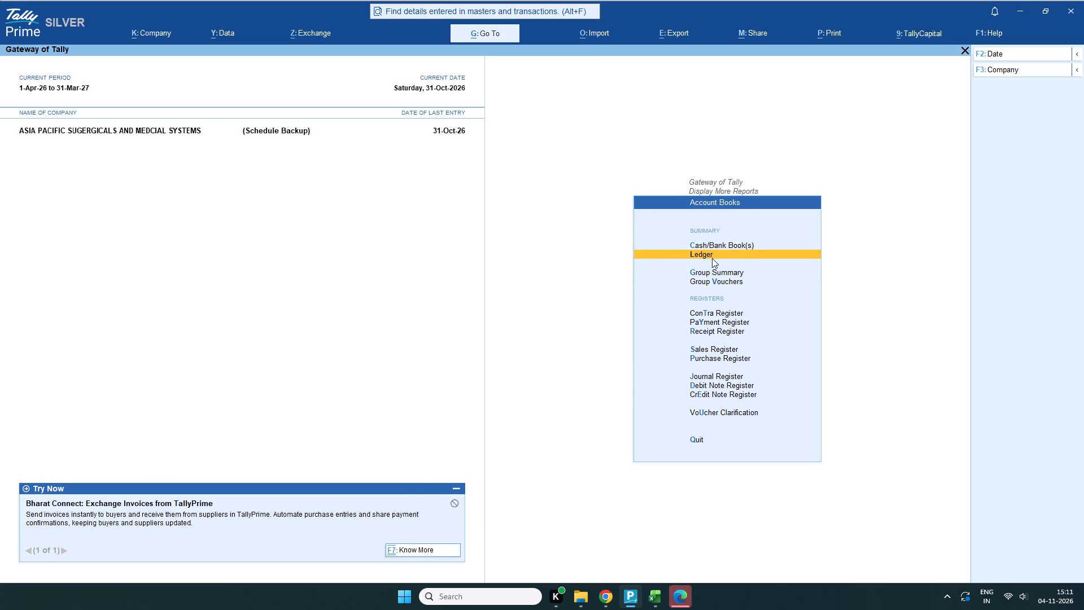
pyautogui.write('sri')
pyautogui.click(459, 189)
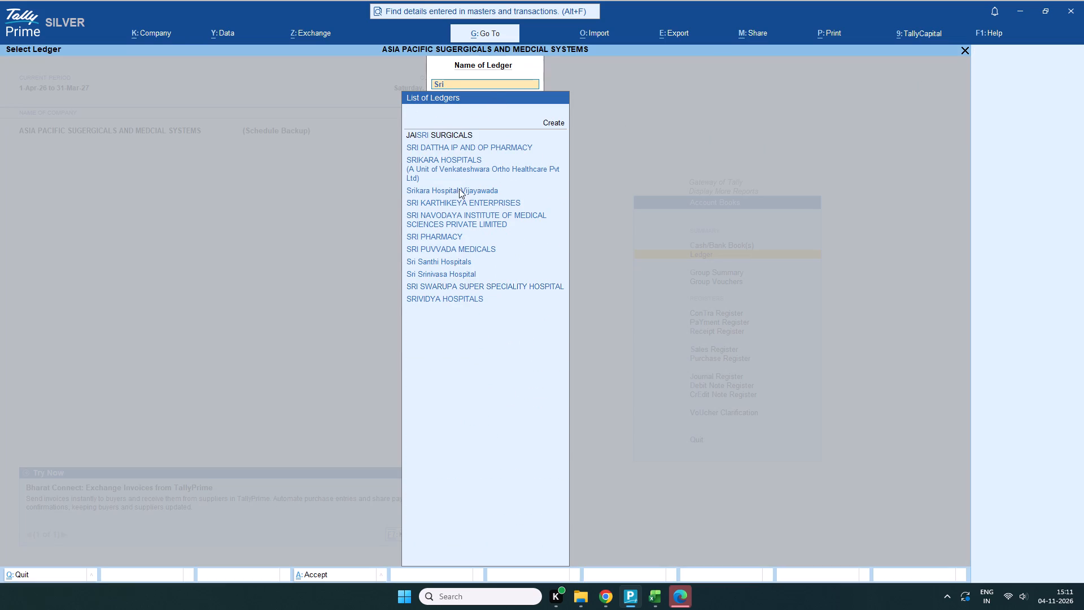
pyautogui.doubleClick(461, 186)
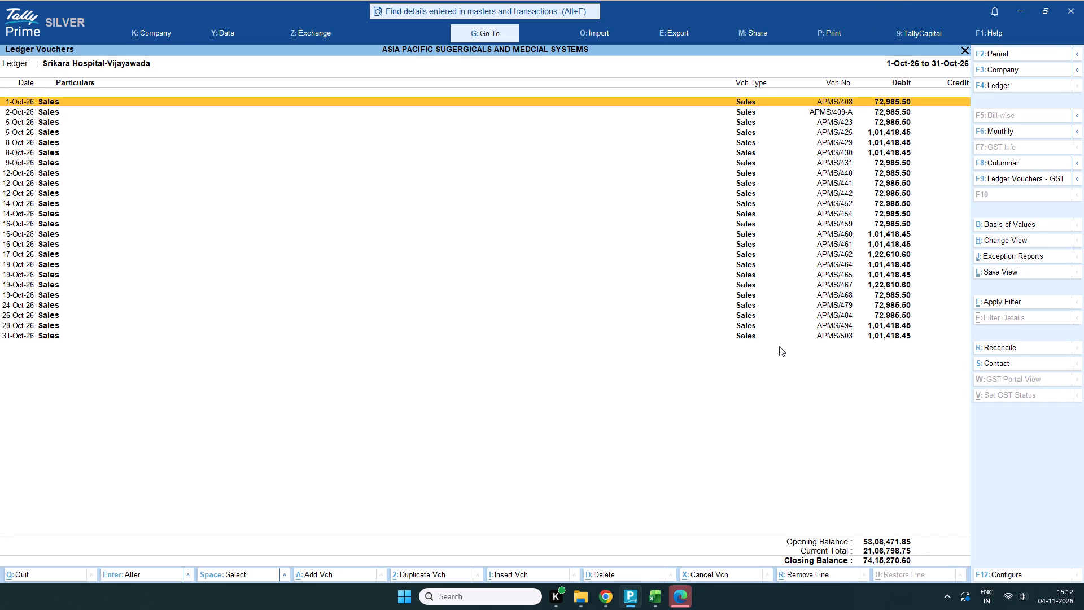
# Examine Srikara Hospital-Vijayawada's July and August vouchers through the ledger's monthly summary.
pyautogui.click(994, 133)
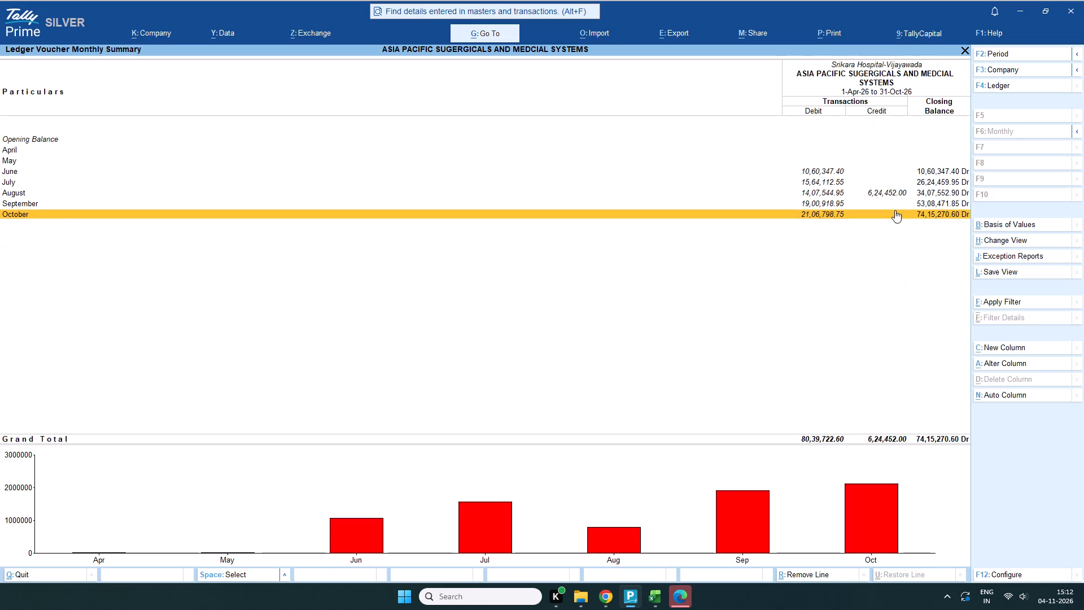
pyautogui.scroll(2, 59, 202)
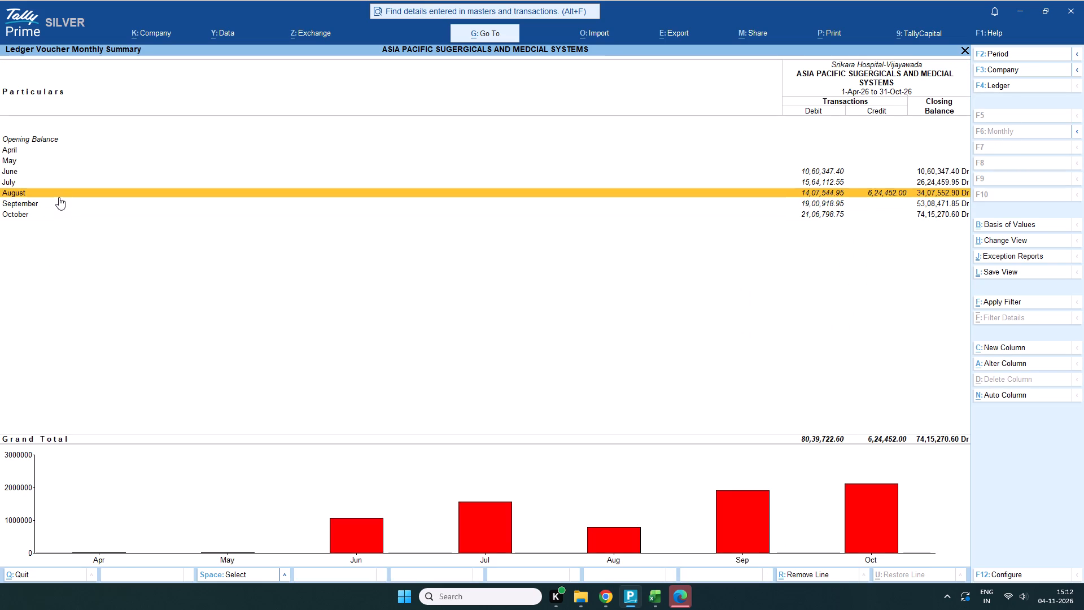
pyautogui.scroll(1, 59, 197)
pyautogui.click(62, 181)
pyautogui.doubleClick(62, 181)
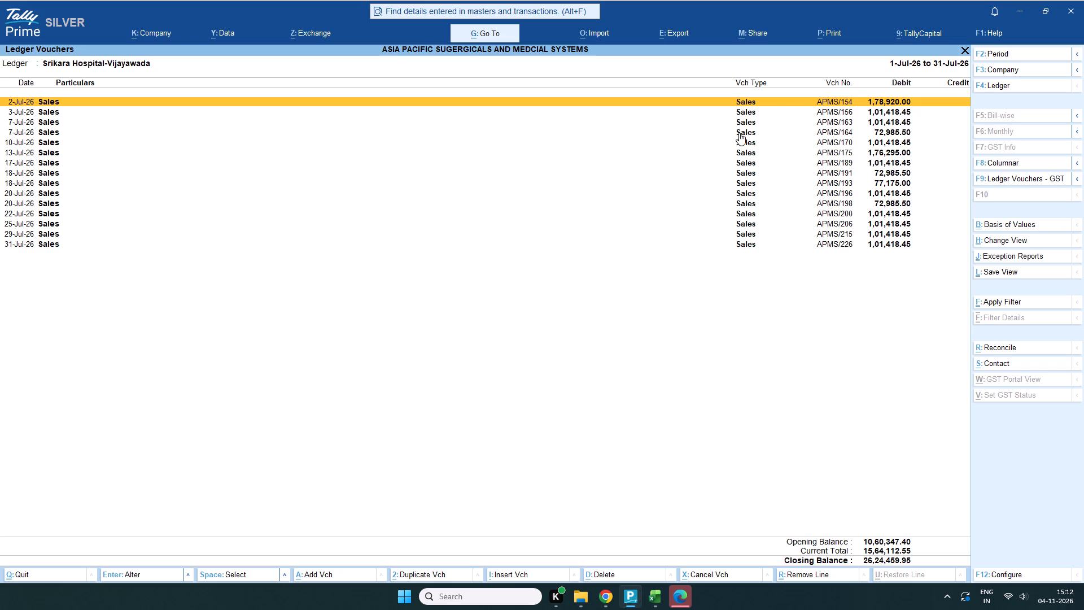
pyautogui.click(964, 53)
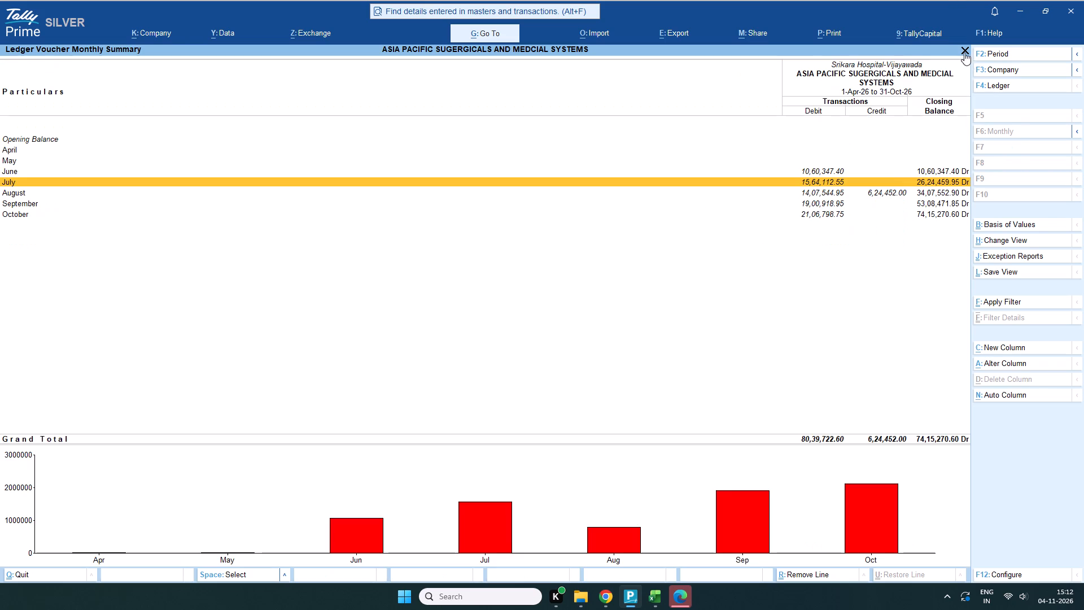
pyautogui.scroll(-2, 644, 234)
pyautogui.scroll(1, 715, 215)
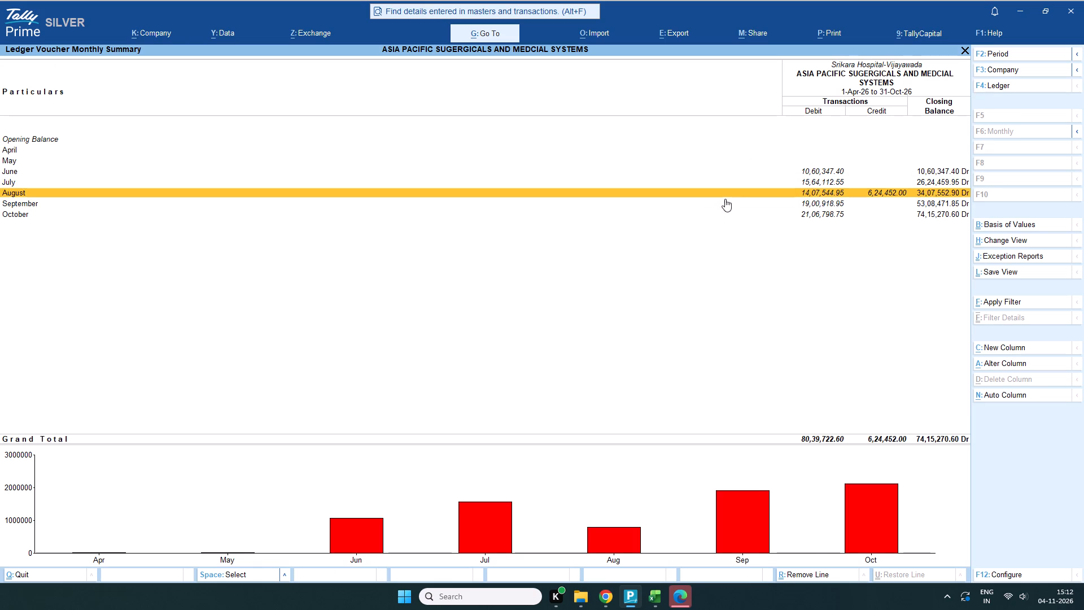
pyautogui.doubleClick(728, 191)
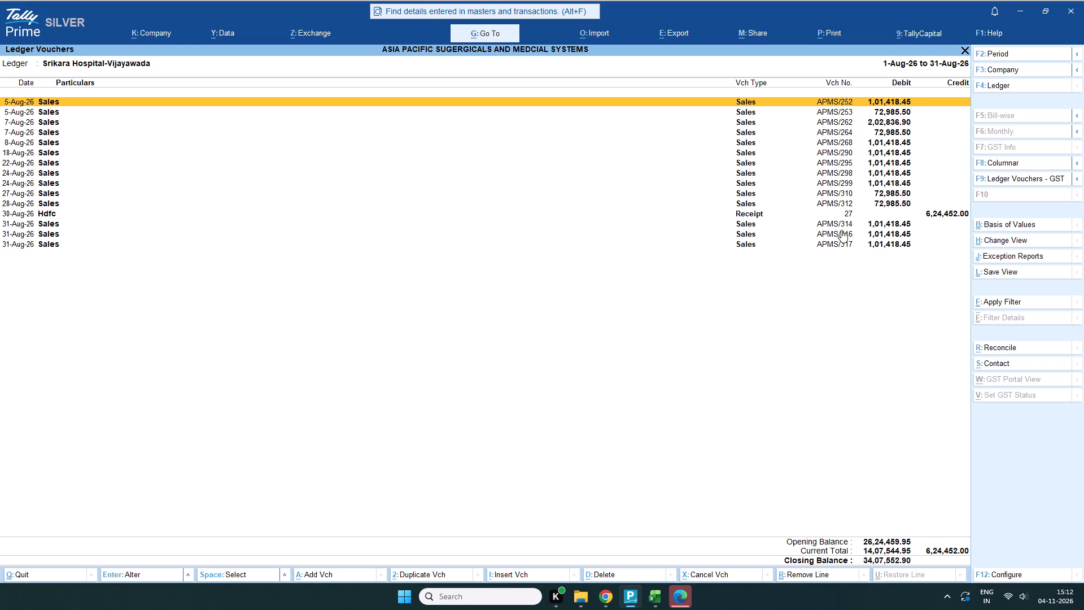
pyautogui.click(965, 48)
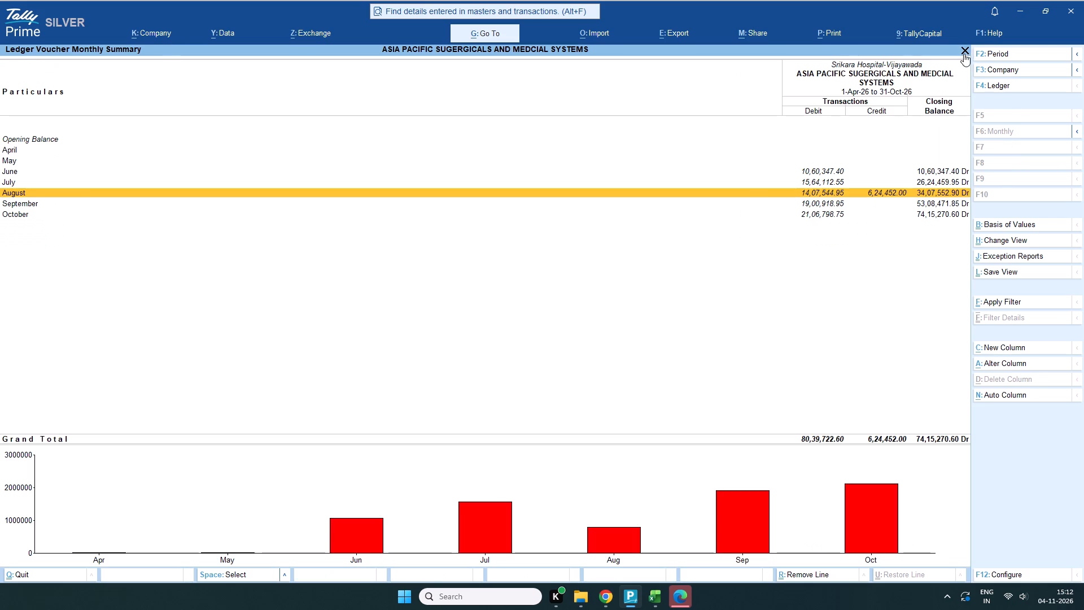
# Leave the Srikara ledger and open the ledger vouchers of TRUST PHARMACEUTICALS- VIJAYAWADA.
pyautogui.click(964, 54)
pyautogui.click(966, 50)
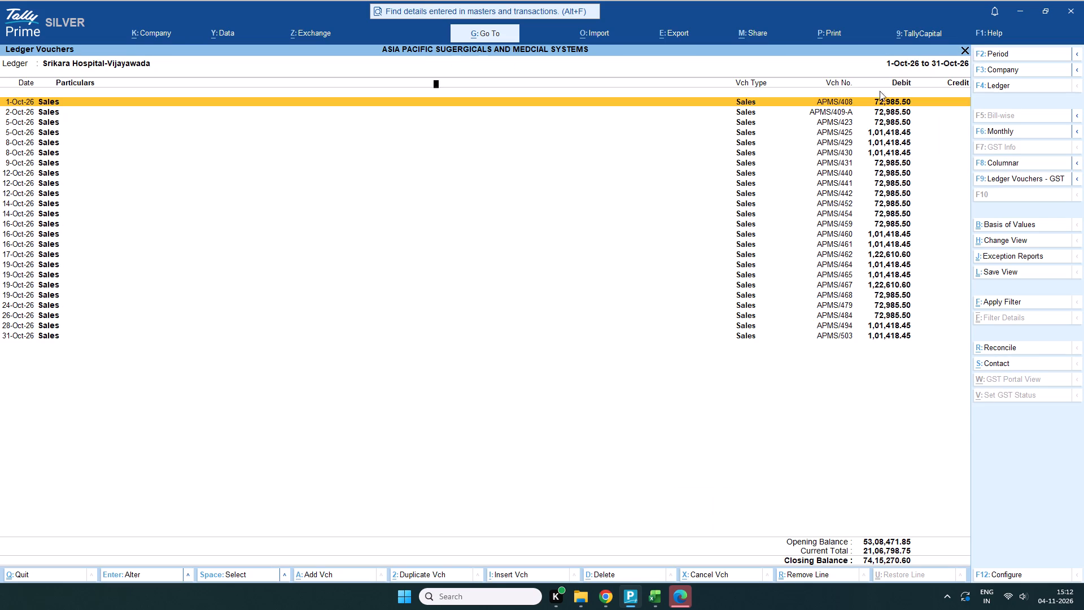
pyautogui.click(532, 85)
pyautogui.press('BackSpace')
pyautogui.press('BackSpace')
pyautogui.press('BackSpace')
pyautogui.press('BackSpace')
pyautogui.press('BackSpace')
pyautogui.press('BackSpace')
pyautogui.press('BackSpace')
pyautogui.press('BackSpace')
pyautogui.press('BackSpace')
pyautogui.press('BackSpace')
pyautogui.press('BackSpace')
pyautogui.press('BackSpace')
pyautogui.press('BackSpace')
pyautogui.press('BackSpace')
pyautogui.press('BackSpace')
pyautogui.press('BackSpace')
pyautogui.press('BackSpace')
pyautogui.press('BackSpace')
pyautogui.press('BackSpace')
pyautogui.press('BackSpace')
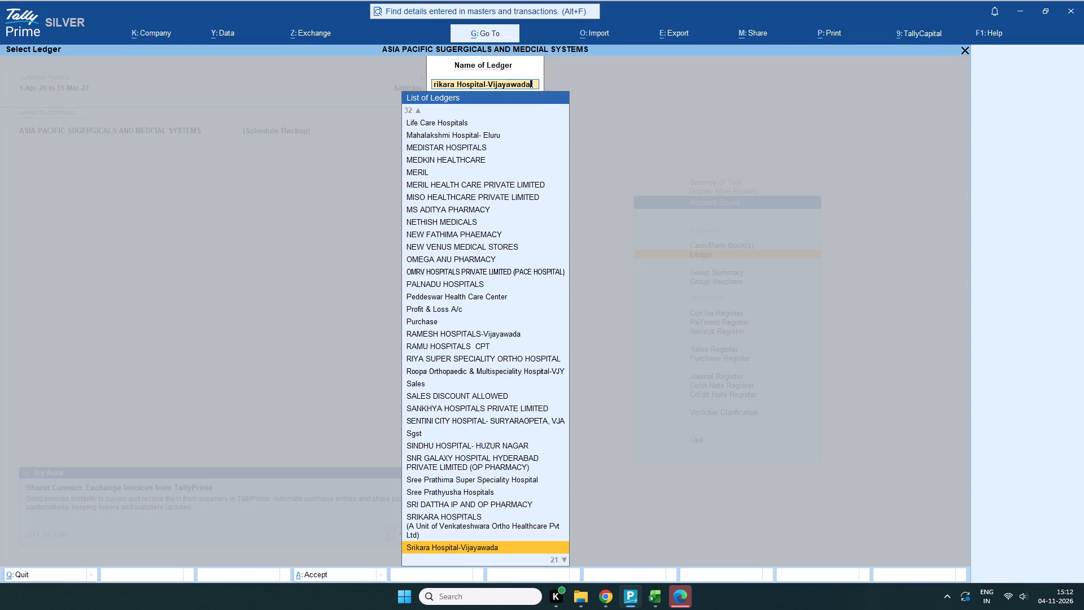
pyautogui.press('BackSpace')
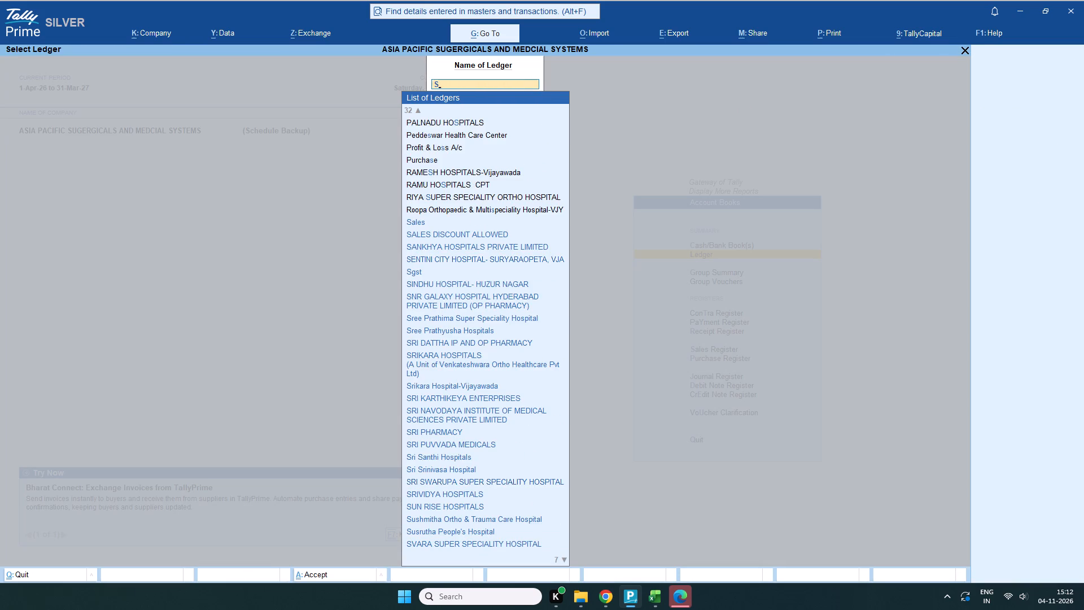
pyautogui.write('trust')
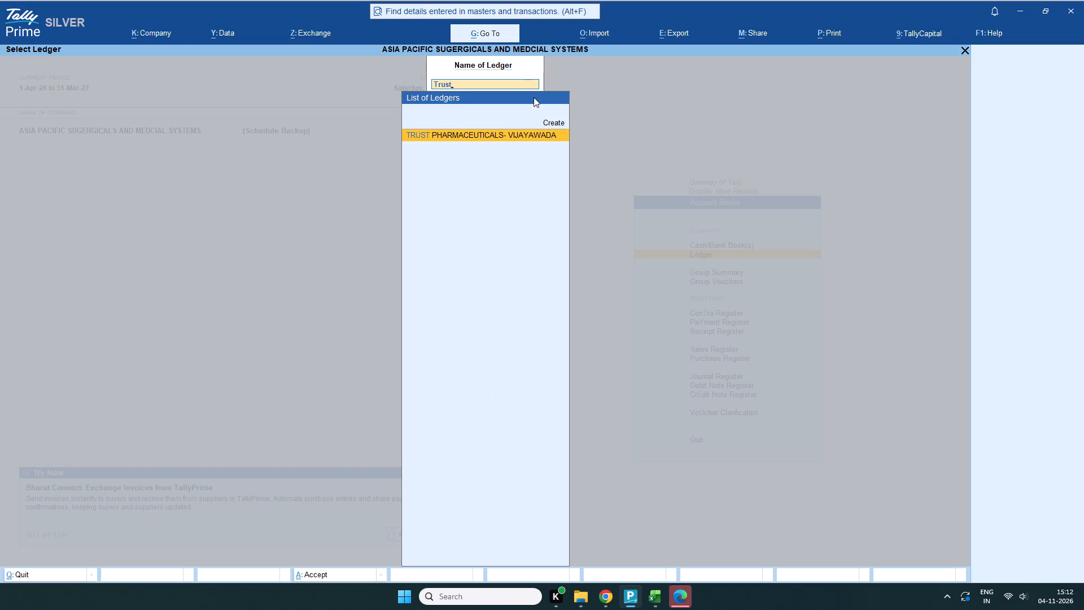
pyautogui.doubleClick(537, 135)
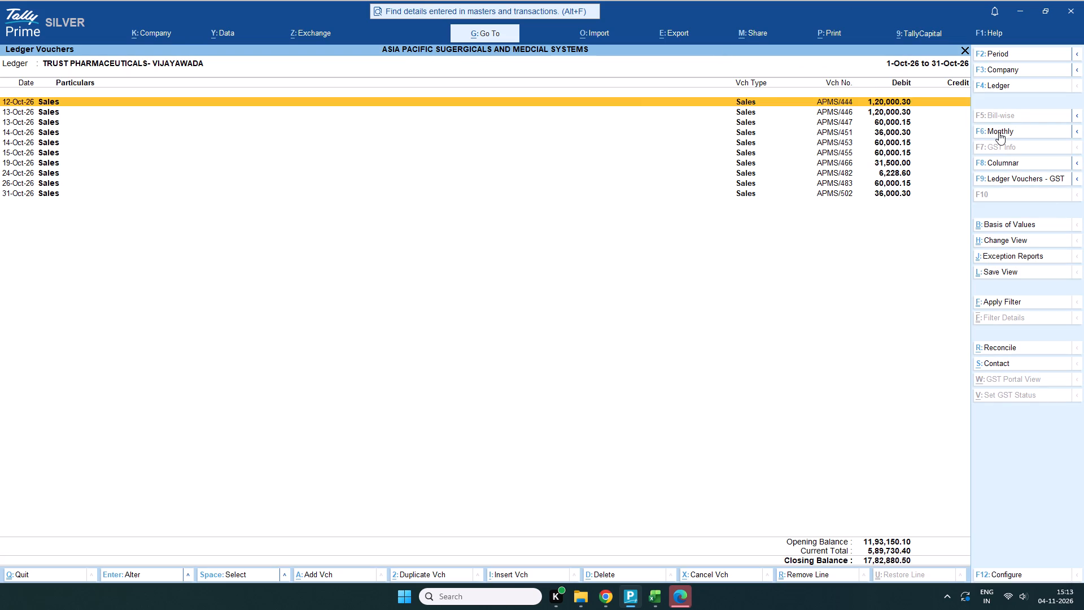
# Examine Trust Pharmaceuticals' July and August vouchers through the ledger's monthly summary.
pyautogui.click(998, 132)
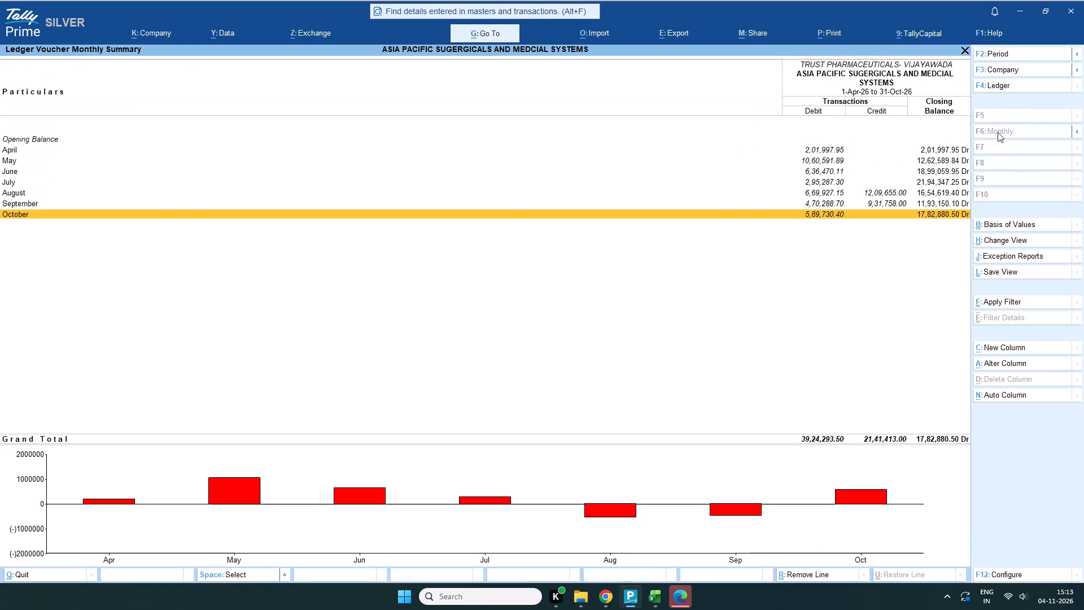
pyautogui.scroll(3, 657, 234)
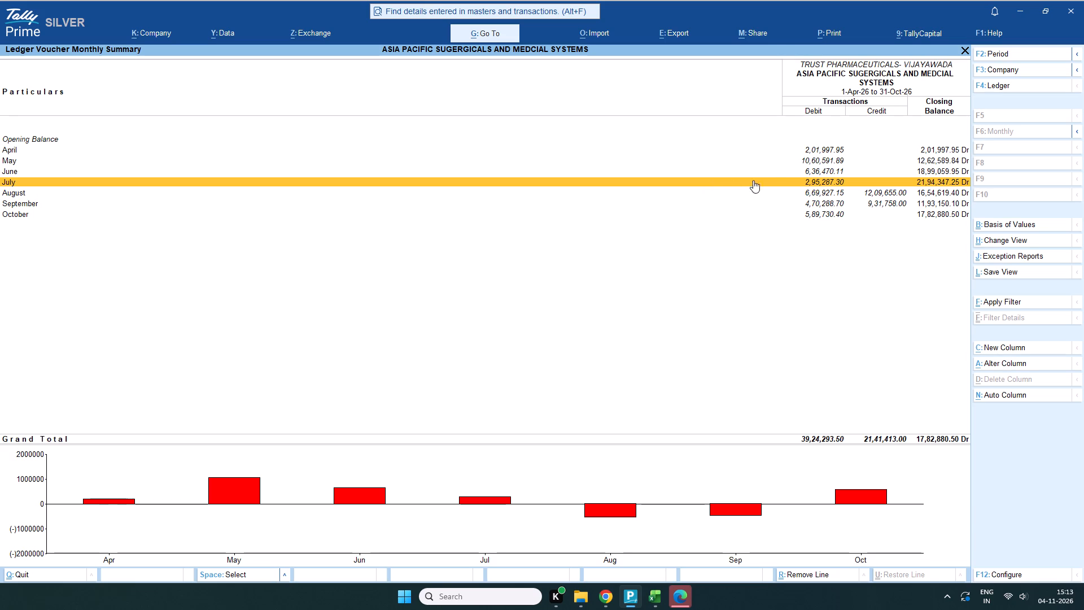
pyautogui.doubleClick(775, 180)
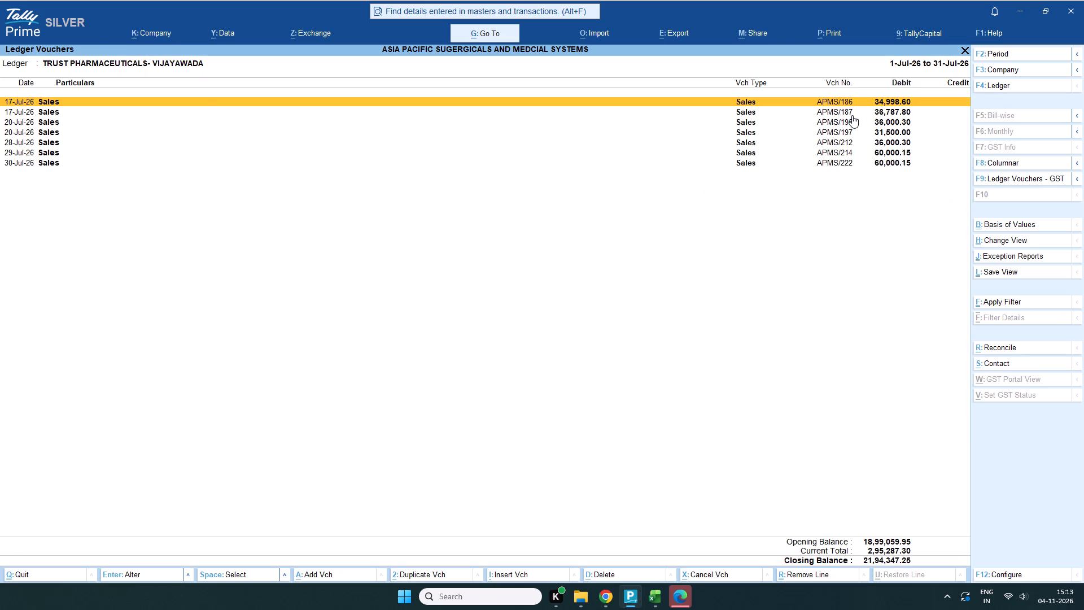
pyautogui.click(962, 50)
pyautogui.scroll(-2, 501, 256)
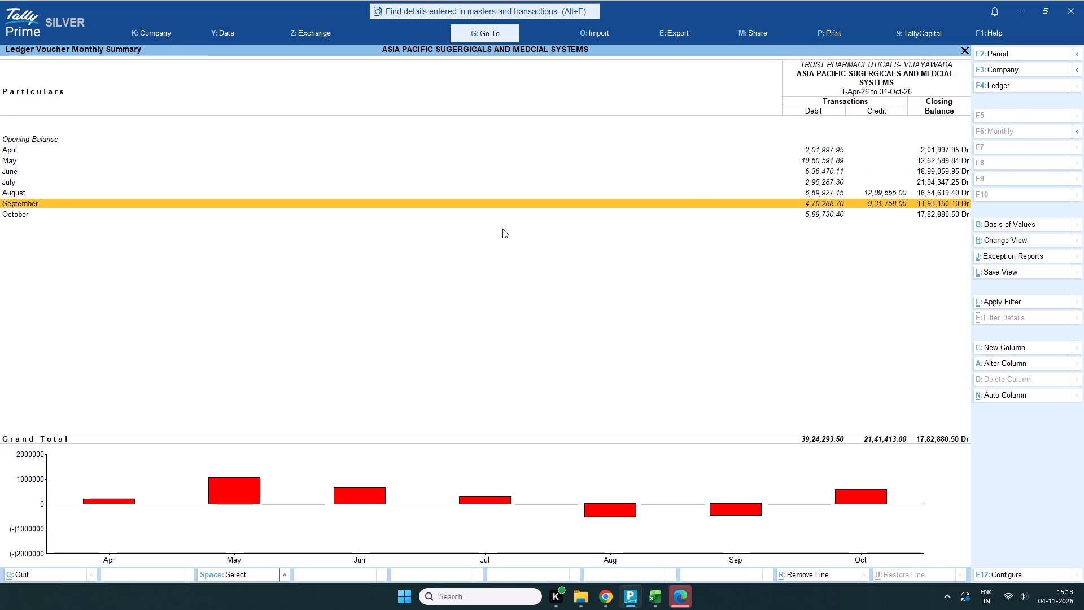
pyautogui.scroll(1, 499, 228)
pyautogui.doubleClick(497, 195)
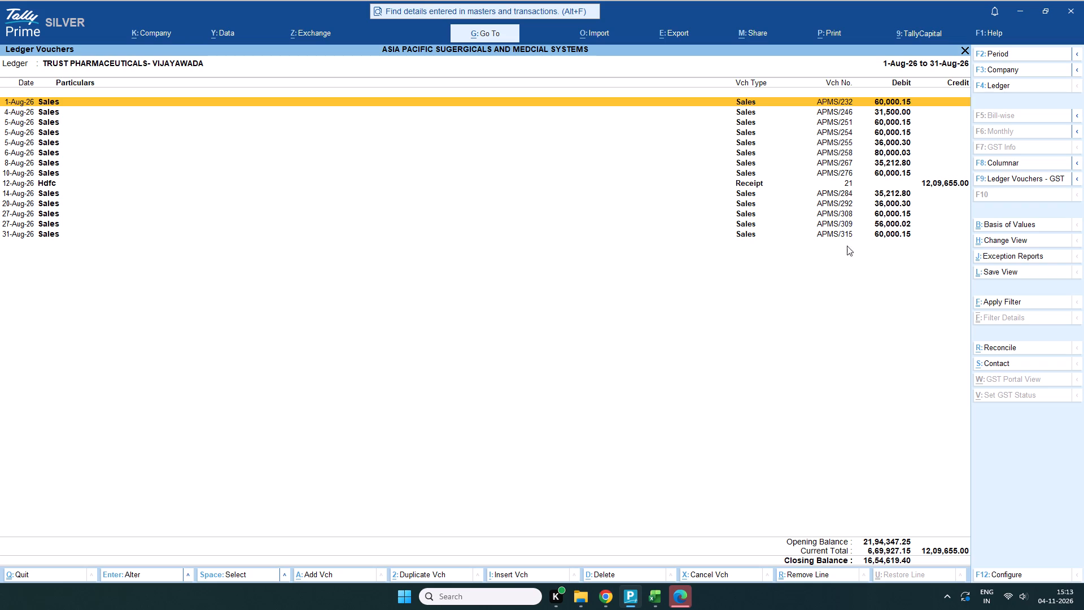
pyautogui.click(961, 53)
# Examine Trust Pharmaceuticals' September vouchers, and go back to review its October vouchers.
pyautogui.scroll(-1, 499, 229)
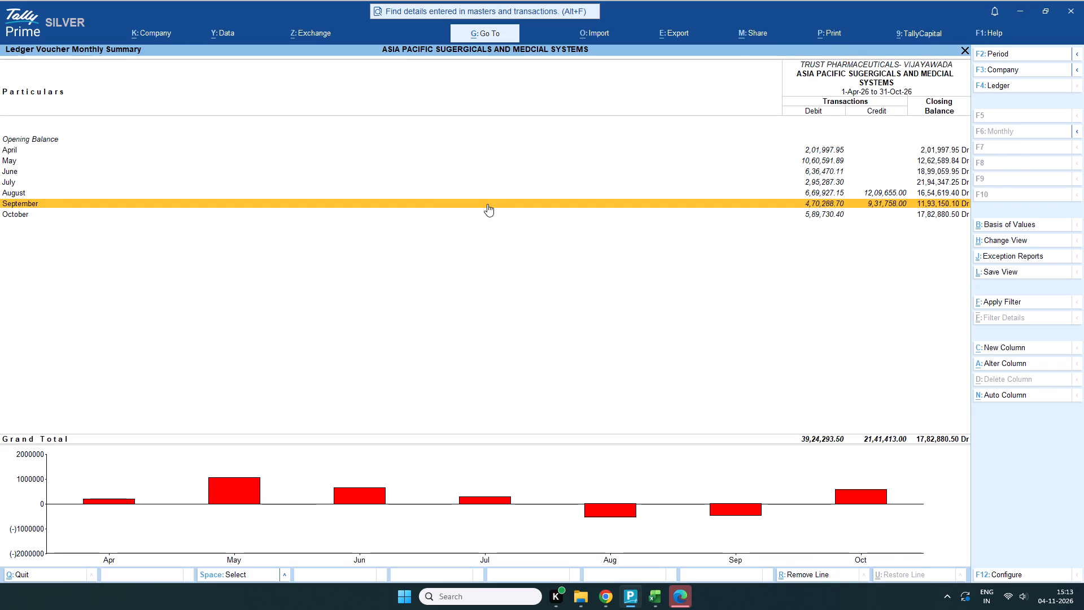
pyautogui.doubleClick(487, 204)
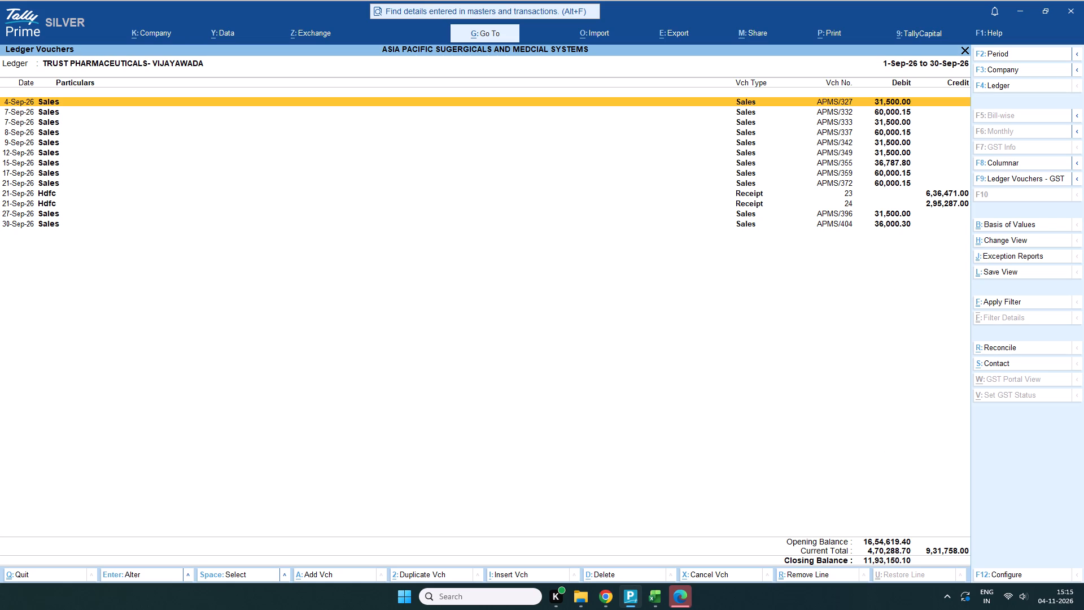
pyautogui.click(963, 48)
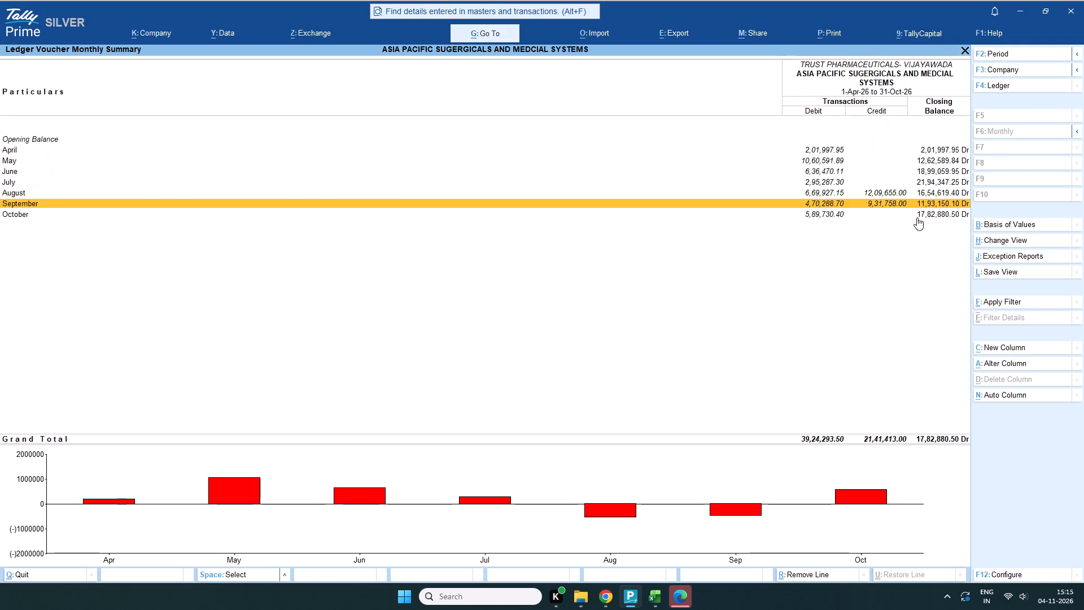
pyautogui.scroll(6, 910, 209)
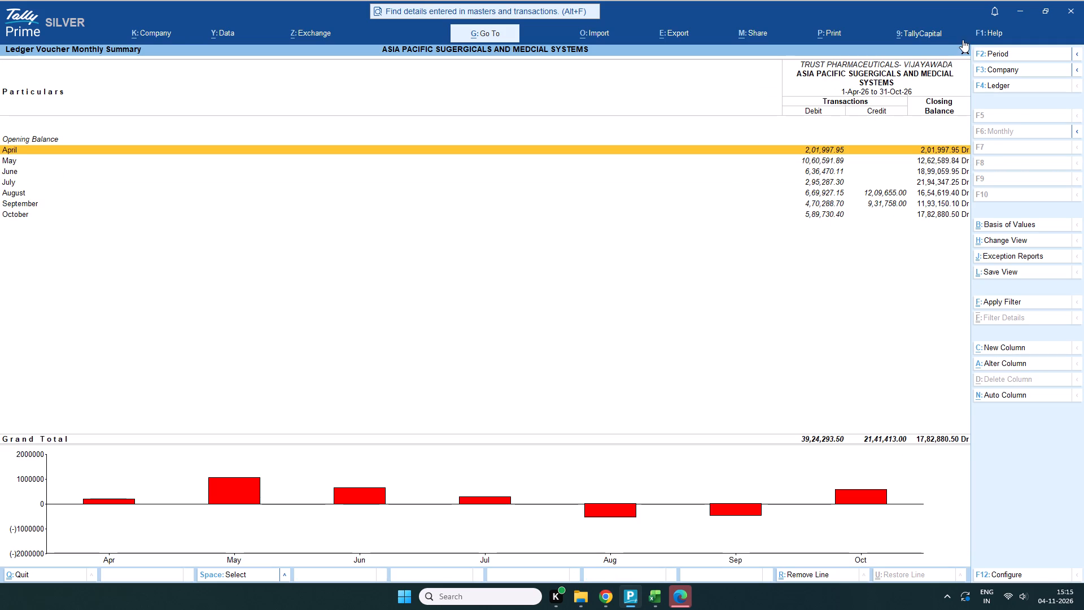
pyautogui.click(963, 50)
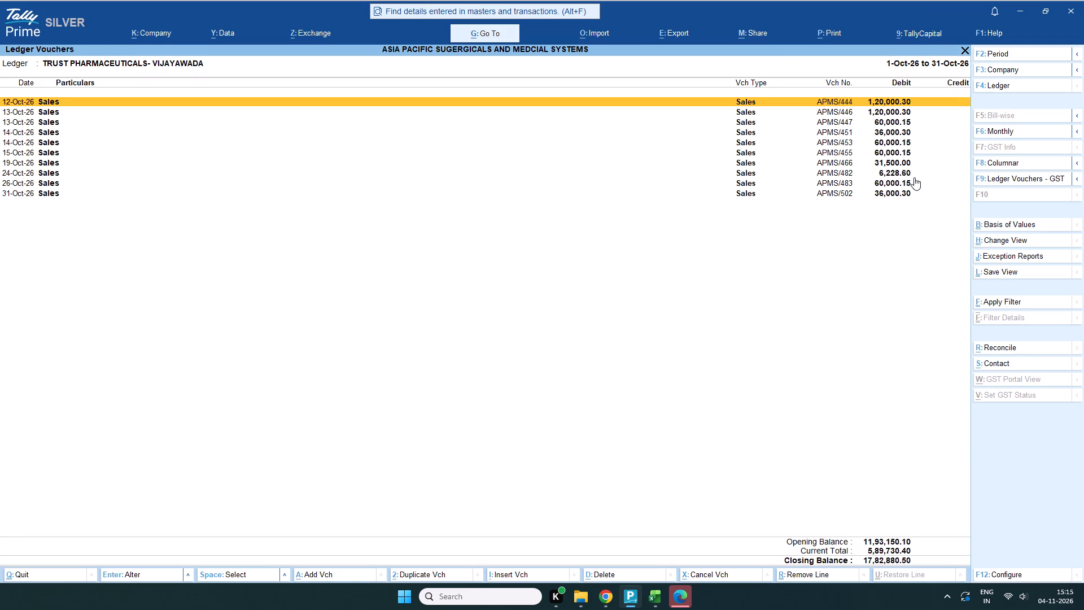
pyautogui.scroll(-4, 913, 178)
pyautogui.scroll(4, 913, 182)
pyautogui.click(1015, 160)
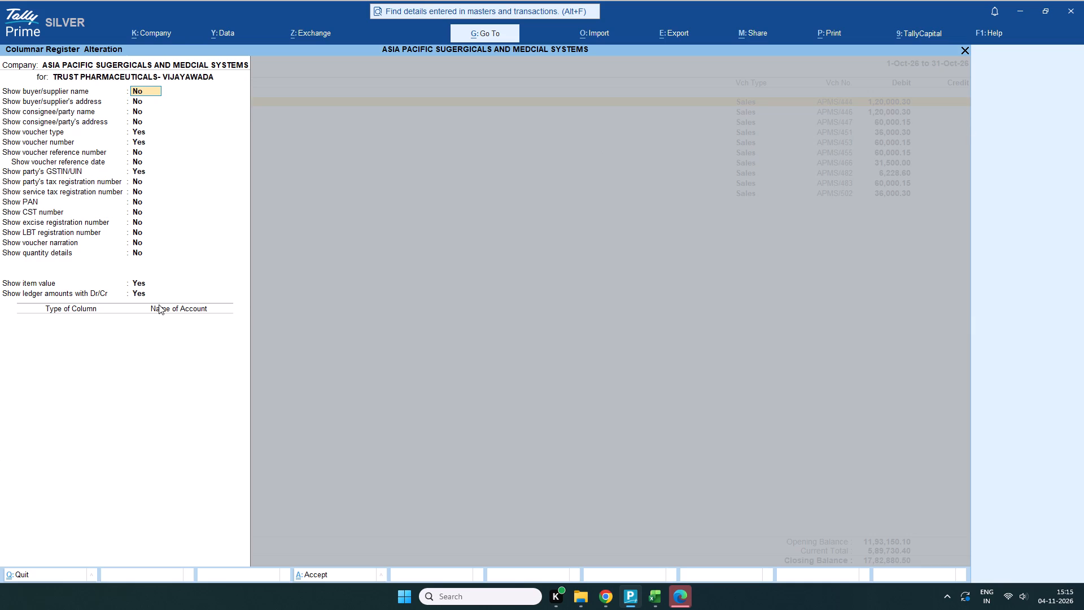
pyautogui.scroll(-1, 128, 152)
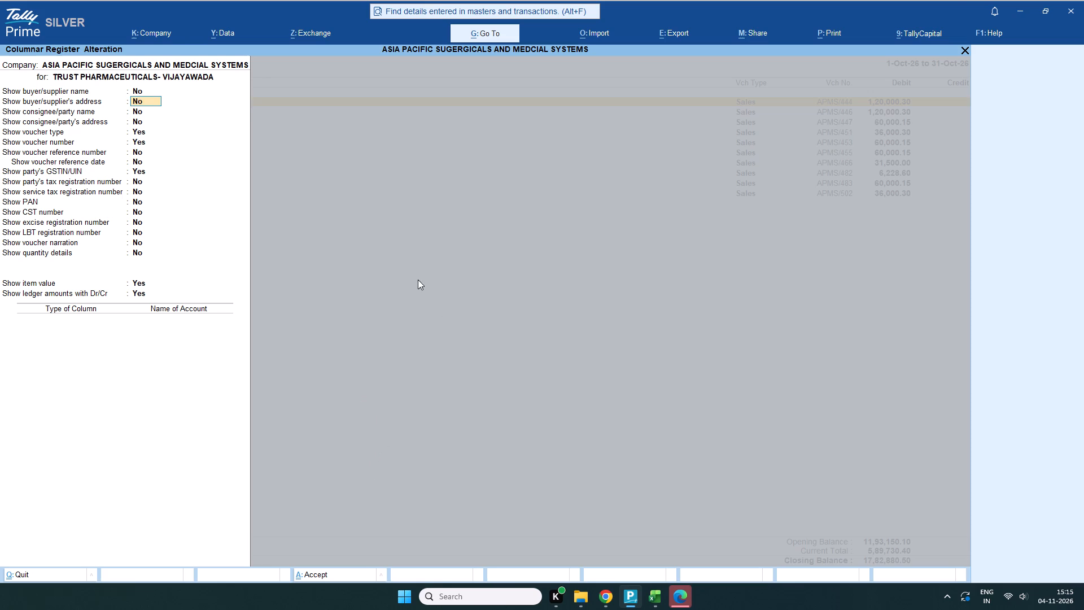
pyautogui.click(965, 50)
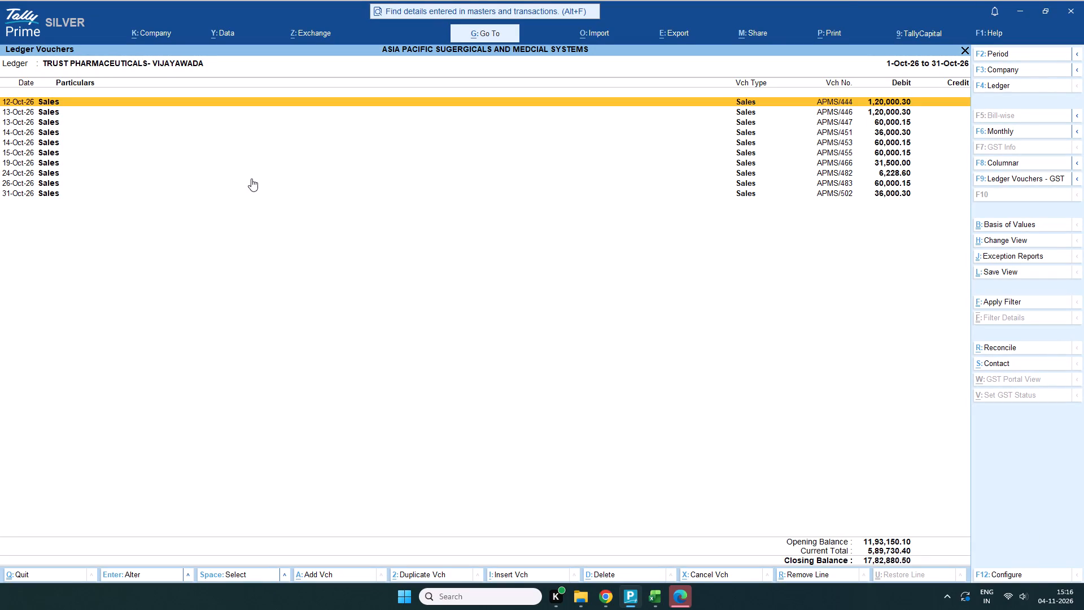
# Examine the expanded details of October sales vouchers APMS/444, APMS/446, APMS/447 and APMS/451, and close the Trust Pharmaceuticals ledger.
pyautogui.scroll(-3, 728, 220)
pyautogui.scroll(3, 728, 220)
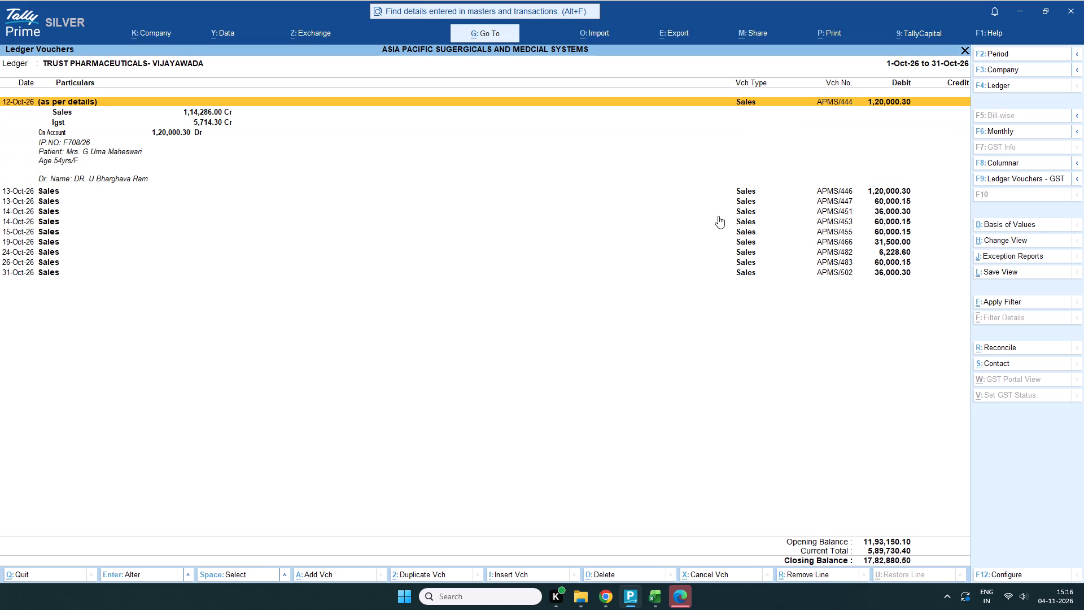
pyautogui.rightClick(718, 216)
pyautogui.rightClick(718, 216)
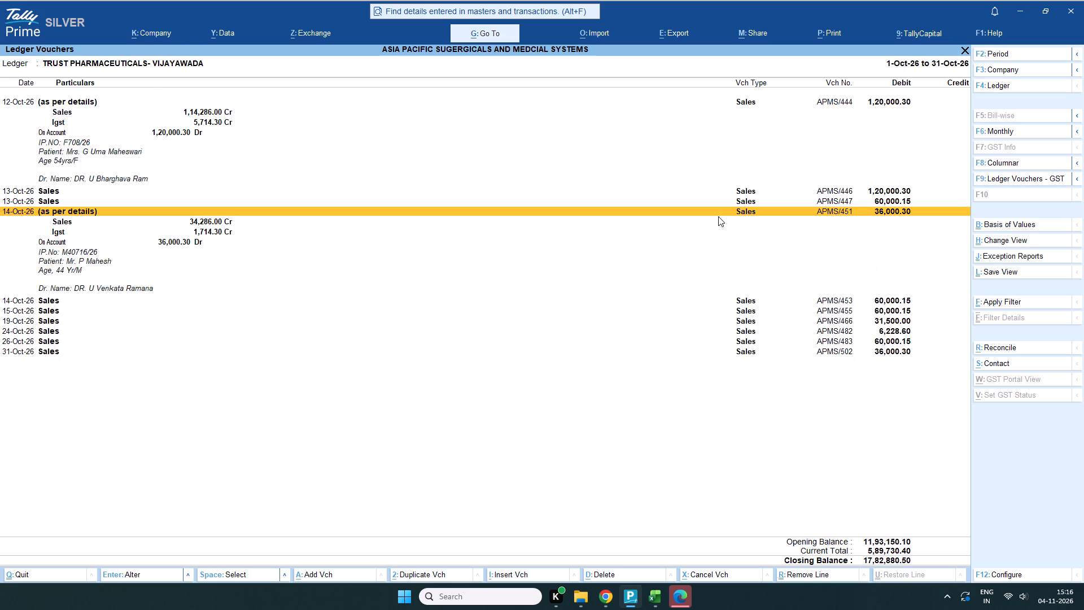
pyautogui.rightClick(718, 216)
pyautogui.rightClick(44, 193)
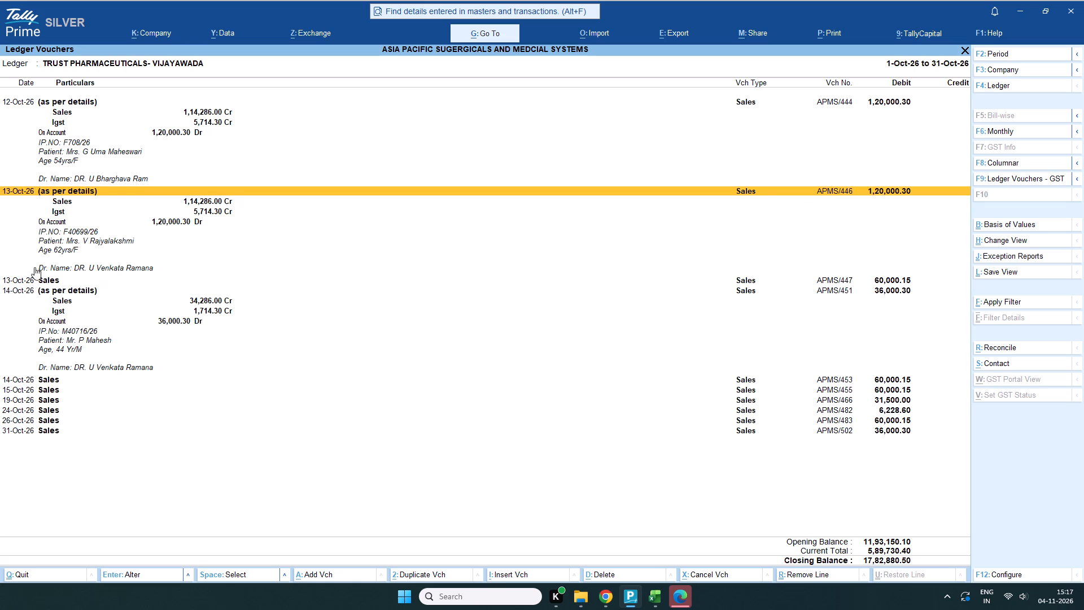
pyautogui.rightClick(28, 280)
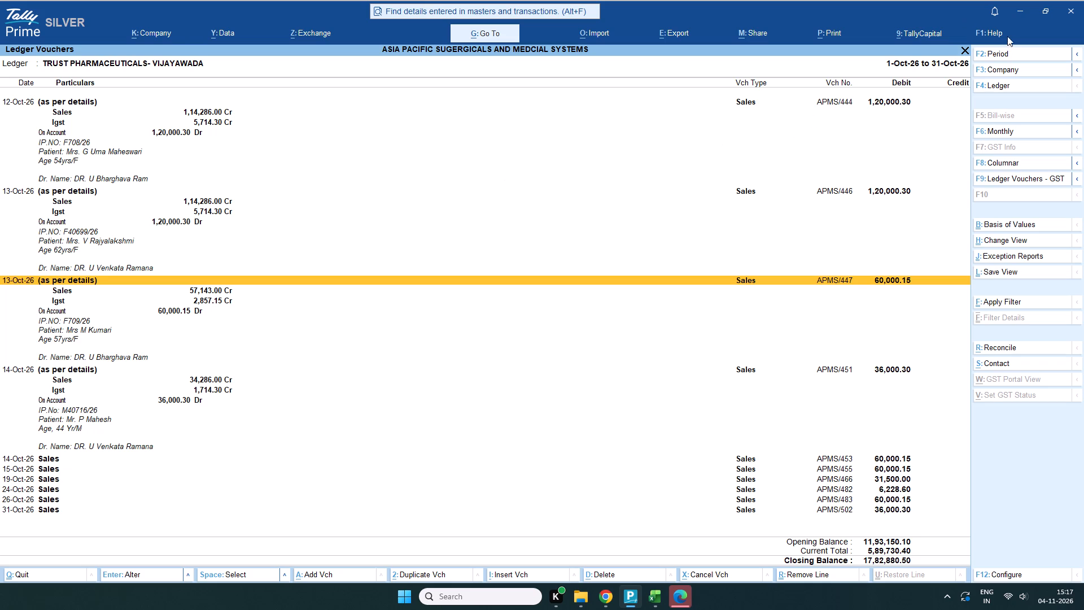
pyautogui.click(967, 50)
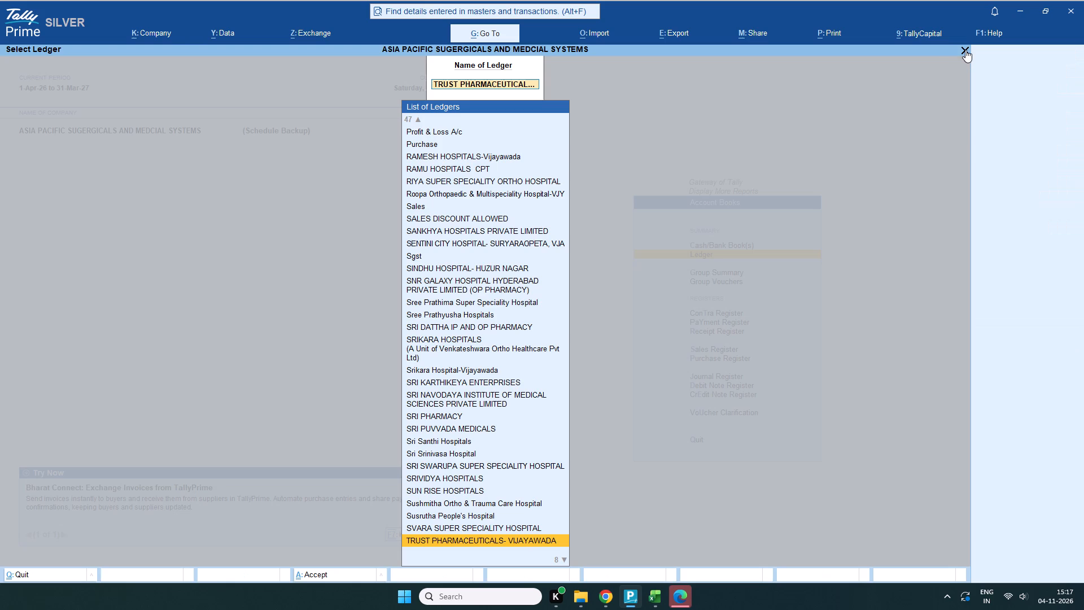
# Close the ledger selection and return to the Account Books list.
pyautogui.click(965, 45)
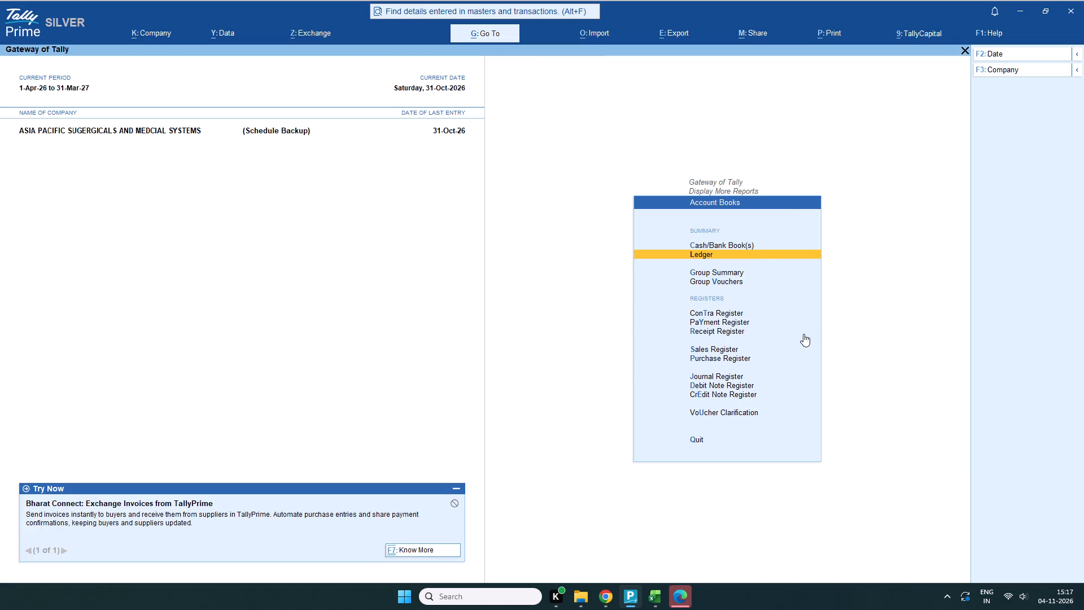
# Open more information about exchanging invoices through Bharat Connect.
pyautogui.click(415, 547)
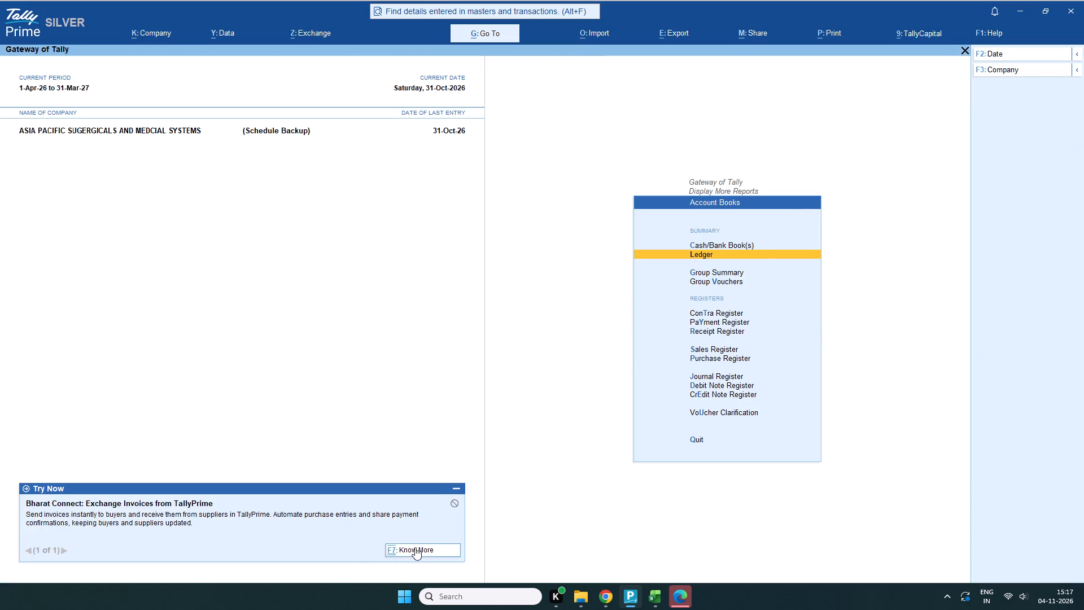
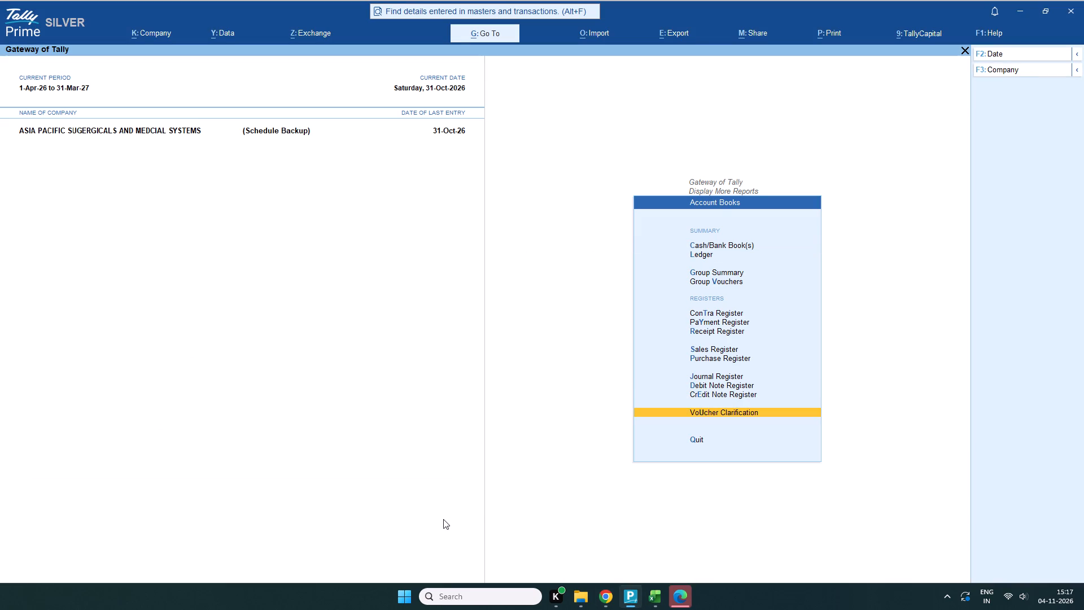
# Leave Account Books and return to the Display More Reports level.
pyautogui.scroll(7, 443, 519)
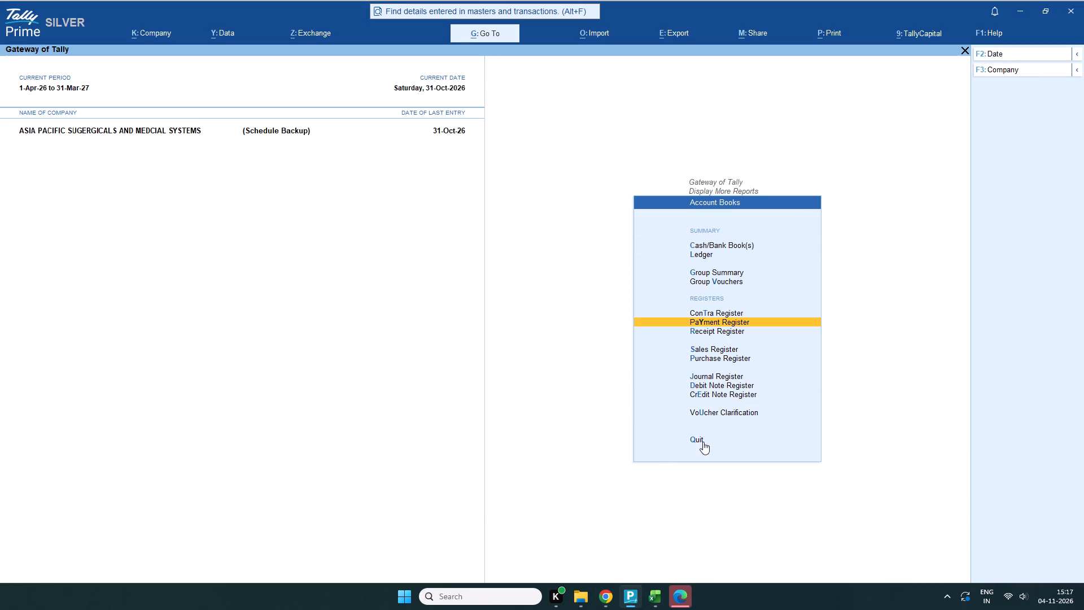
pyautogui.click(701, 440)
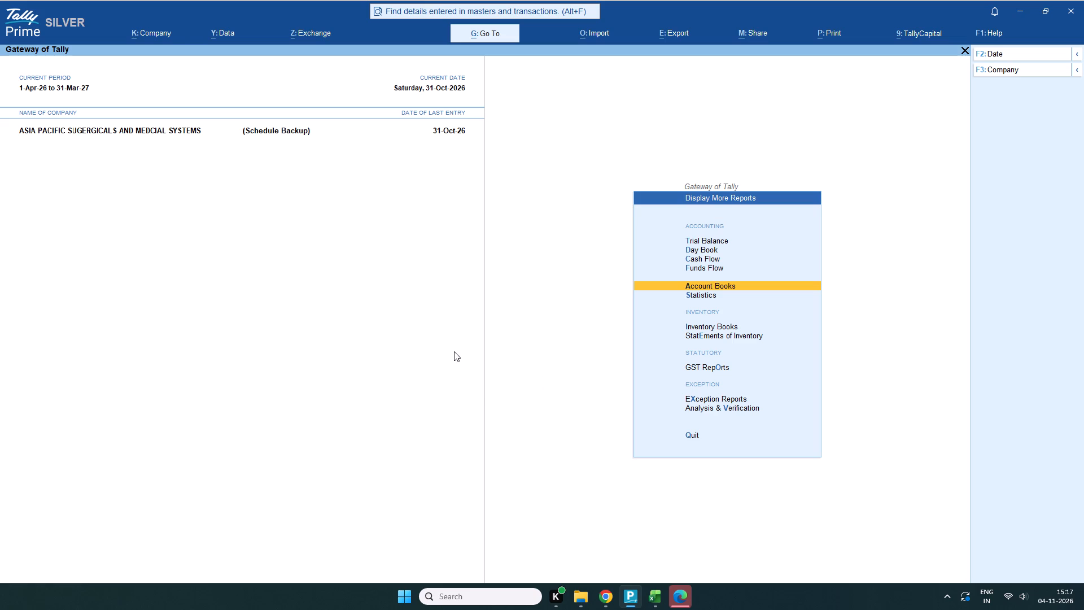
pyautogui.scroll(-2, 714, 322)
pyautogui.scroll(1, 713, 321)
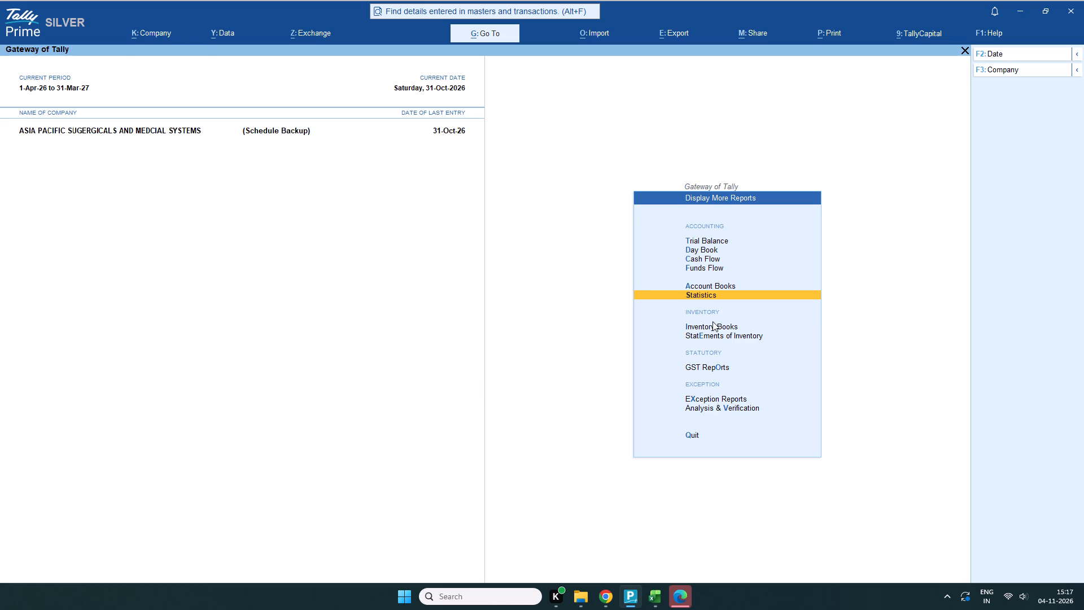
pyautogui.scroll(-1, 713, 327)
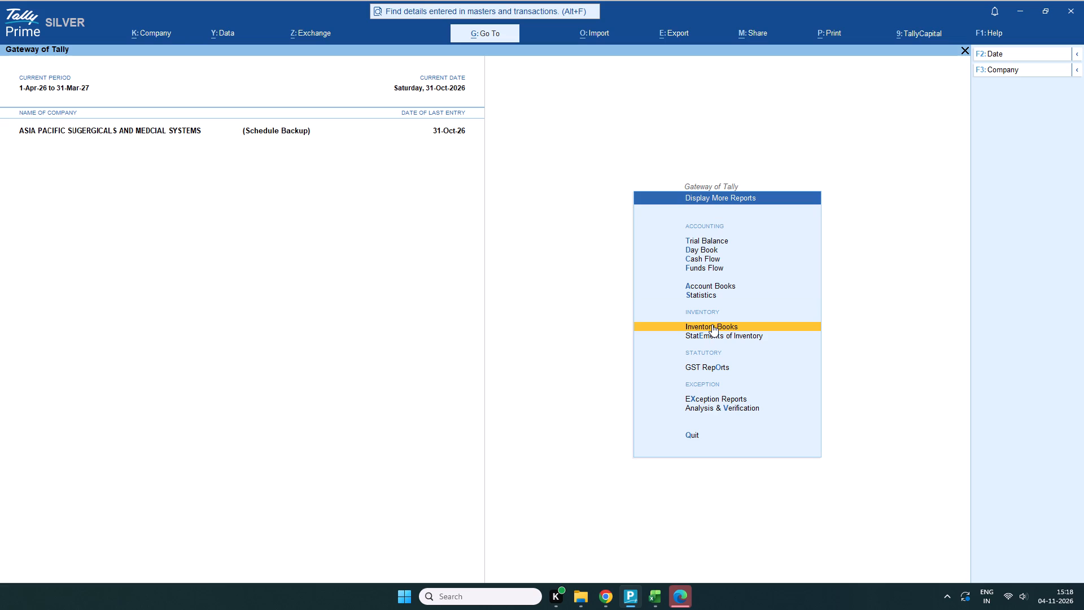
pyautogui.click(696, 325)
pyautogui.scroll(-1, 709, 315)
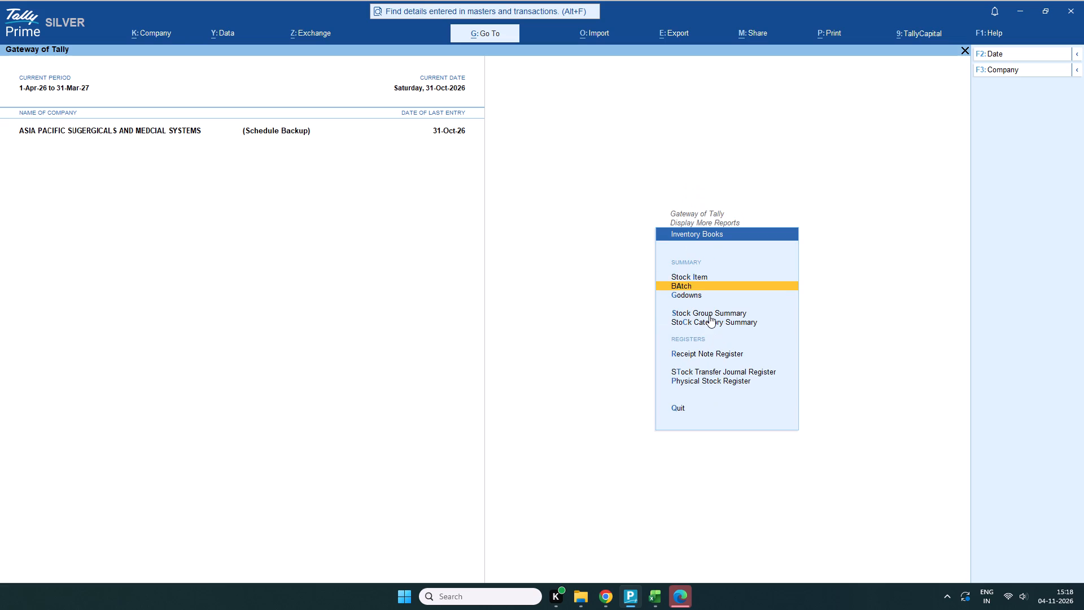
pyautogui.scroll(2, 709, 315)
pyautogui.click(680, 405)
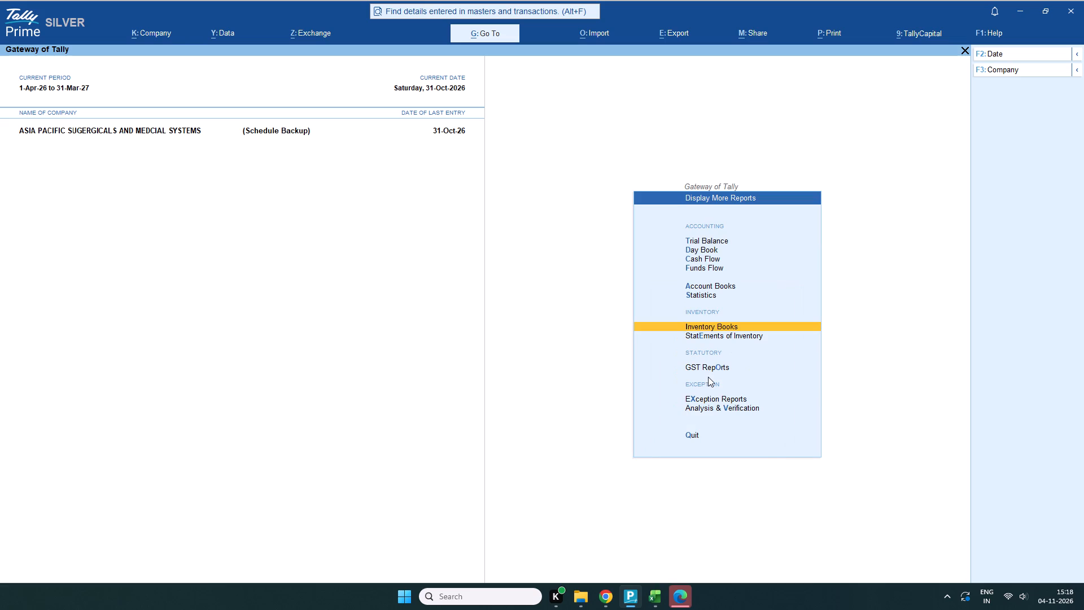
# Examine the Negative Ledgers exception report and close it.
pyautogui.scroll(-1, 722, 359)
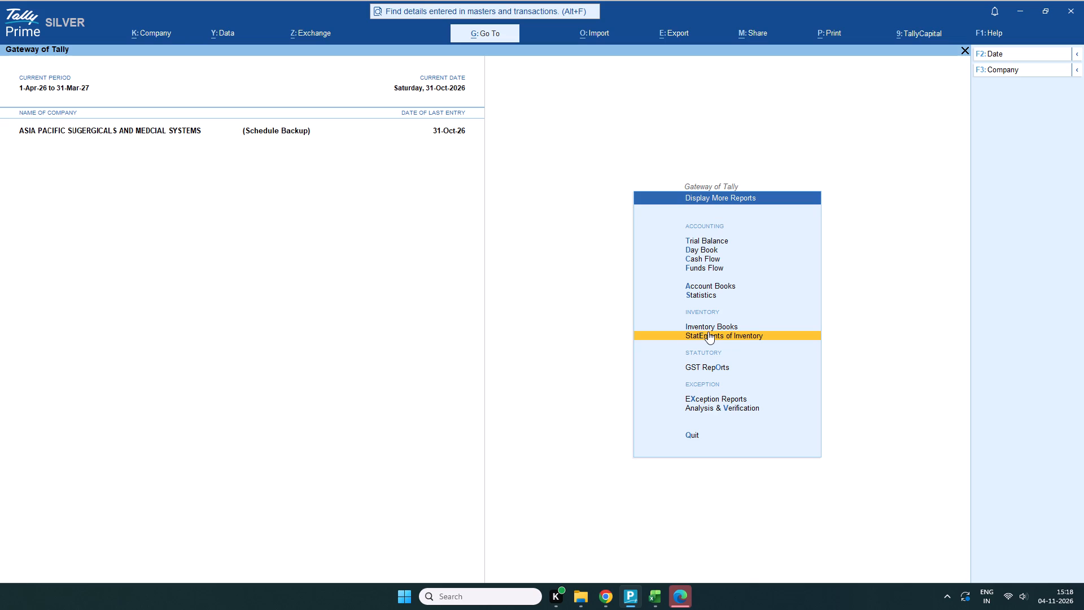
pyautogui.scroll(-1, 738, 352)
pyautogui.scroll(-1, 717, 421)
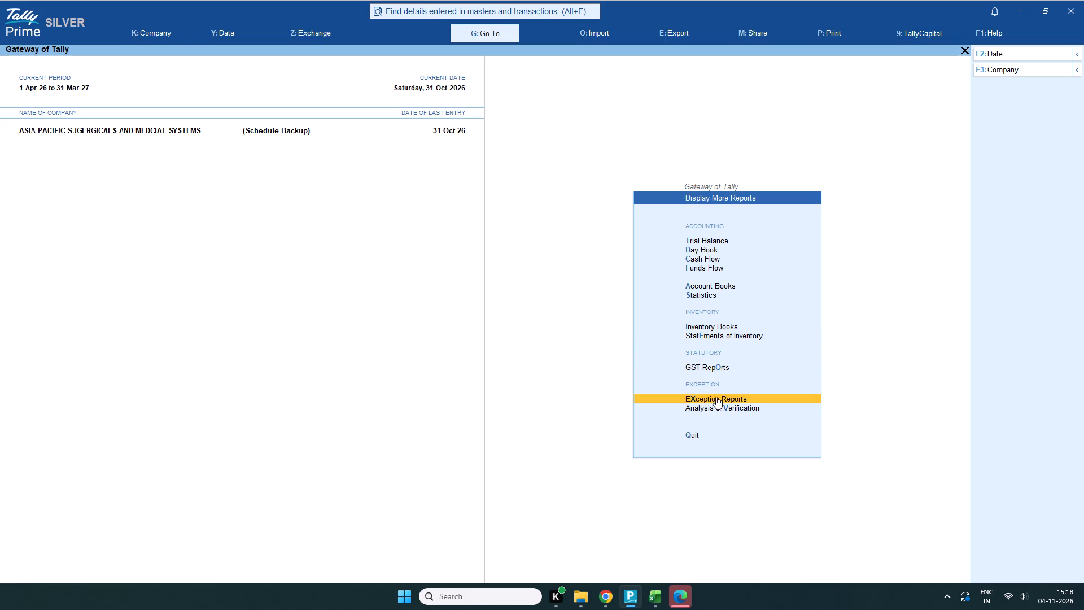
pyautogui.click(714, 402)
pyautogui.scroll(-4, 716, 392)
pyautogui.scroll(1, 710, 363)
pyautogui.click(710, 355)
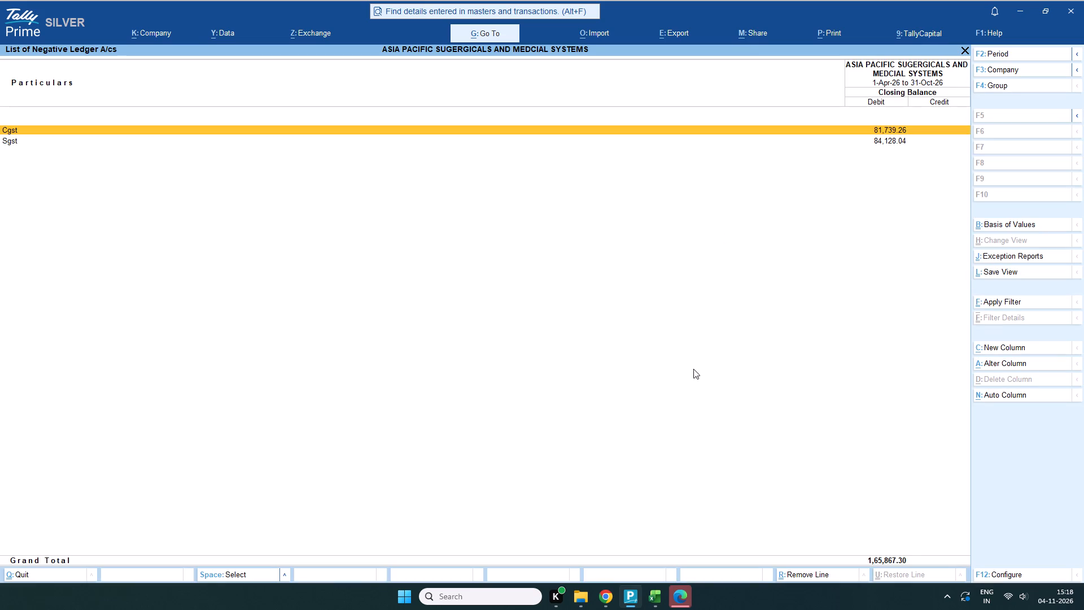
pyautogui.scroll(-2, 719, 389)
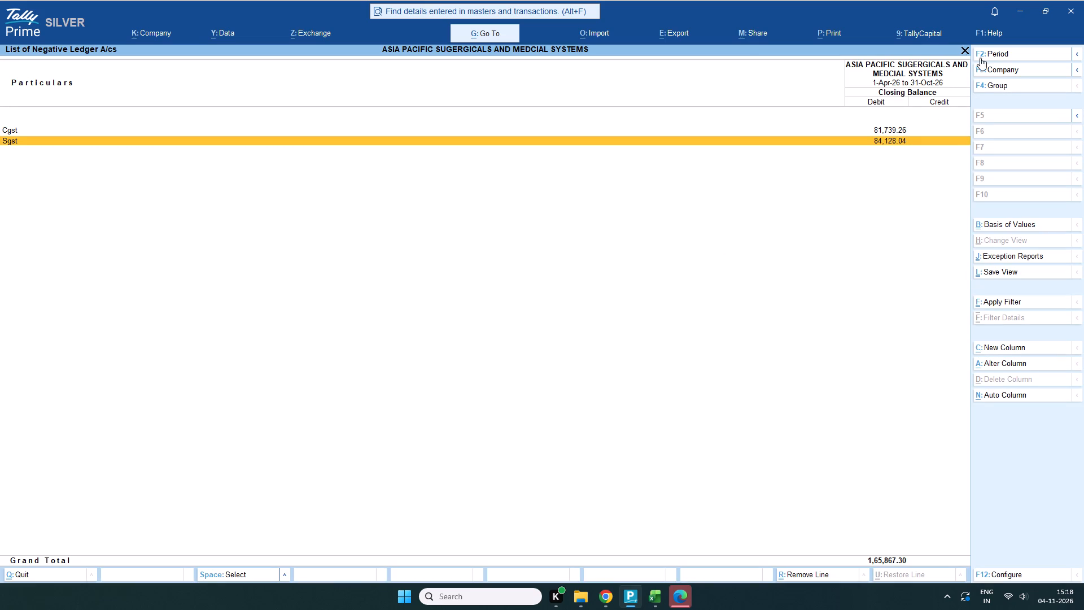
pyautogui.click(965, 49)
# Examine the Negative Stock exception report, and return to the main Gateway of Tally.
pyautogui.scroll(-2, 681, 430)
pyautogui.scroll(1, 710, 378)
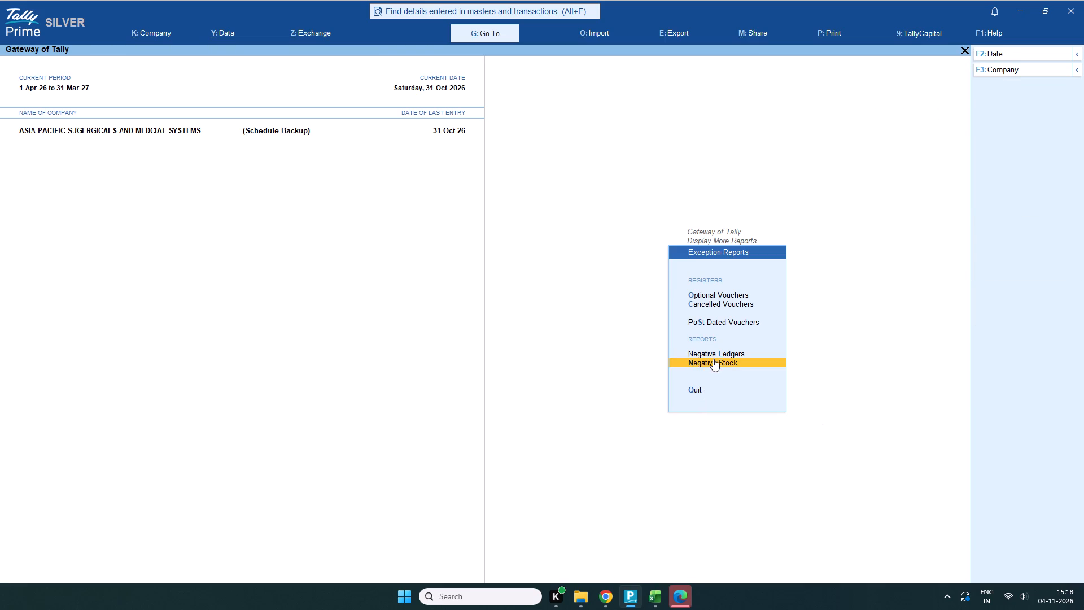
pyautogui.click(713, 359)
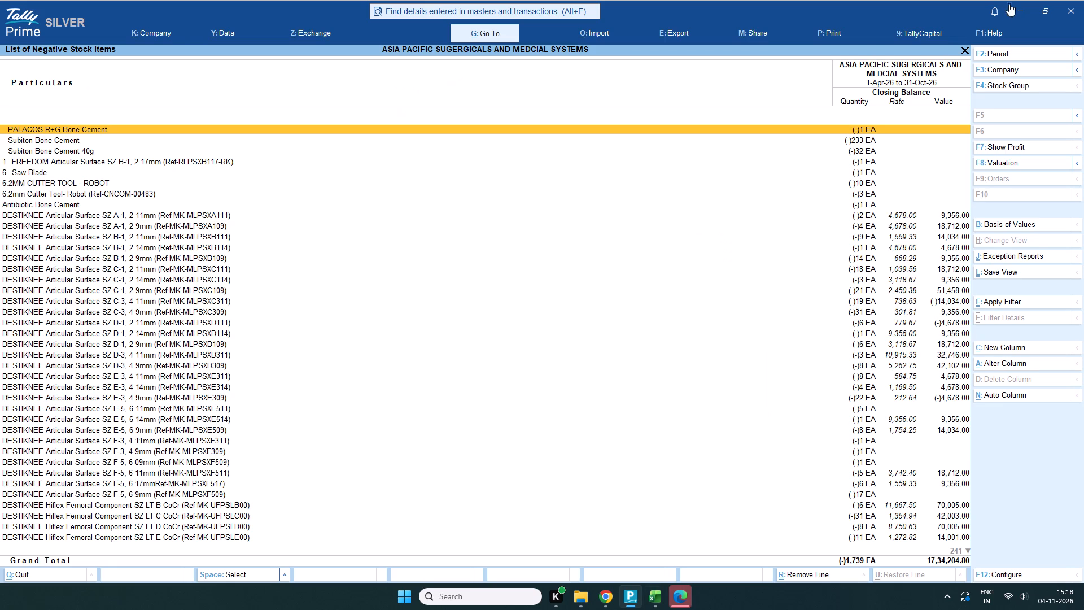
pyautogui.click(961, 47)
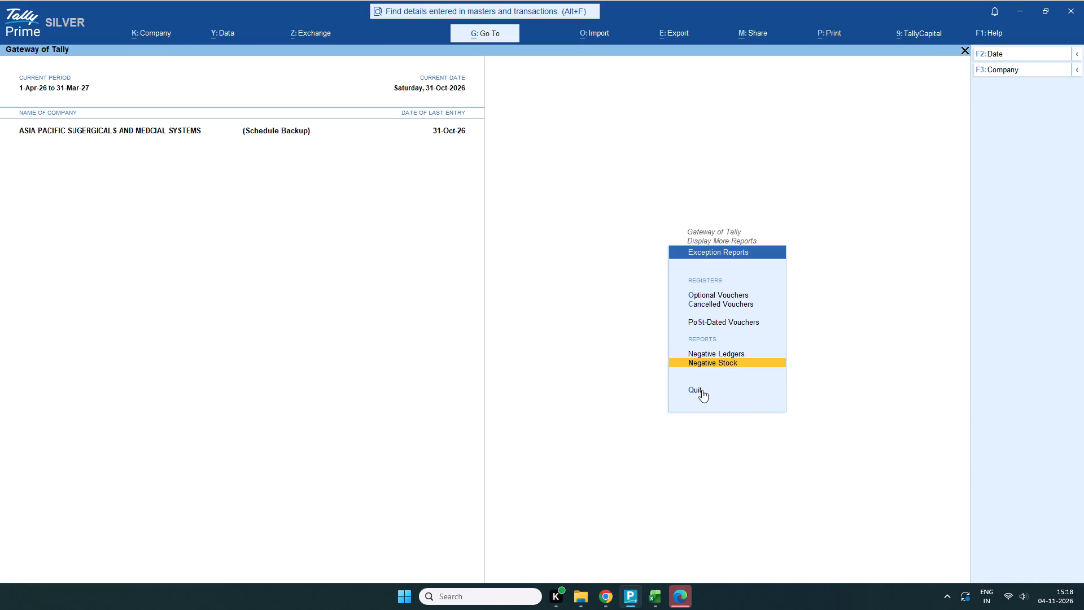
pyautogui.click(696, 385)
pyautogui.click(693, 395)
pyautogui.click(694, 387)
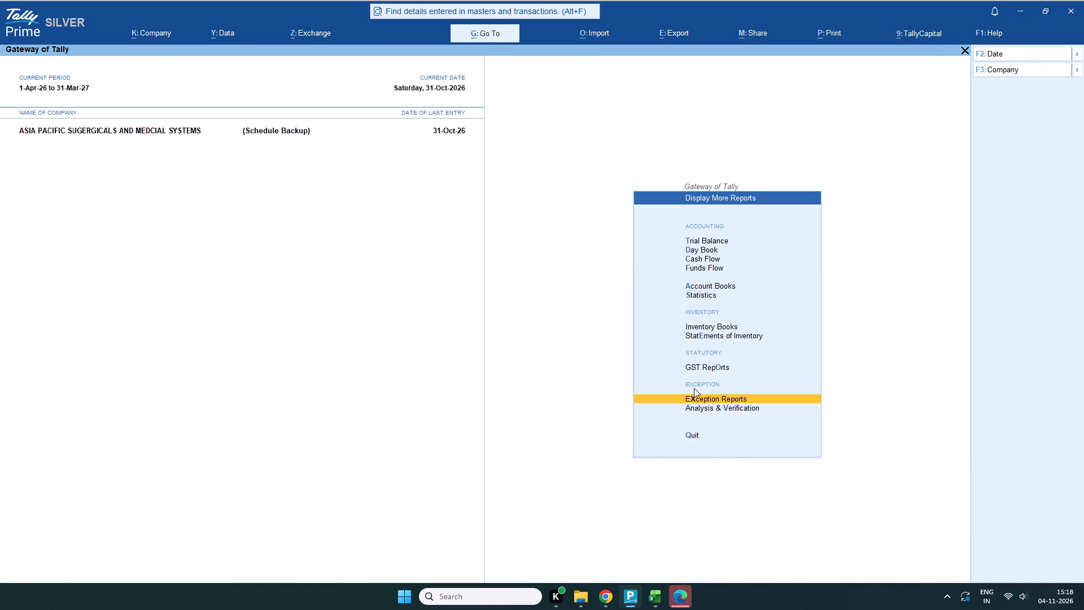
pyautogui.click(689, 433)
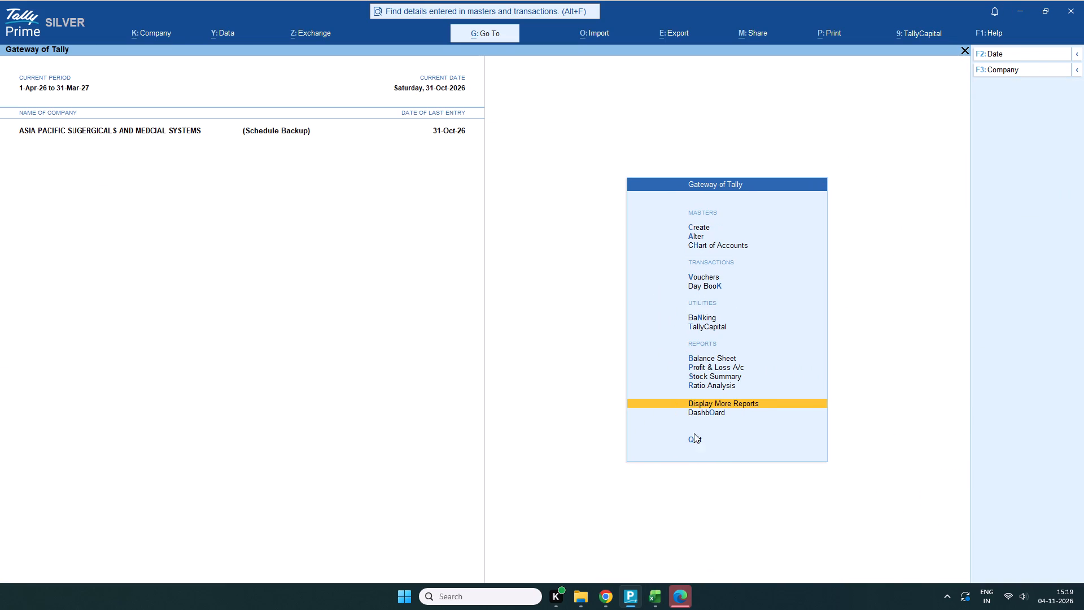
# Examine the company's Stock Summary and close it.
pyautogui.scroll(2, 720, 411)
pyautogui.click(716, 377)
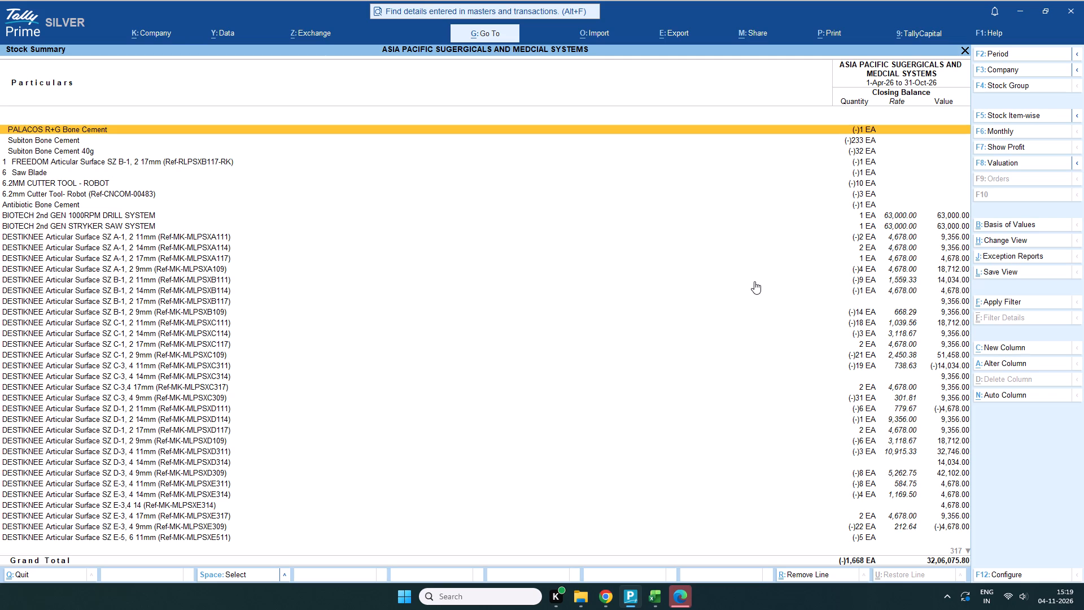
pyautogui.click(962, 48)
# Examine the Profit & Loss A/c and close it.
pyautogui.scroll(1, 736, 353)
pyautogui.click(718, 369)
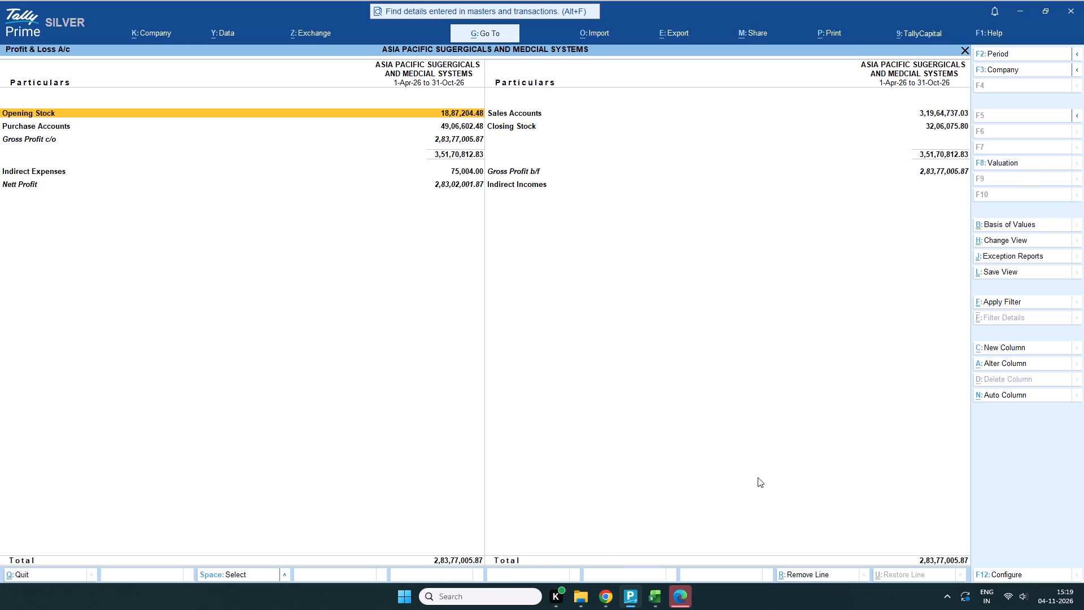
pyautogui.click(966, 49)
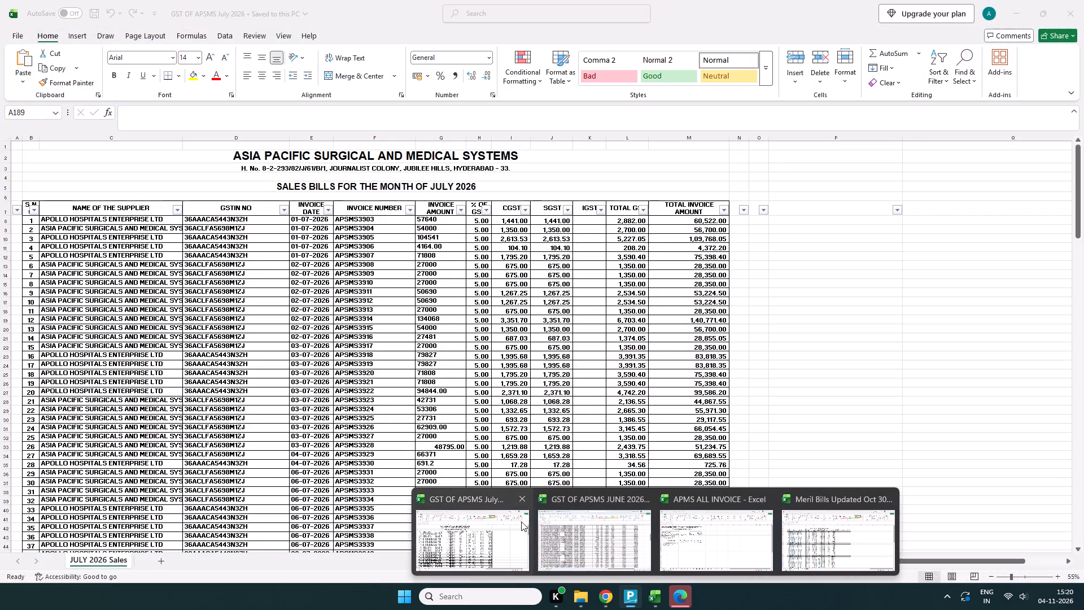
# Close the GST OF APSMS July, APMS ALL INVOICE and Meril Bills Updated Oct 30 Excel workbooks, discarding any unsaved changes.
pyautogui.click(519, 500)
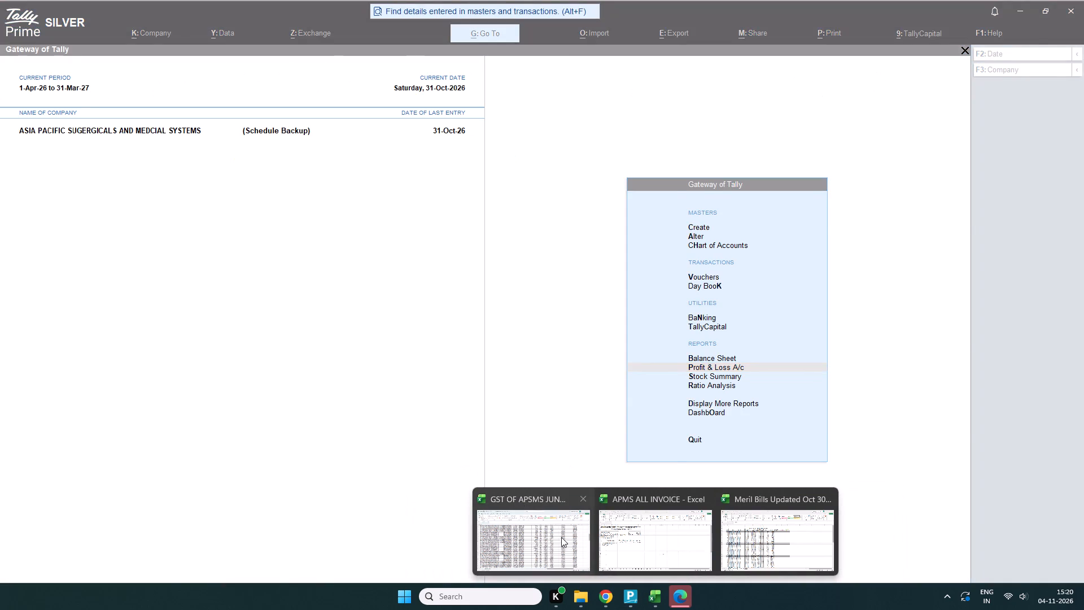
pyautogui.click(702, 497)
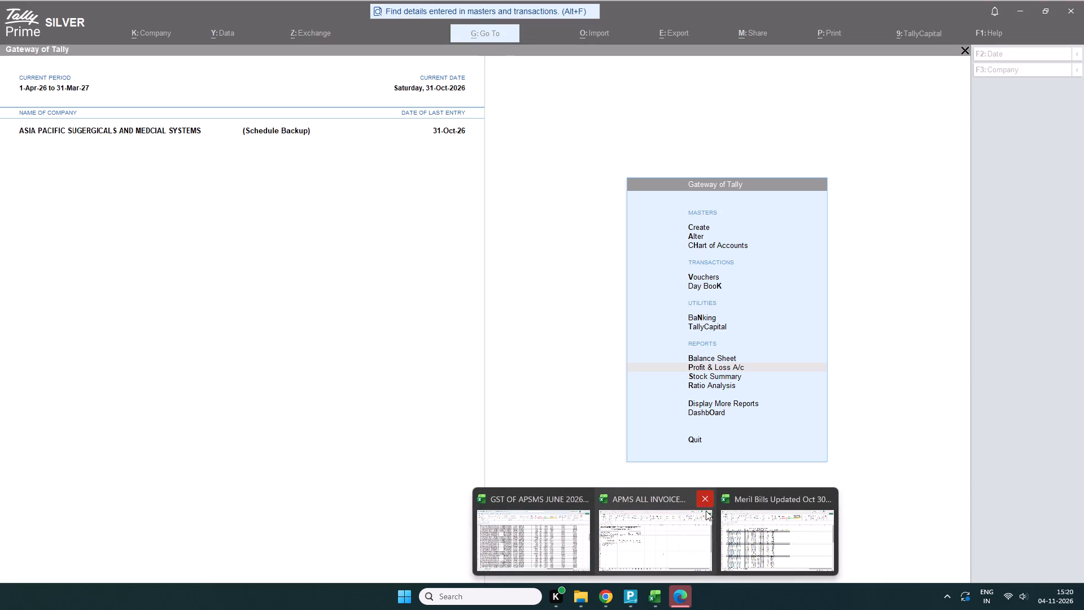
pyautogui.click(703, 499)
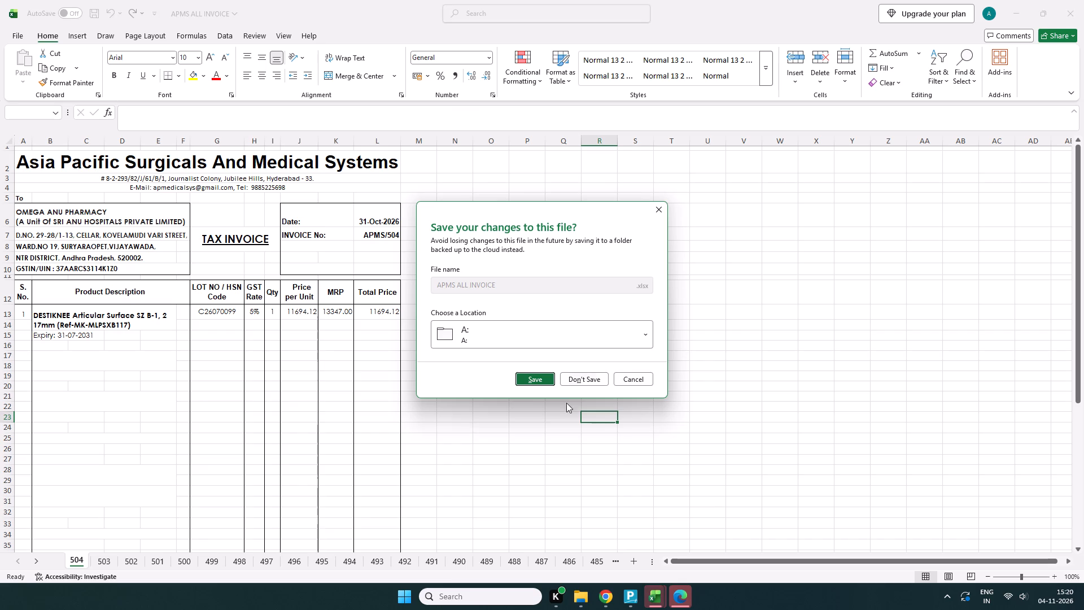
pyautogui.click(589, 381)
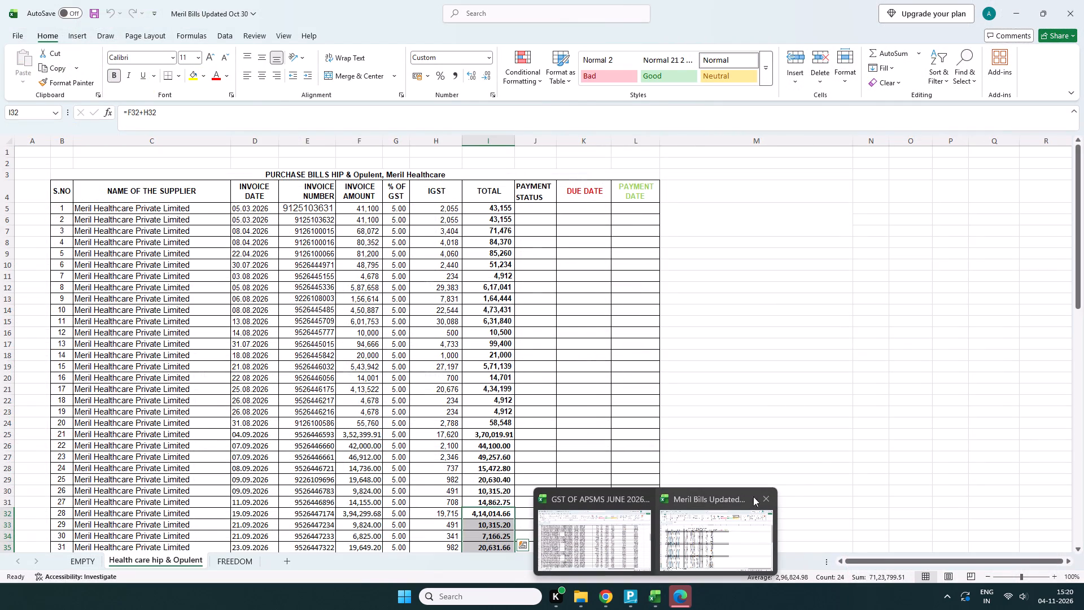
pyautogui.click(766, 499)
pyautogui.click(581, 380)
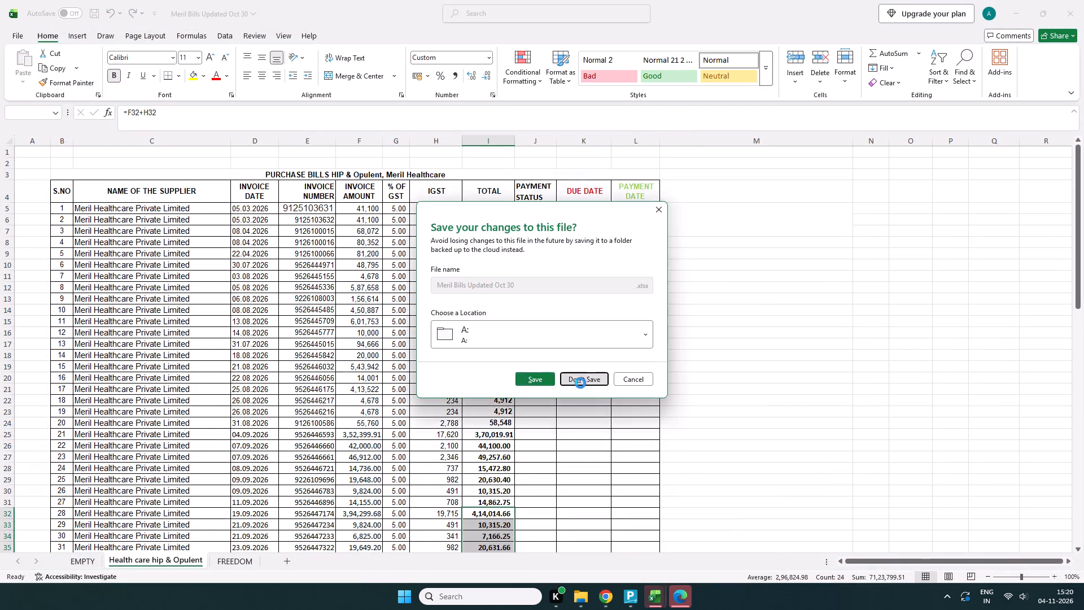
# Switch to the GST OF APSMS JUNE 2026 workbook in Excel to view its sales bills.
pyautogui.click(632, 534)
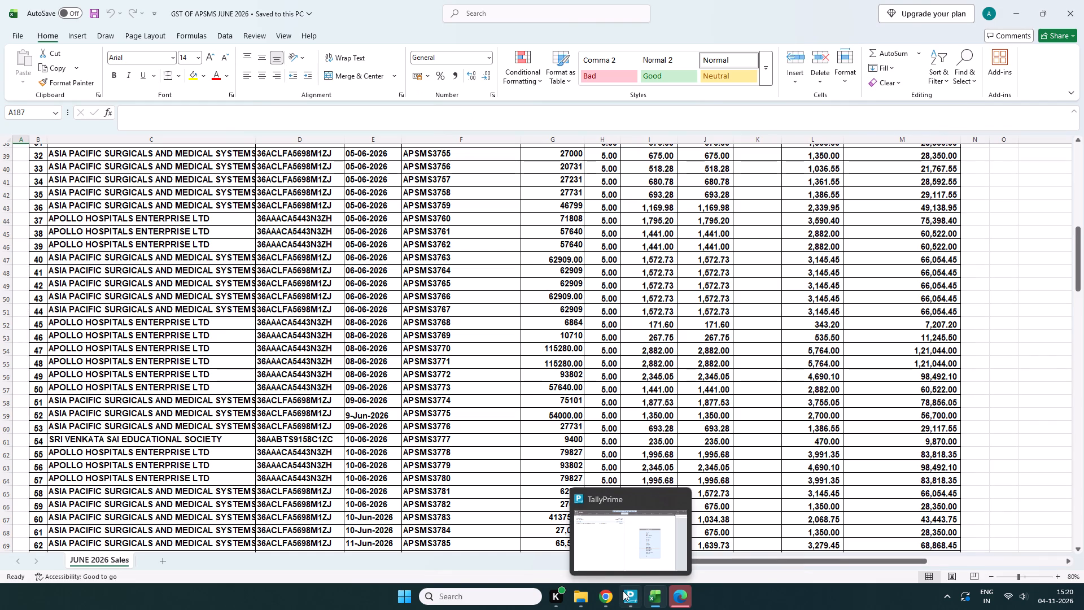
# Switch back to TallyPrime and open a new purchase voucher in voucher creation.
pyautogui.click(618, 557)
pyautogui.scroll(5, 668, 392)
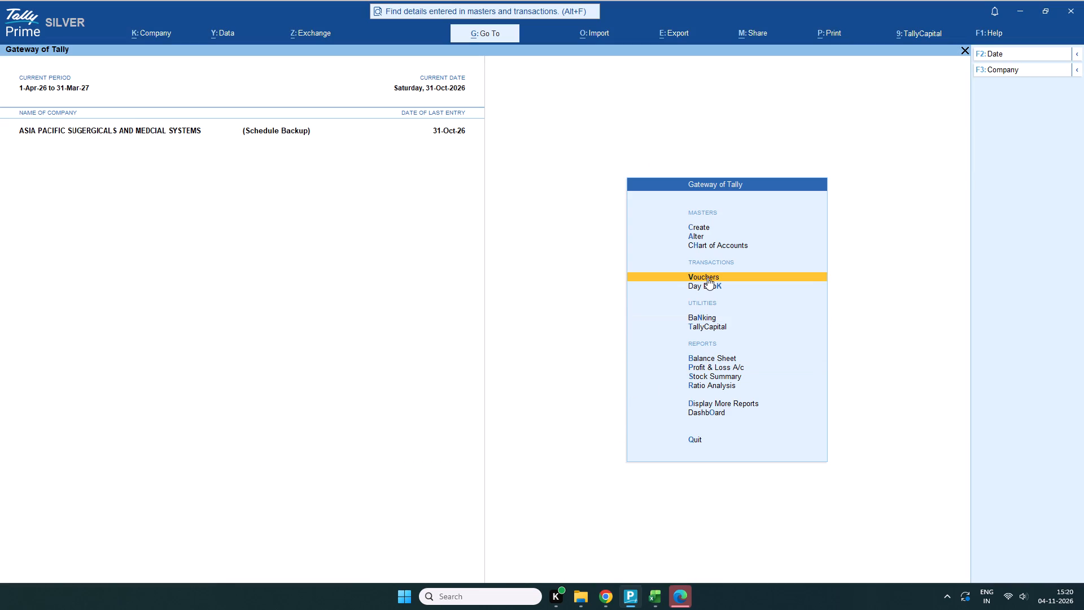
pyautogui.click(709, 272)
pyautogui.click(703, 274)
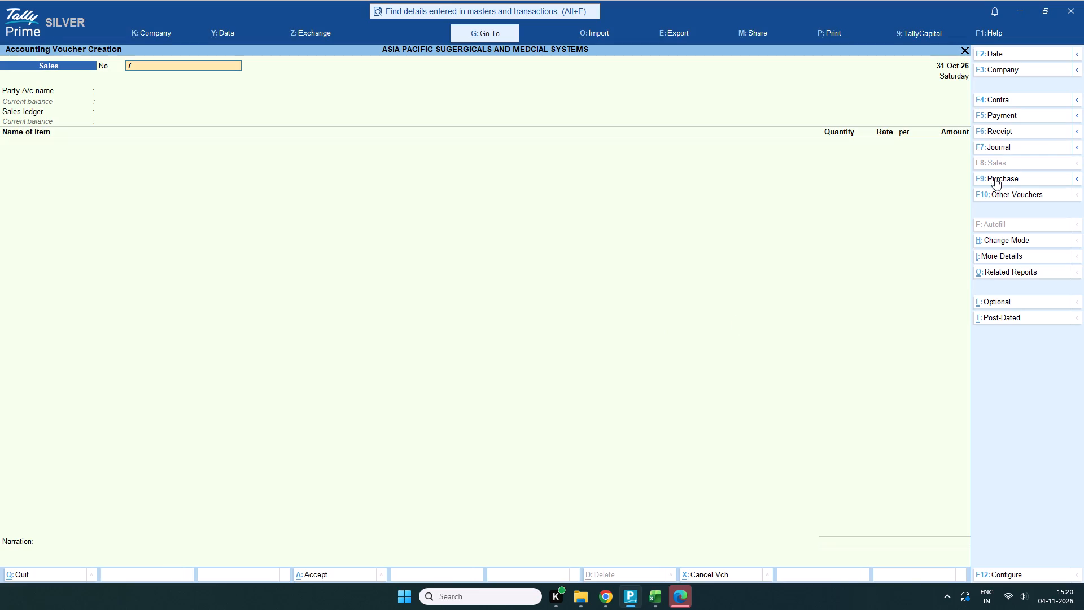
pyautogui.scroll(-1, 997, 163)
pyautogui.click(993, 178)
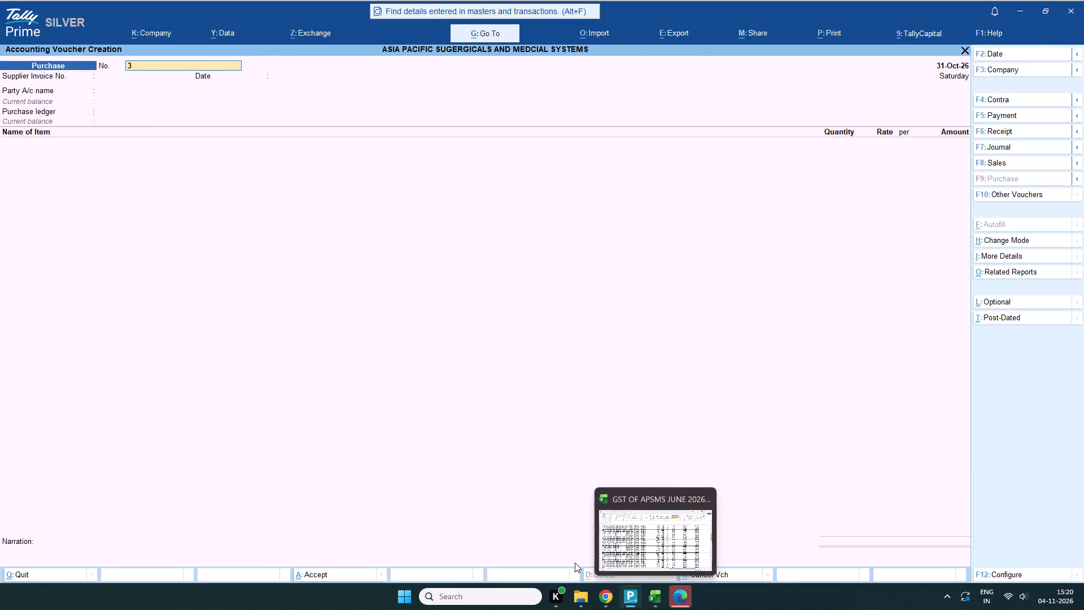
# Check invoices APSMS3767 and APSMS3774 in the GST OF APSMS JUNE 2026 workbook in Excel, and return to the TallyPrime purchase voucher.
pyautogui.click(640, 533)
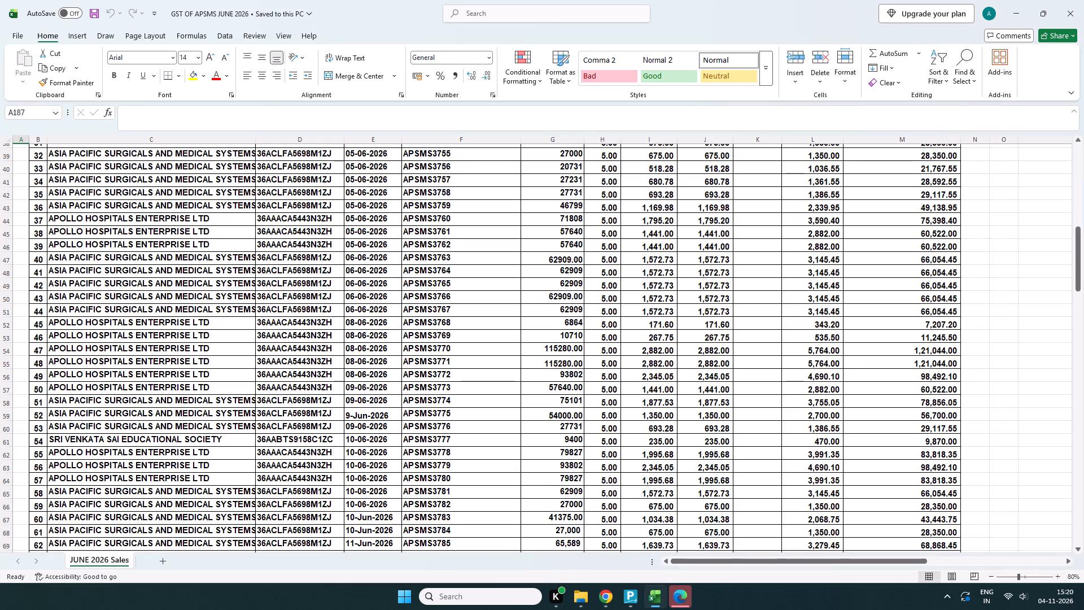
pyautogui.click(452, 310)
pyautogui.scroll(-1, 452, 310)
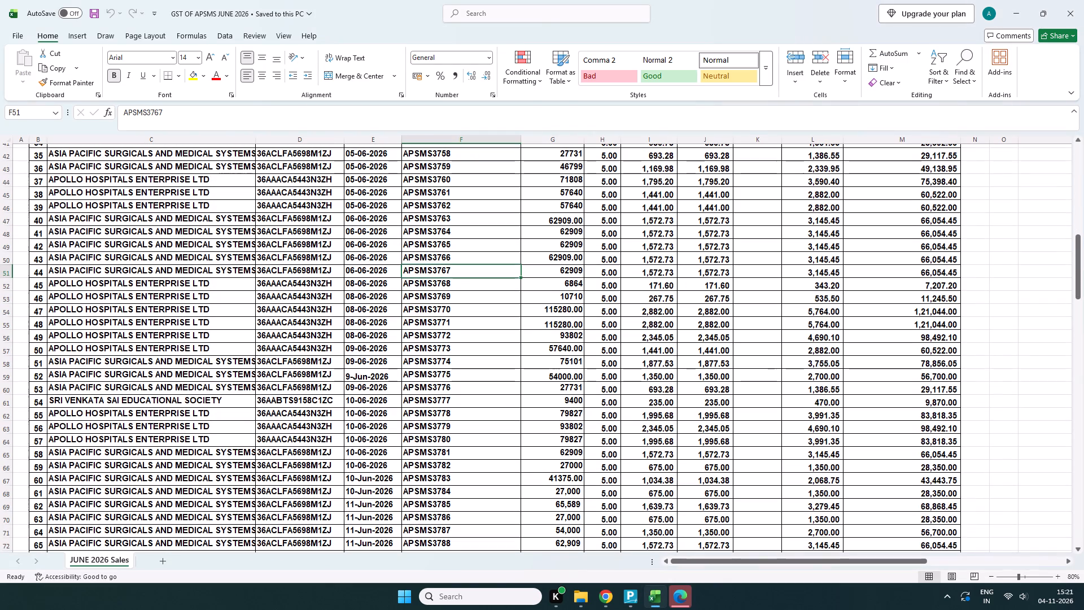
pyautogui.click(448, 360)
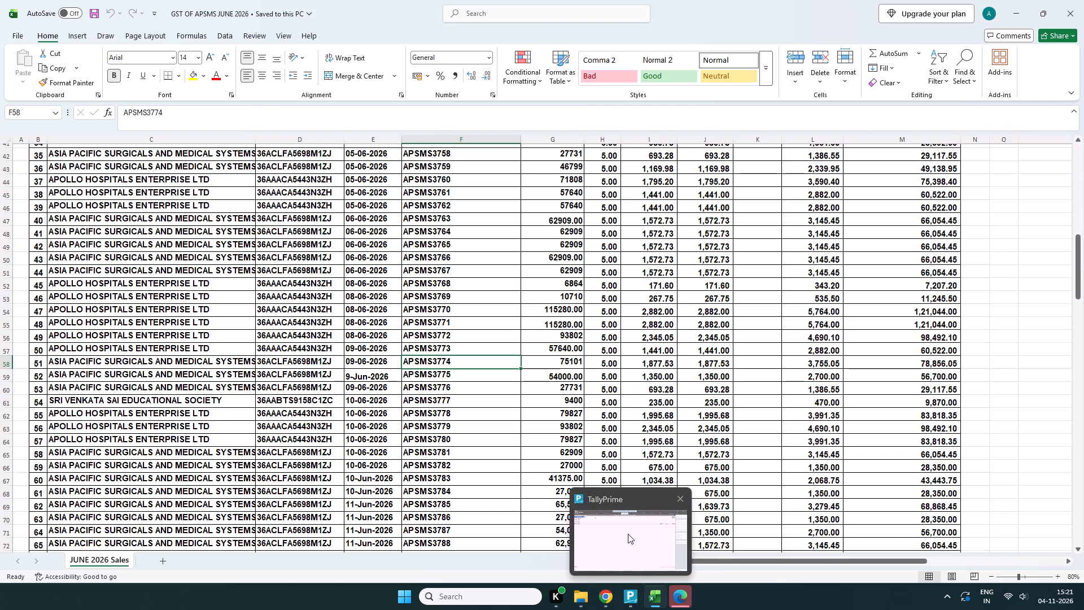
pyautogui.click(628, 534)
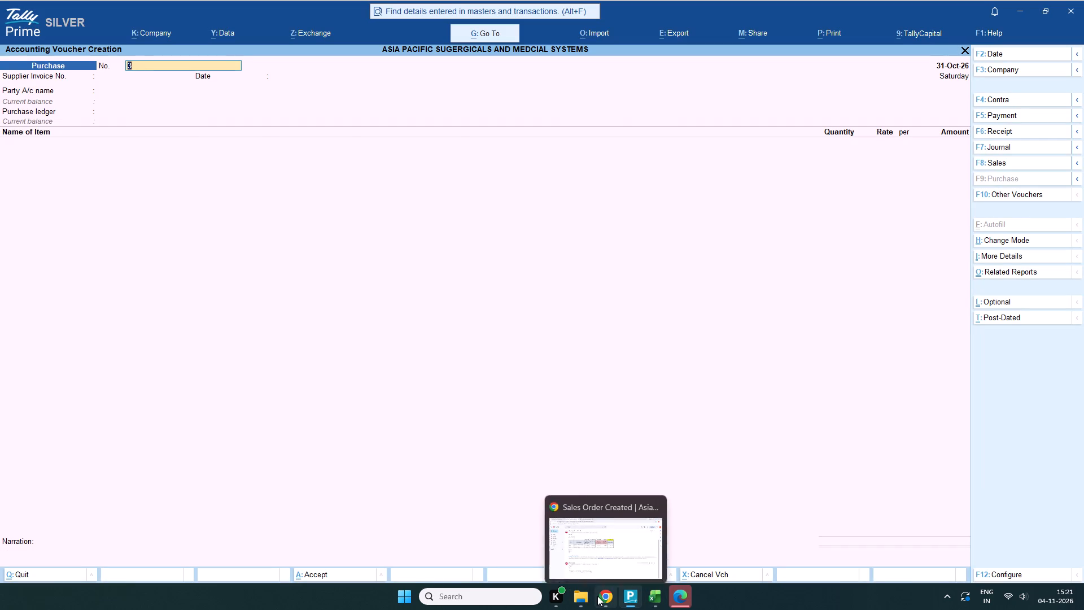
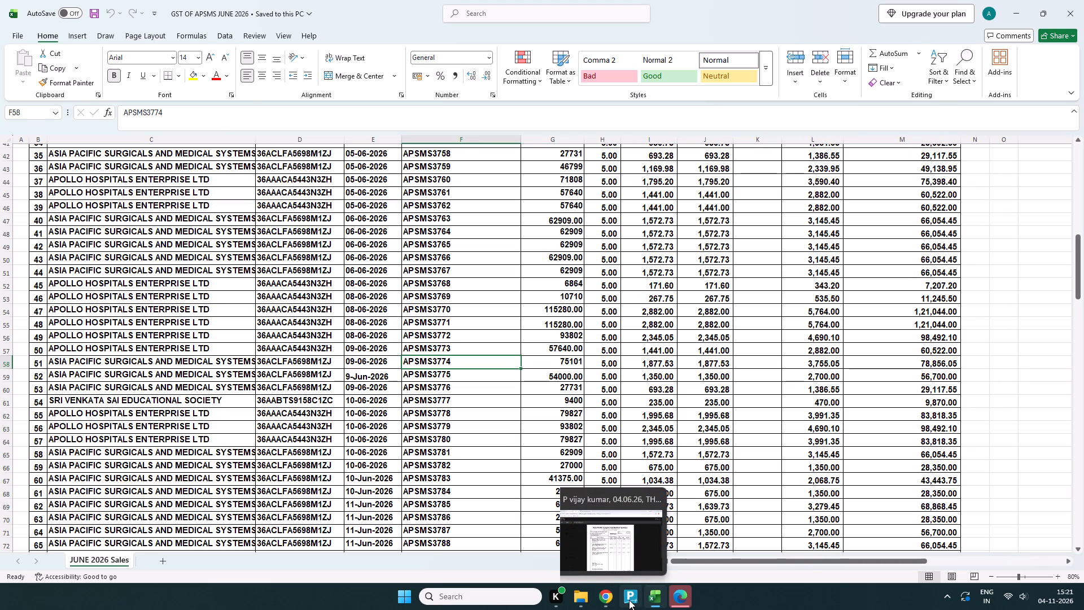
# Switch from the JUNE 2026 sales workbook to the blank purchase voucher in TallyPrime.
pyautogui.click(647, 537)
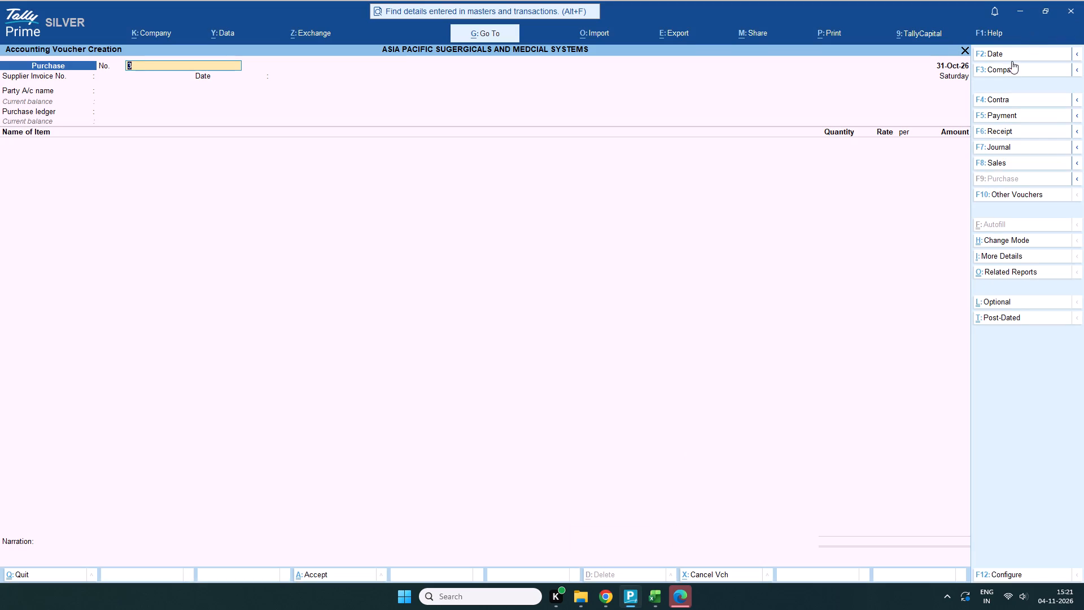
# Set the purchase voucher's date to 09-06-2026.
pyautogui.click(1010, 53)
pyautogui.write('20')
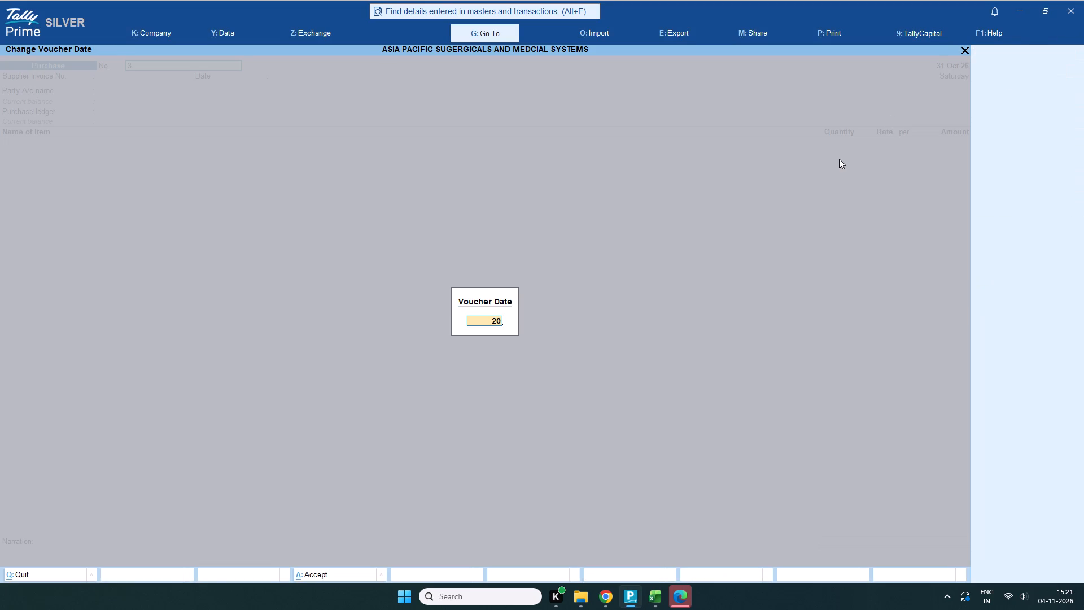
pyautogui.press('BackSpace')
pyautogui.press('BackSpace')
pyautogui.write('09-0')
pyautogui.write('6-')
pyautogui.write('2026')
pyautogui.press('Return')
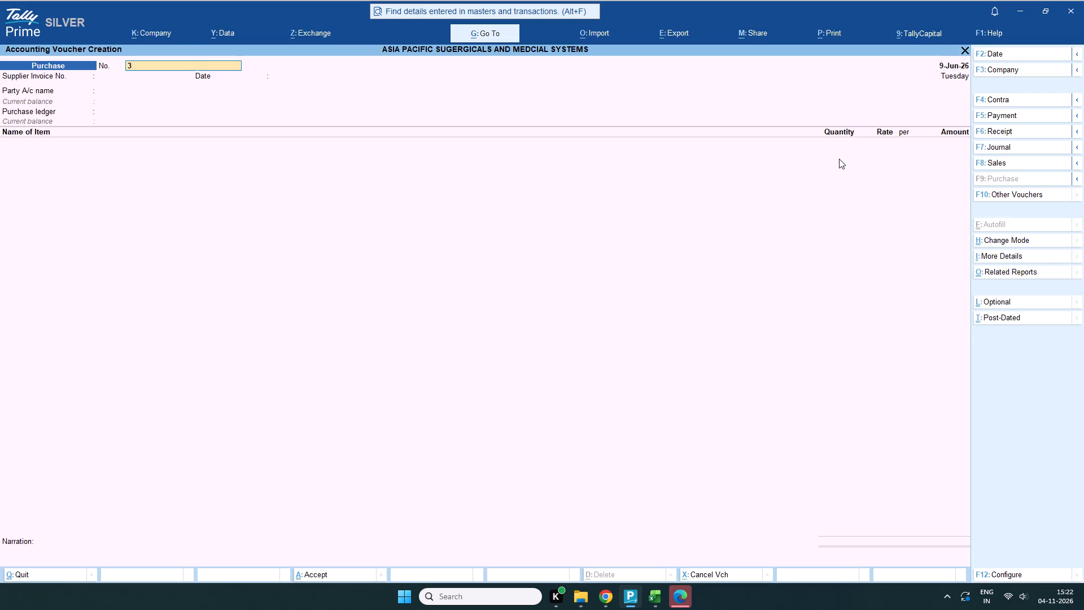
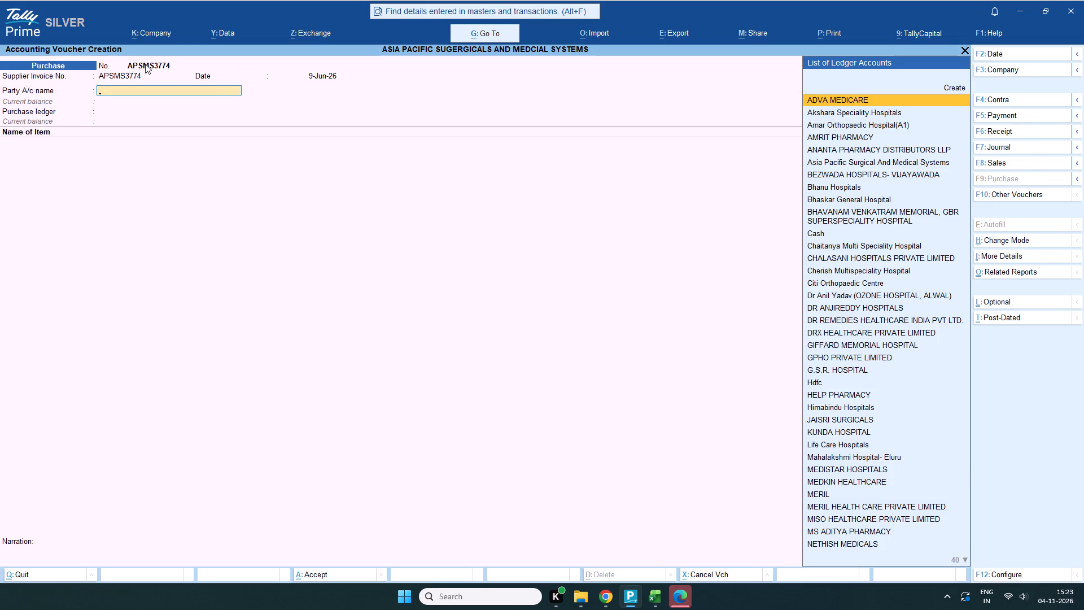
# Set the voucher's party account to Asia Pacific Surgical And Medical Systems, with Purchase as the purchase ledger.
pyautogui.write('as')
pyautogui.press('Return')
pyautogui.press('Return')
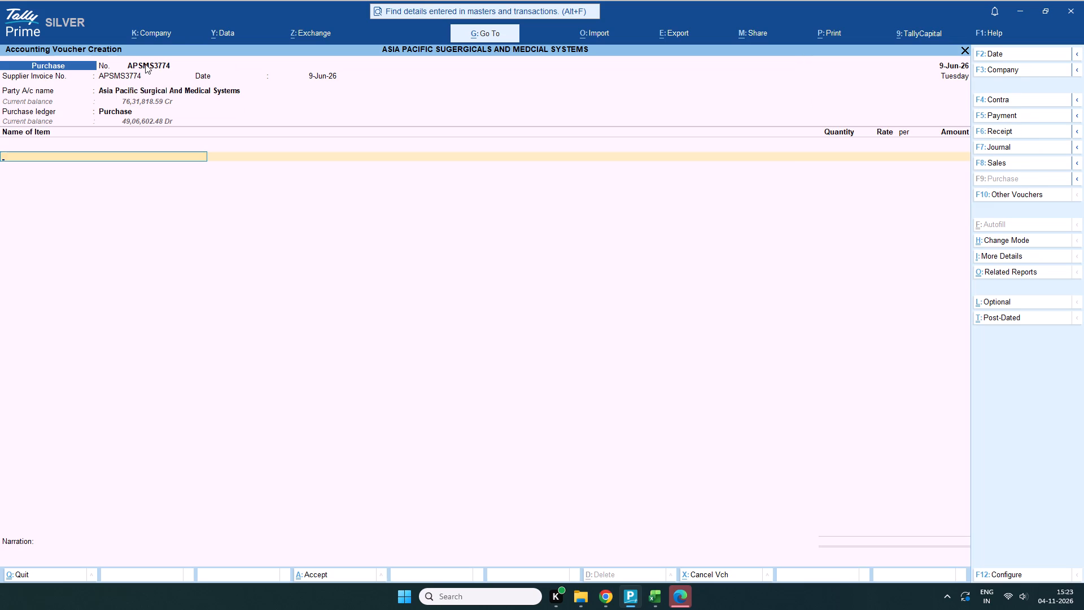
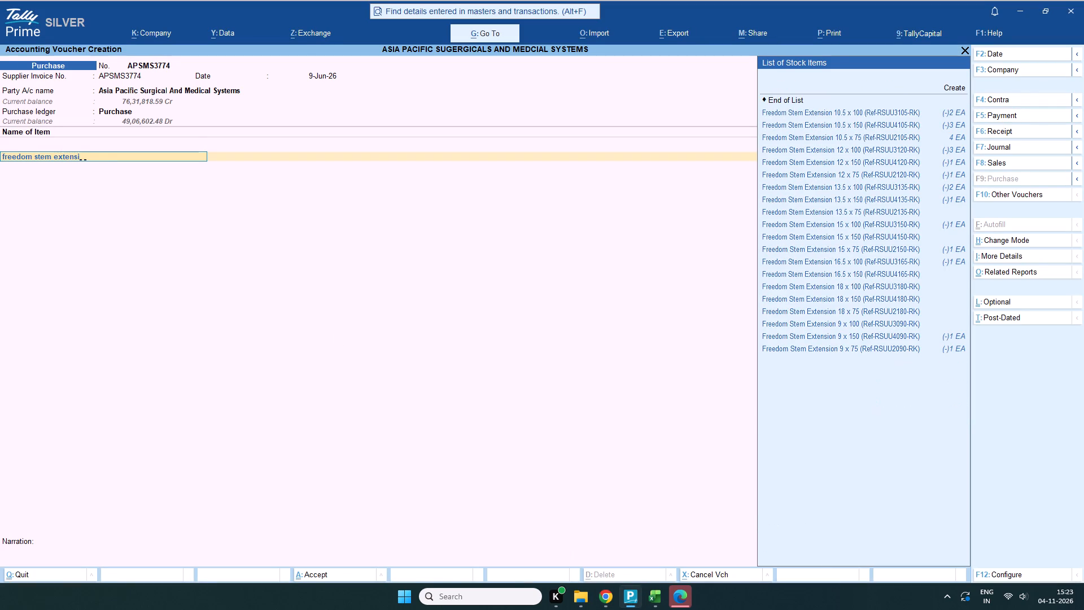
# Choose Freedom Stem Extension 10.5 x 75 (Ref-RSUU2105-RK) as the purchase voucher's item and back out of its item allocations.
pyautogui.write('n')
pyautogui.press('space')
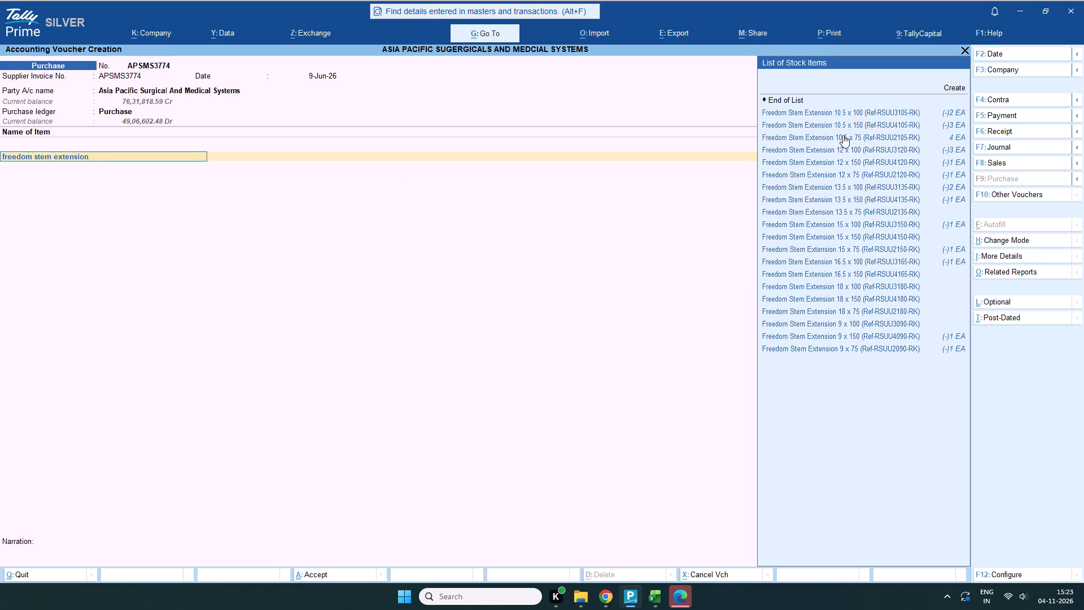
pyautogui.moveTo(842, 137); pyautogui.dragTo(842, 144)
pyautogui.doubleClick(842, 140)
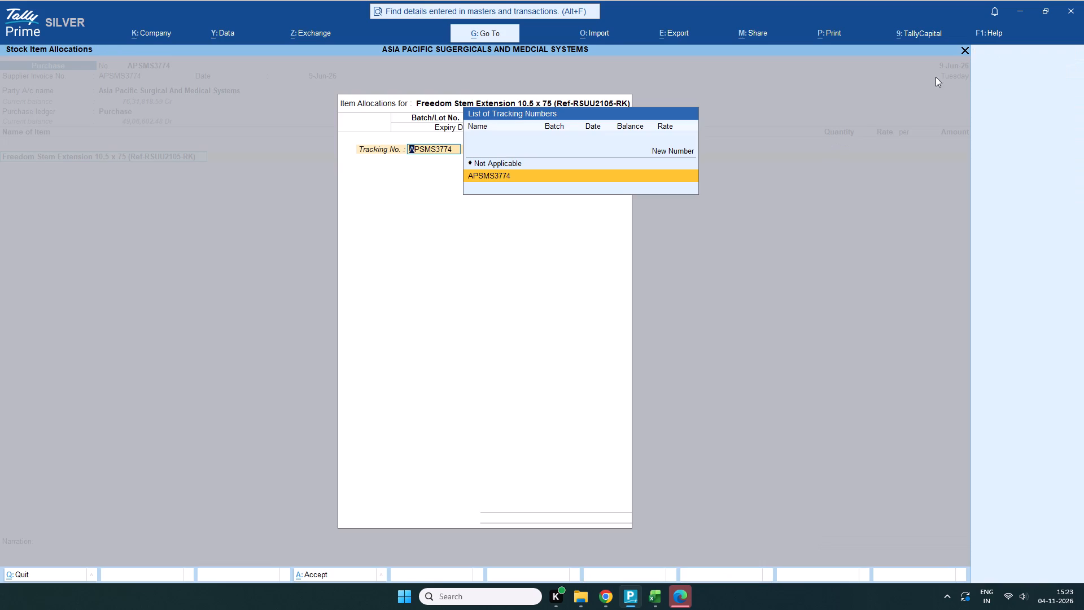
pyautogui.click(960, 49)
# Open the Freedom Stem Extension 10.5 x 75 stock item master for alteration and go to its HSN/SAC code.
pyautogui.hotkey('ctrl', 'Return')
pyautogui.press('Return')
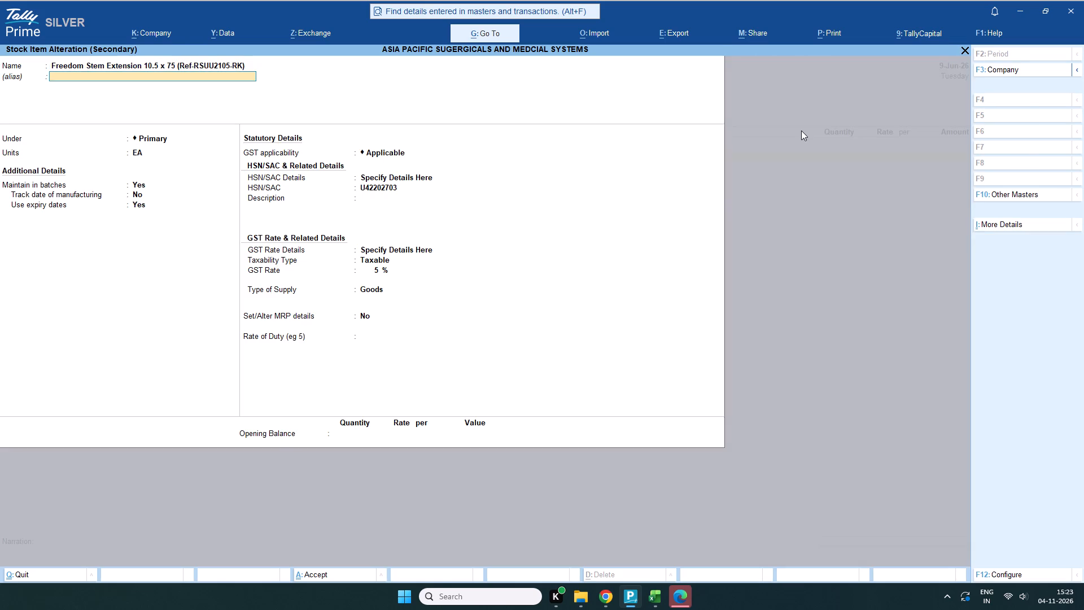
pyautogui.press('Return')
pyautogui.press('Return')
pyautogui.press('Return')
pyautogui.press('Return')
pyautogui.press('Return')
pyautogui.press('Return')
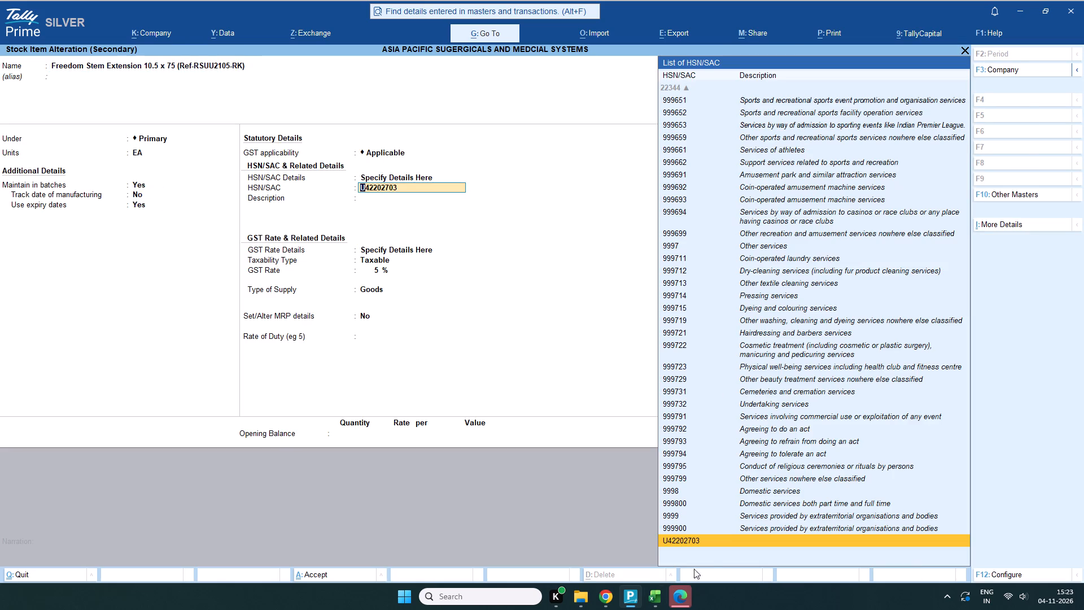
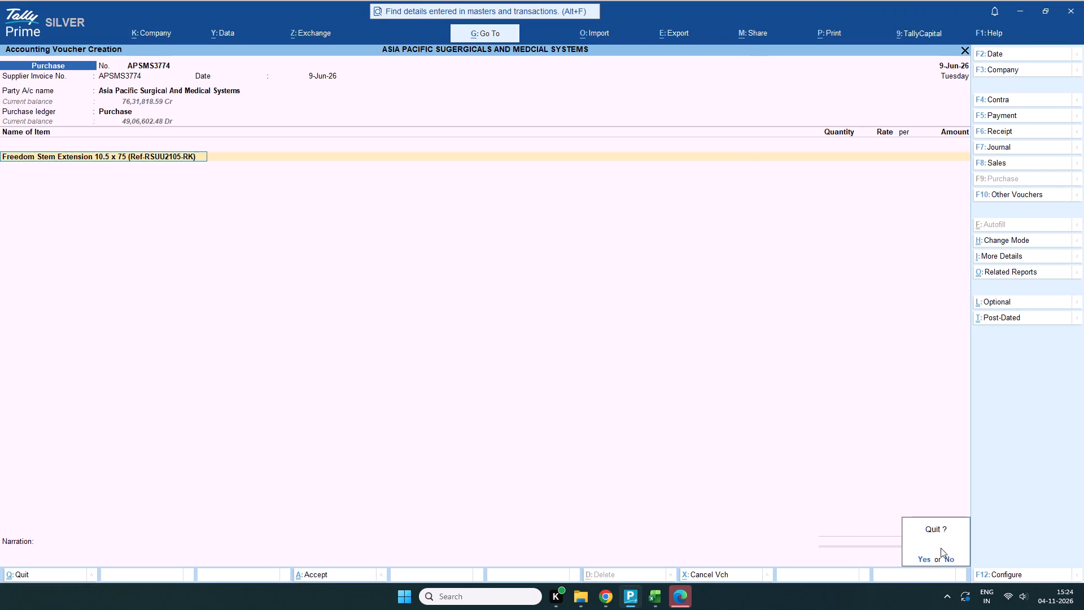
# Keep the purchase voucher open and clear the Freedom Stem Extension 10.5 x 75 (Ref-RSUU2105-RK) stock item from its first item line.
pyautogui.click(946, 555)
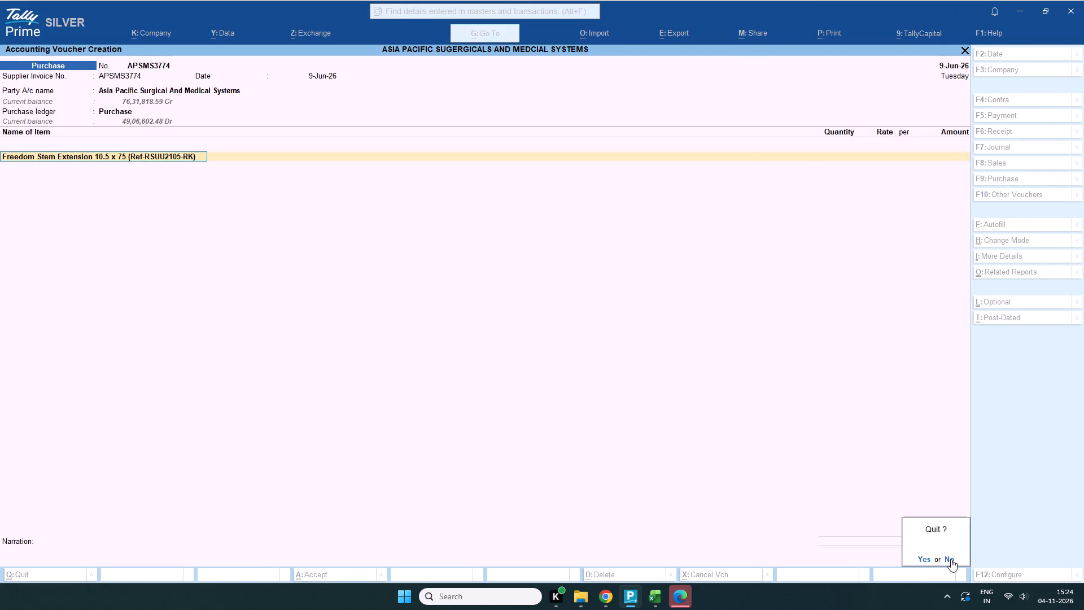
pyautogui.click(951, 559)
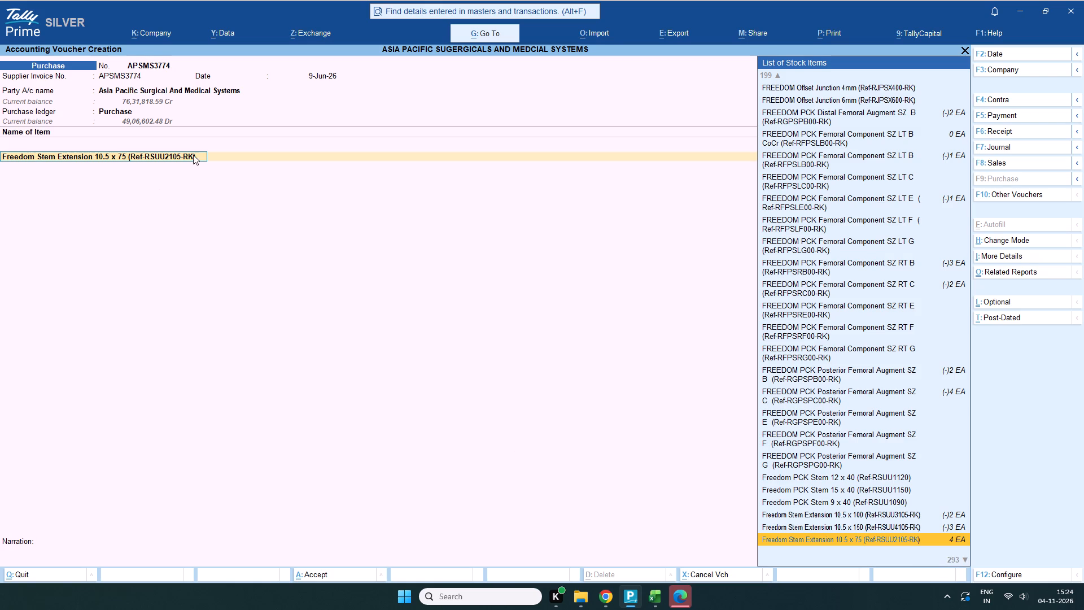
pyautogui.click(196, 159)
pyautogui.moveTo(196, 155); pyautogui.dragTo(0, 188)
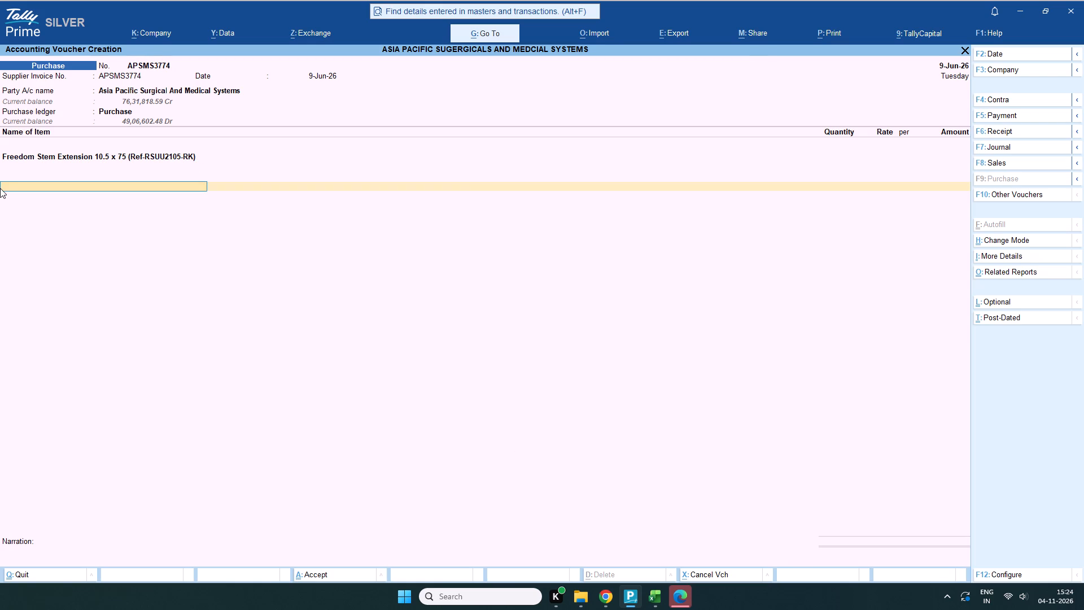
pyautogui.press('BackSpace')
pyautogui.click(45, 160)
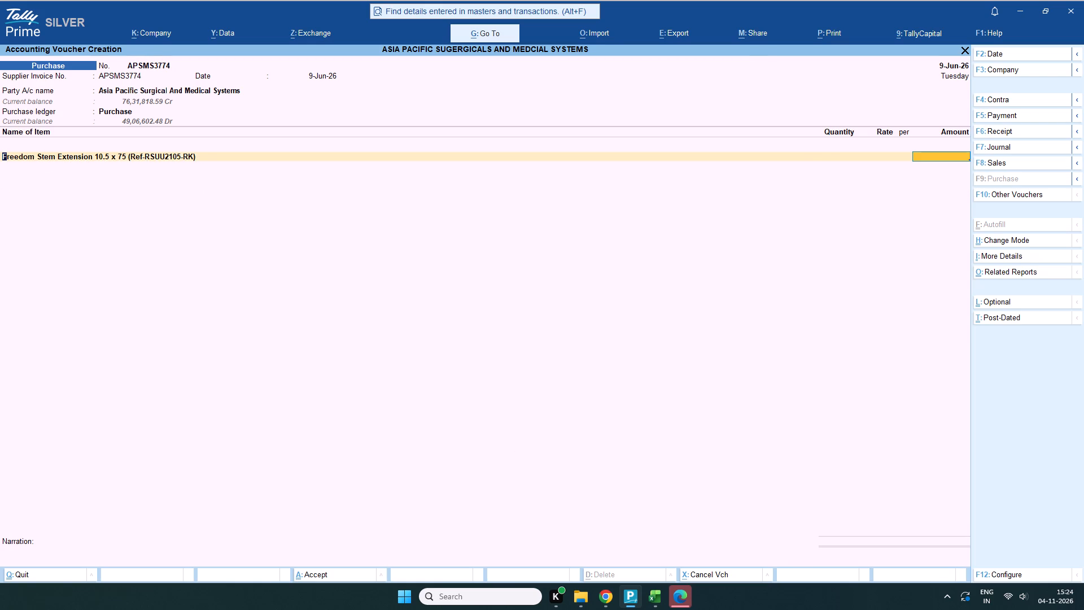
pyautogui.moveTo(3, 155); pyautogui.dragTo(211, 162)
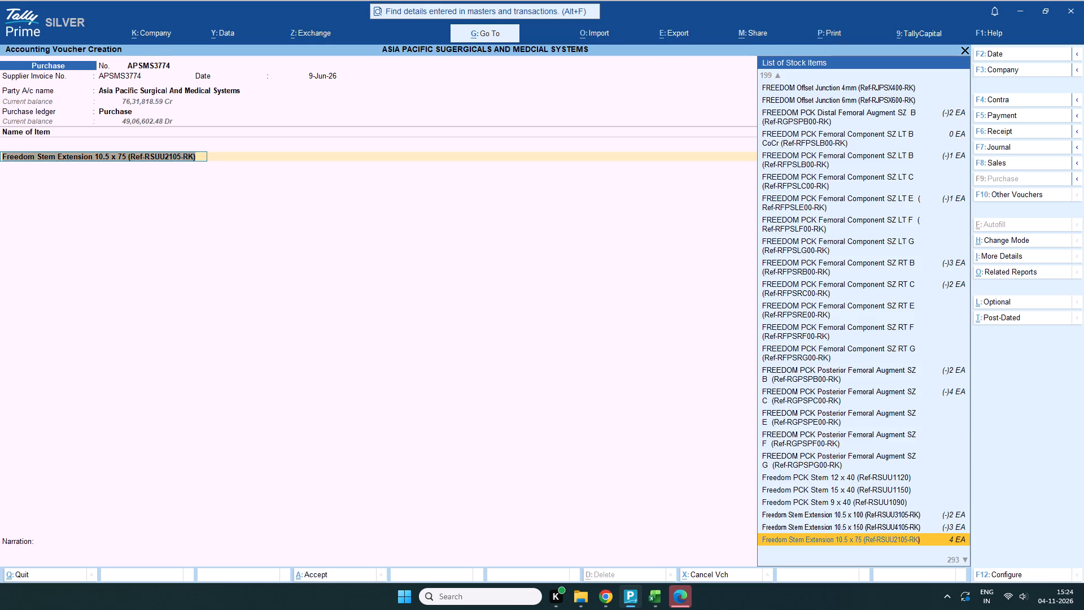
pyautogui.press('BackSpace')
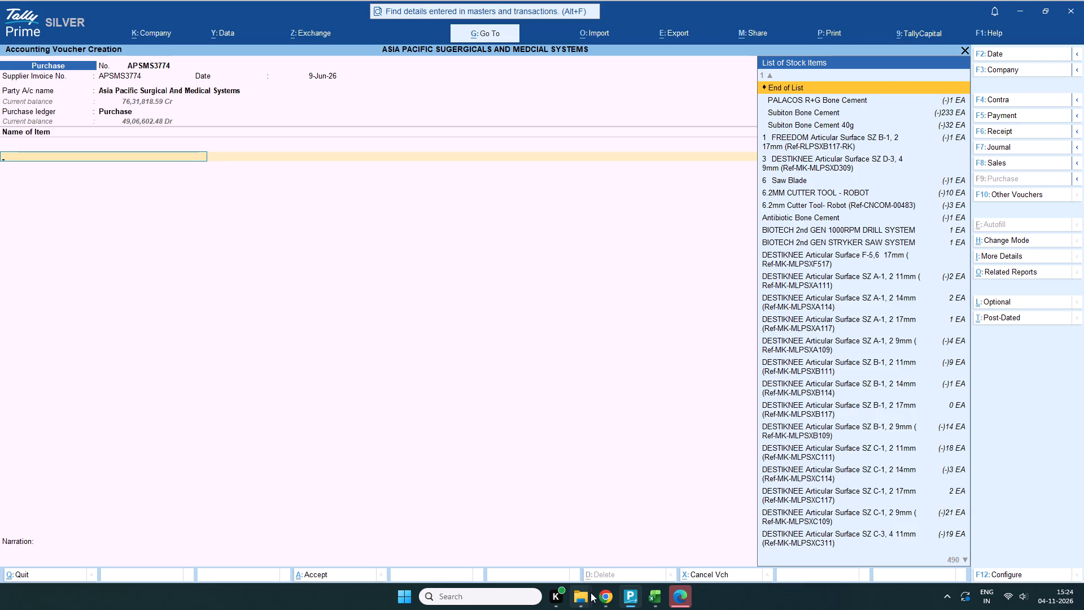
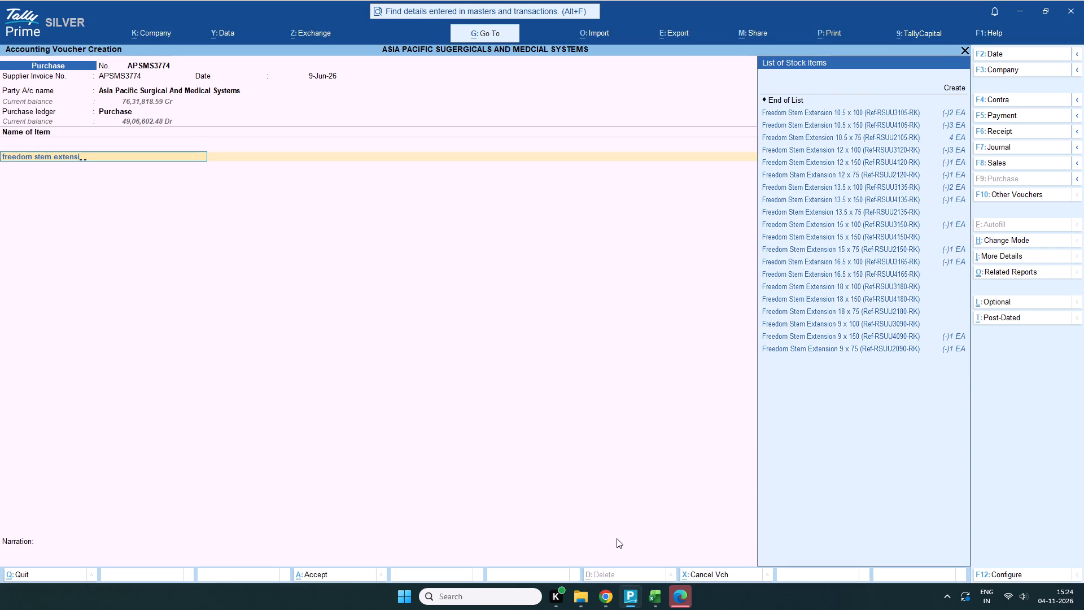
# Select the stock item Freedom Stem Extension 10.5 x 100 (Ref-RSUU3105-RK) for the purchase voucher's first item line.
pyautogui.write('n')
pyautogui.press('space')
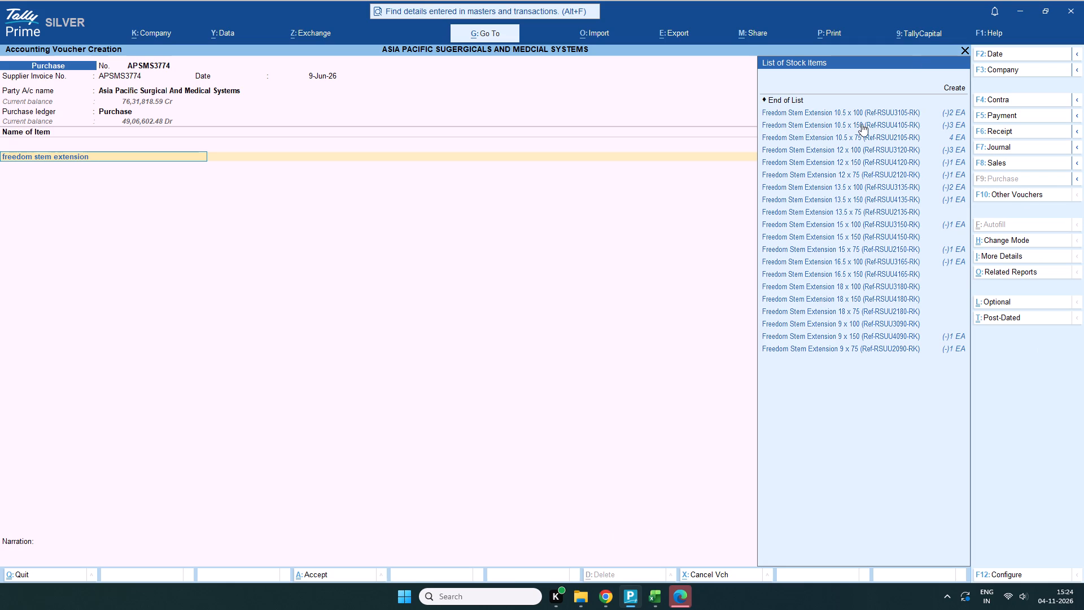
pyautogui.click(838, 112)
pyautogui.doubleClick(838, 112)
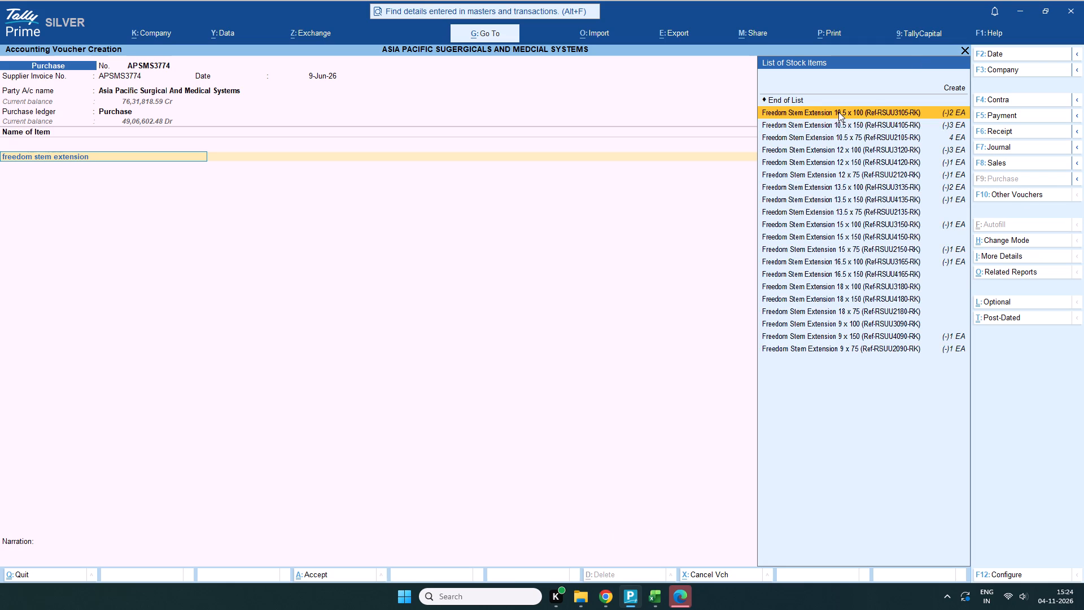
pyautogui.click(963, 53)
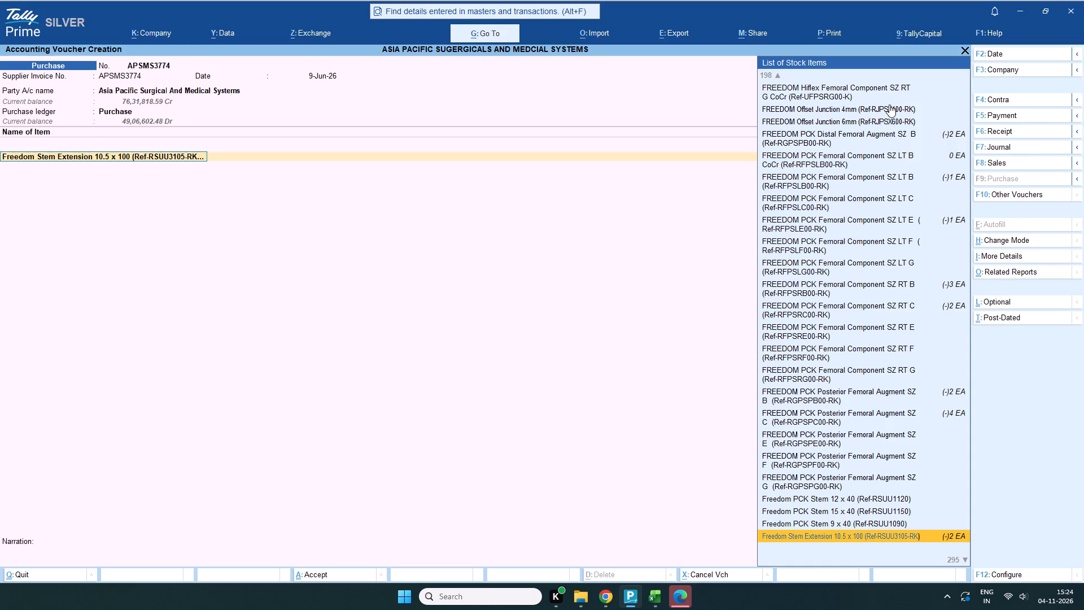
# Open the selected Freedom Stem Extension stock item for alteration and advance to its HSN/SAC code.
pyautogui.hotkey('ctrl', 'Return')
pyautogui.press('Return')
pyautogui.press('Return')
pyautogui.press('Return')
pyautogui.press('Return')
pyautogui.press('Return')
pyautogui.press('Return')
pyautogui.press('Return')
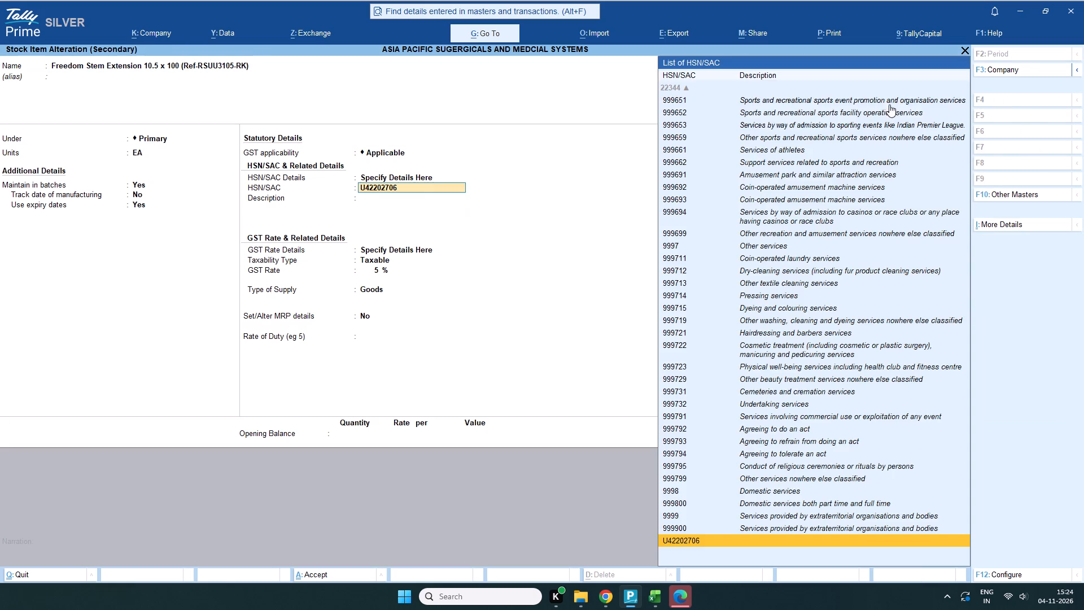
# Switch to the Excel workbook GST OF APSMS JUNE 2026.
pyautogui.click(678, 551)
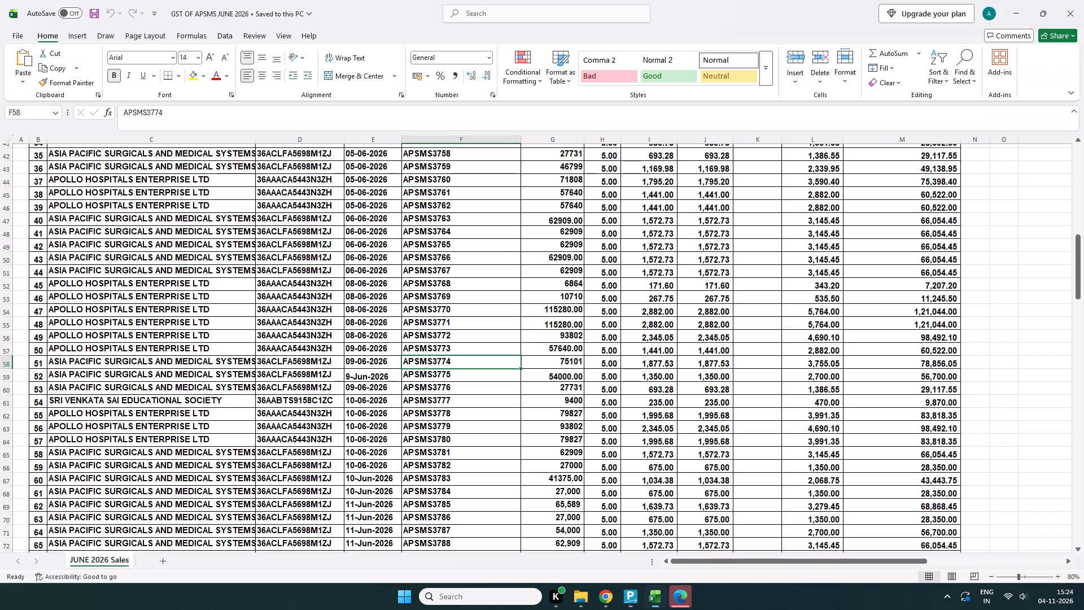
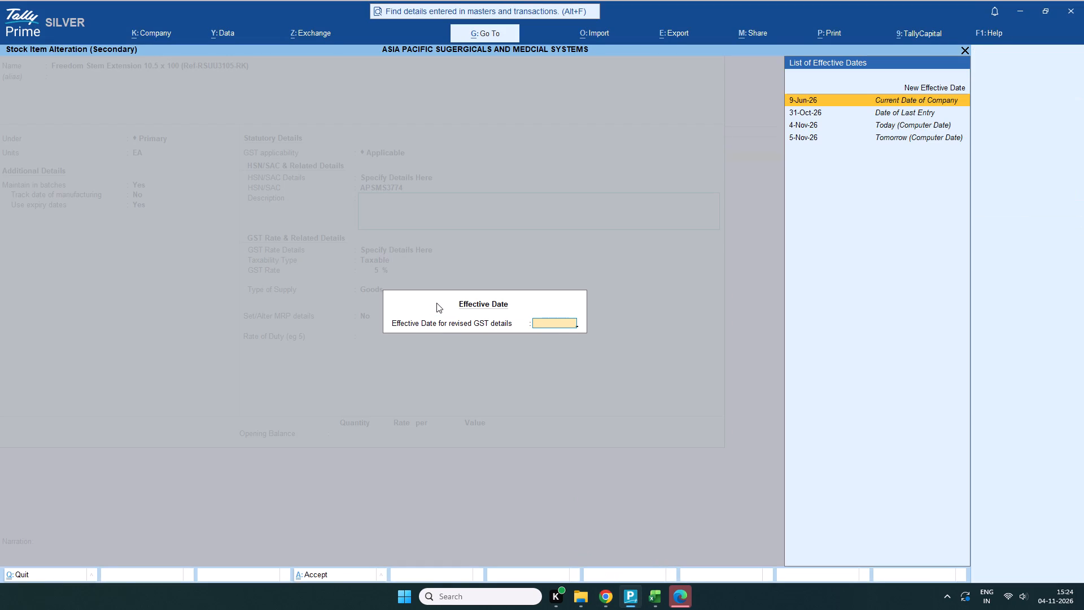
# Quit the stock item alteration and the unfinished purchase voucher APSMS3774 without saving, returning to the Gateway of Tally.
pyautogui.click(960, 48)
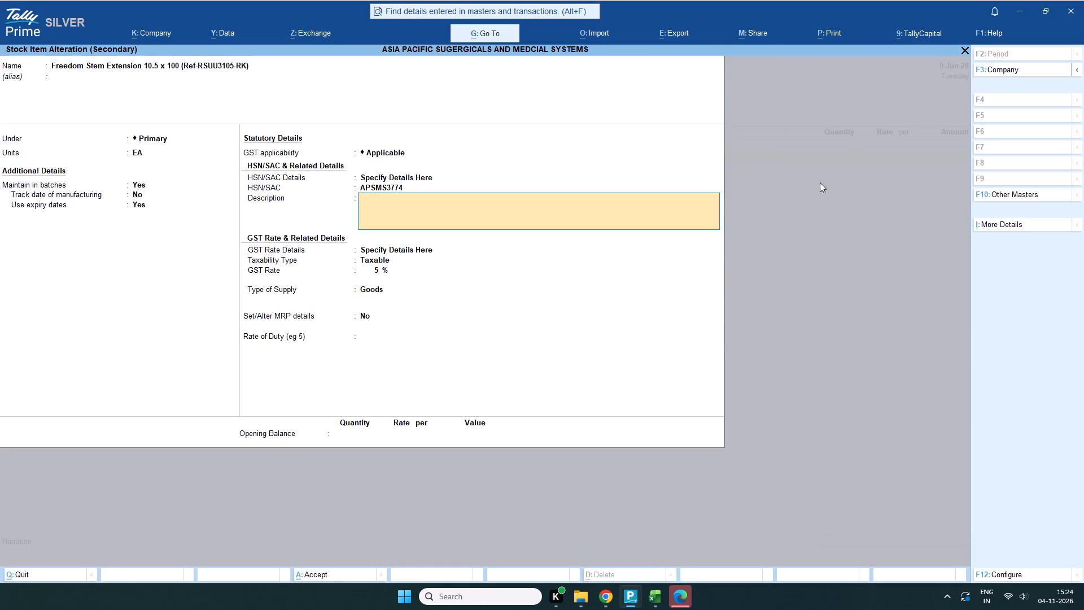
pyautogui.click(967, 45)
pyautogui.click(965, 49)
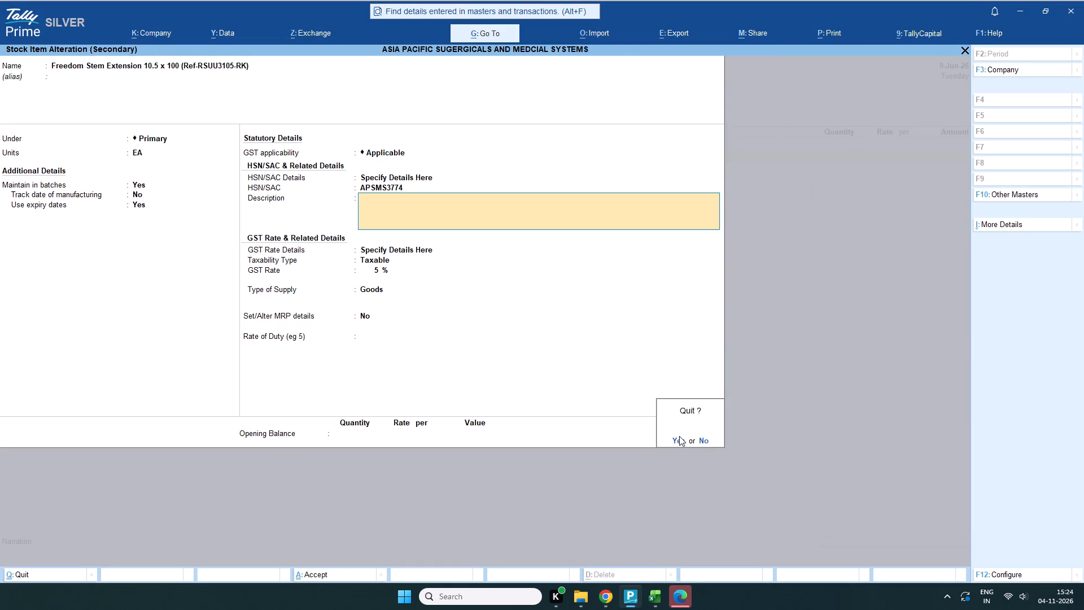
pyautogui.moveTo(679, 436); pyautogui.dragTo(675, 441)
pyautogui.click(964, 50)
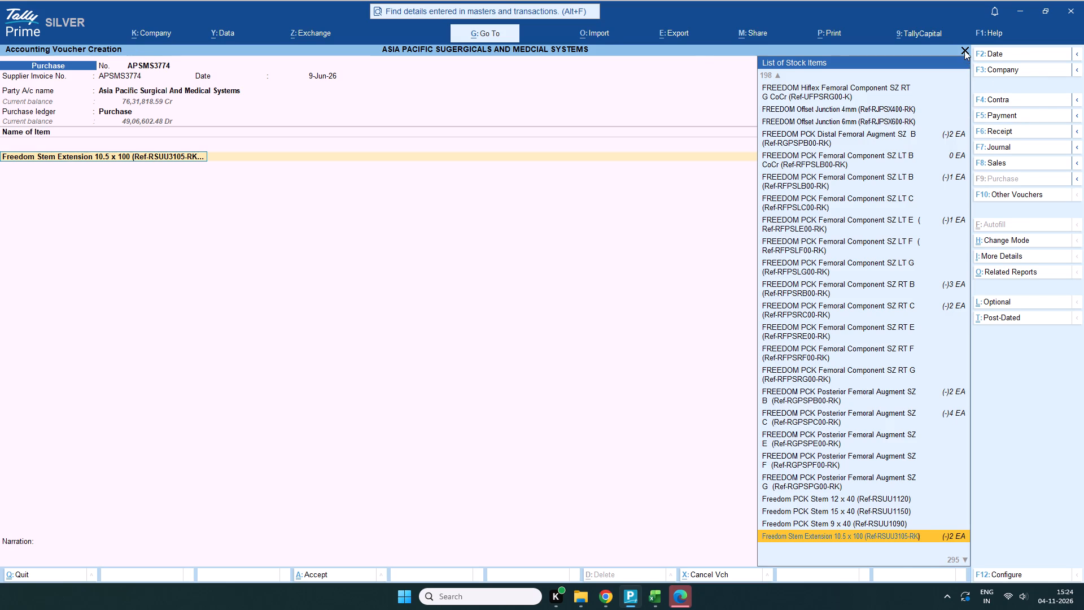
pyautogui.click(924, 560)
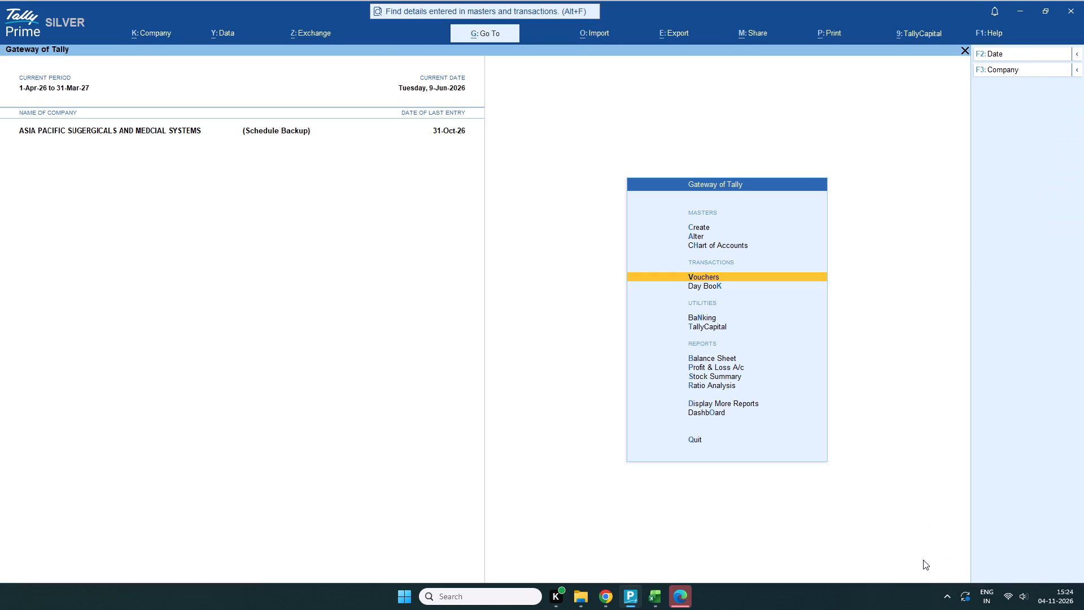
# Open the ledger vouchers report for Srikara Hospital-Vijayawada from the account books.
pyautogui.scroll(-1, 727, 362)
pyautogui.scroll(-4, 706, 314)
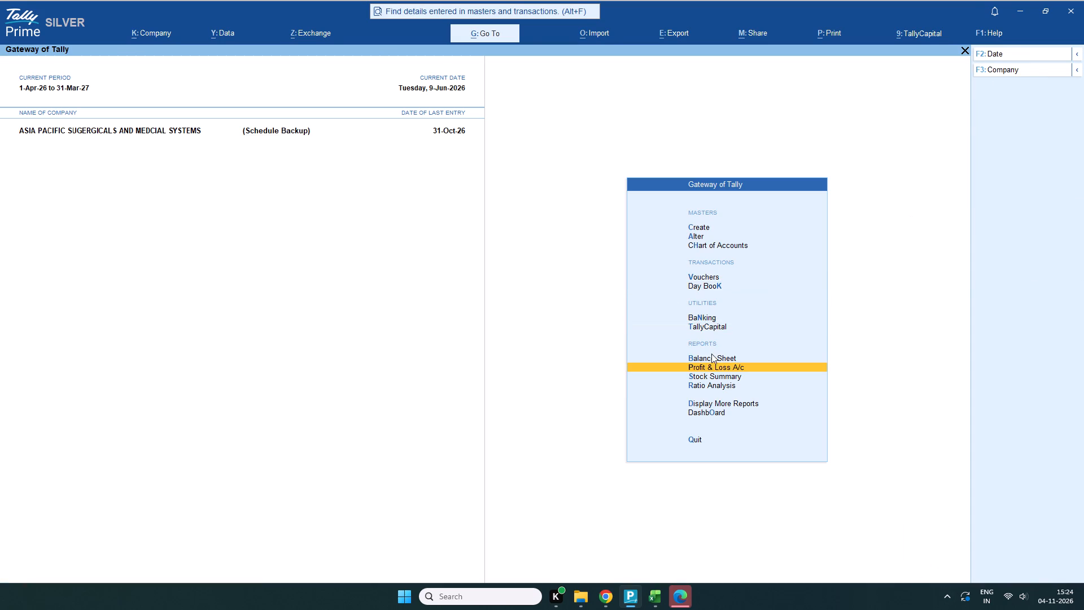
pyautogui.scroll(-2, 713, 380)
pyautogui.scroll(4, 715, 338)
pyautogui.scroll(-4, 715, 329)
pyautogui.scroll(-1, 716, 406)
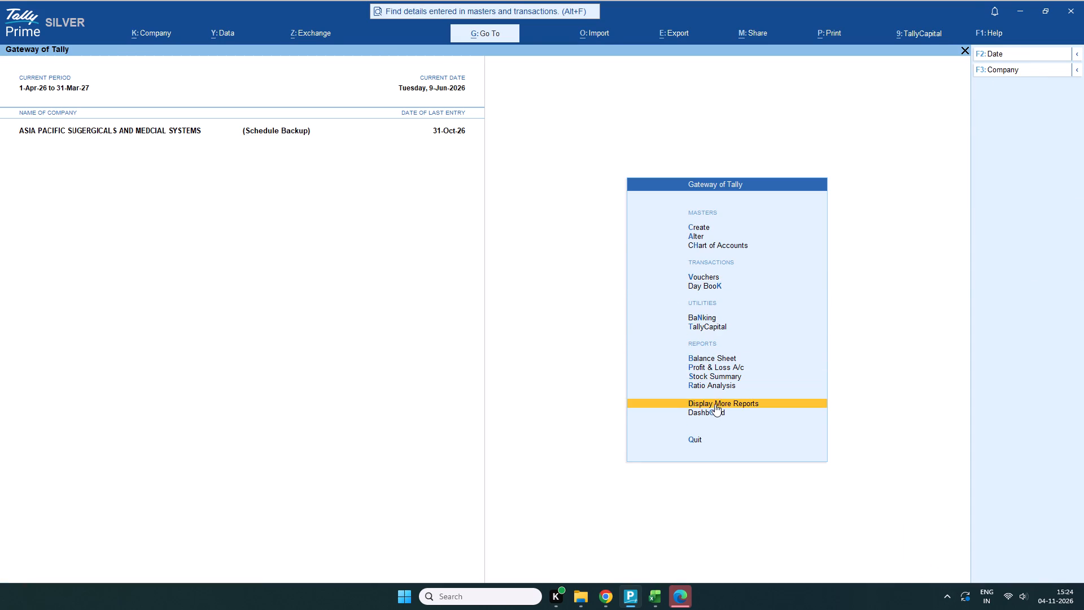
pyautogui.click(715, 400)
pyautogui.scroll(-3, 708, 261)
pyautogui.scroll(3, 708, 260)
pyautogui.scroll(-1, 708, 256)
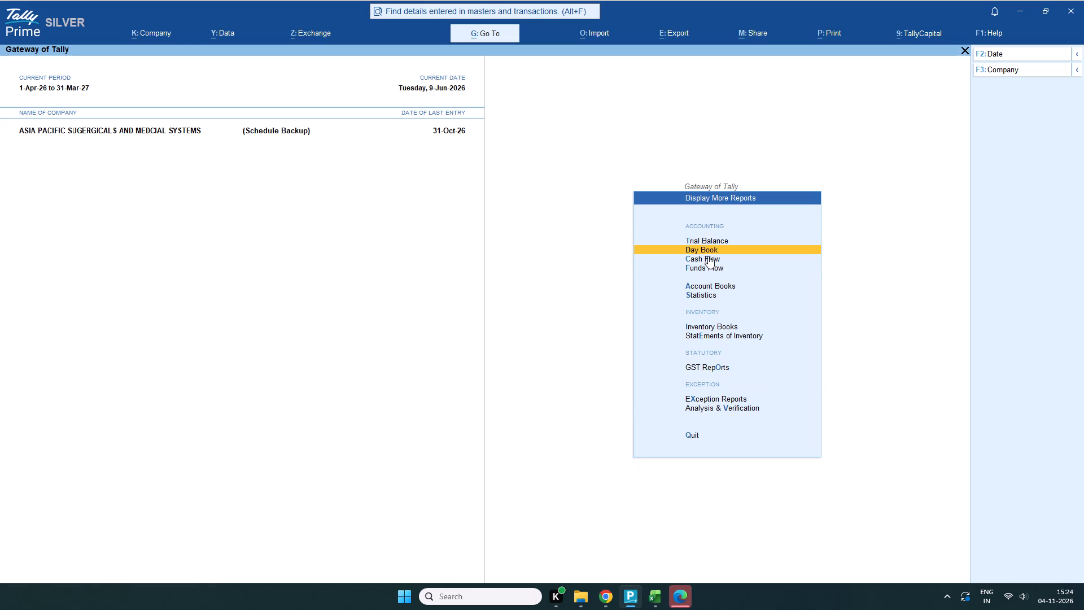
pyautogui.scroll(-3, 711, 262)
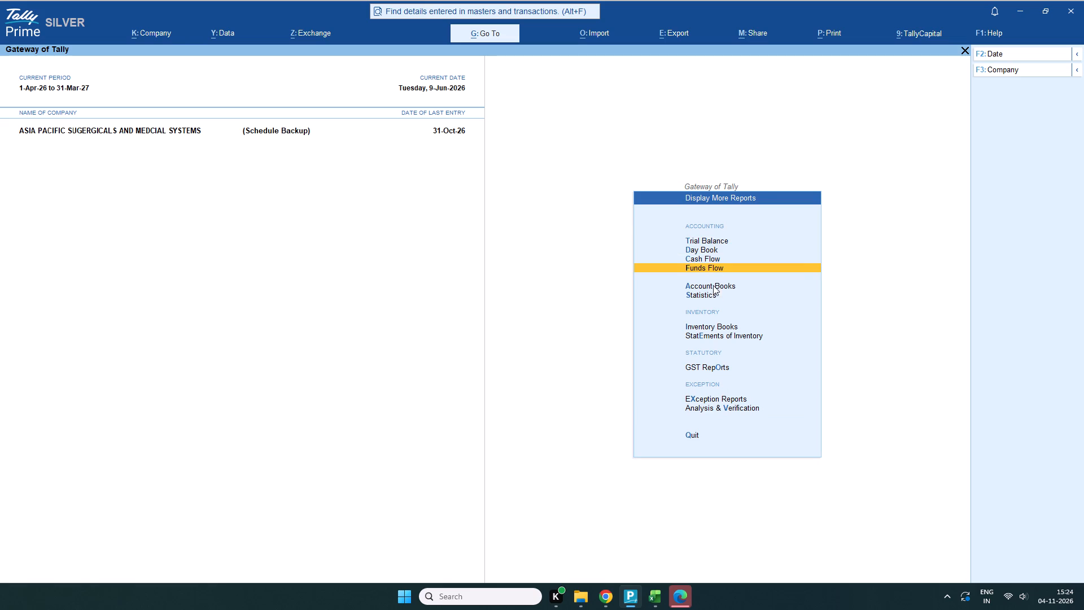
pyautogui.click(713, 285)
pyautogui.scroll(-1, 719, 268)
pyautogui.click(702, 251)
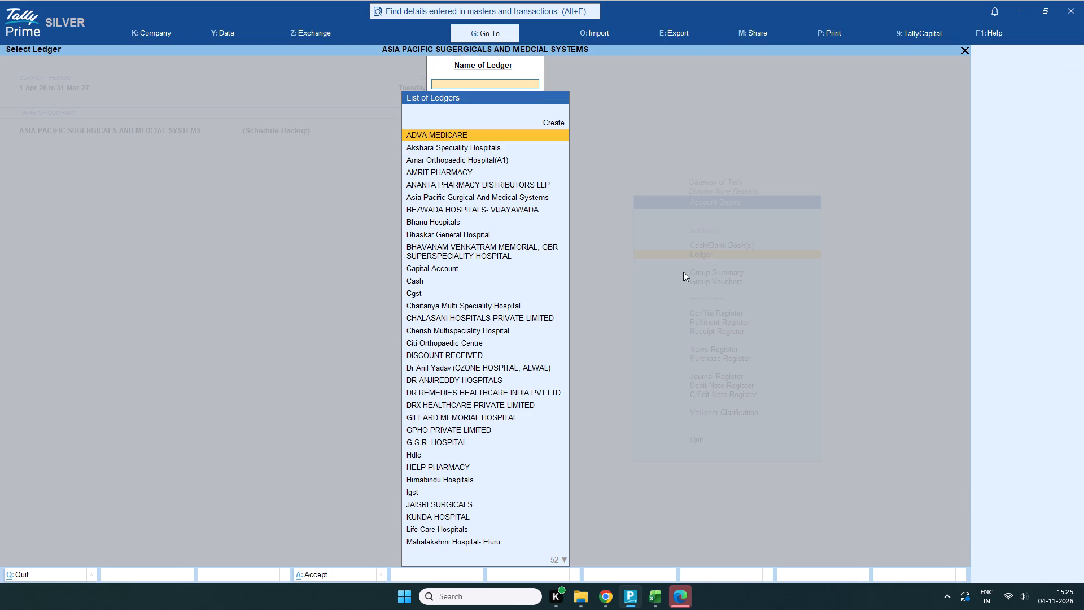
pyautogui.write('sri')
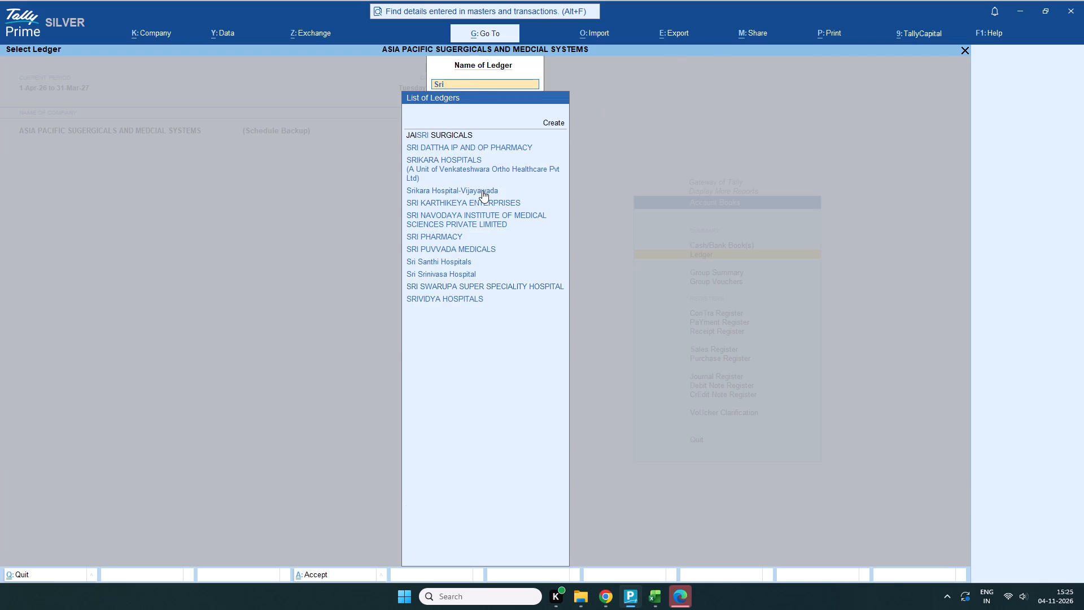
pyautogui.doubleClick(482, 189)
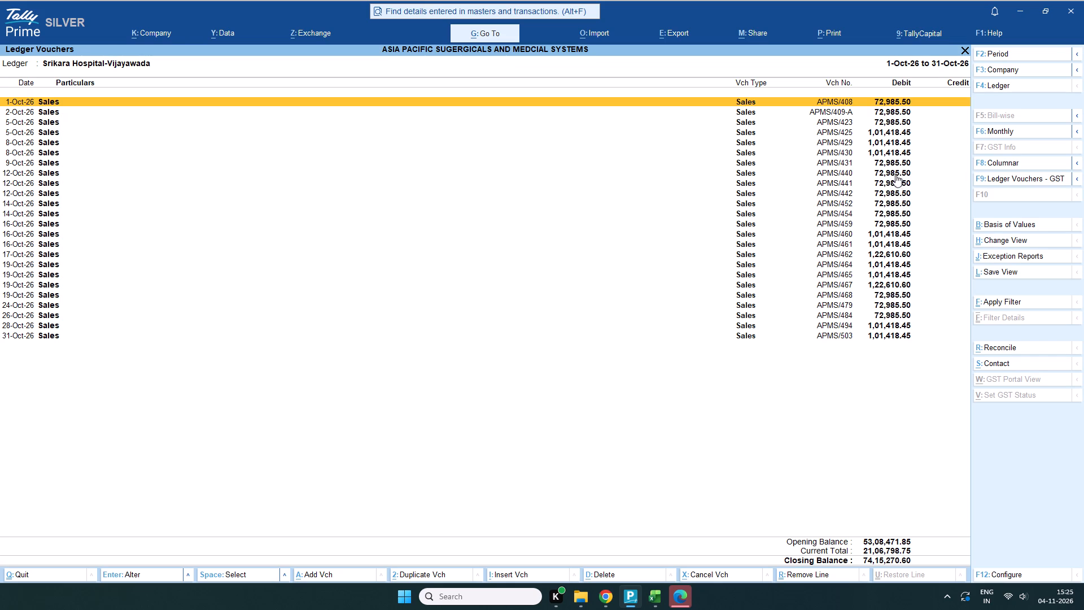
# Show the monthly summary of the Srikara Hospital-Vijayawada ledger and review its July vouchers.
pyautogui.click(980, 129)
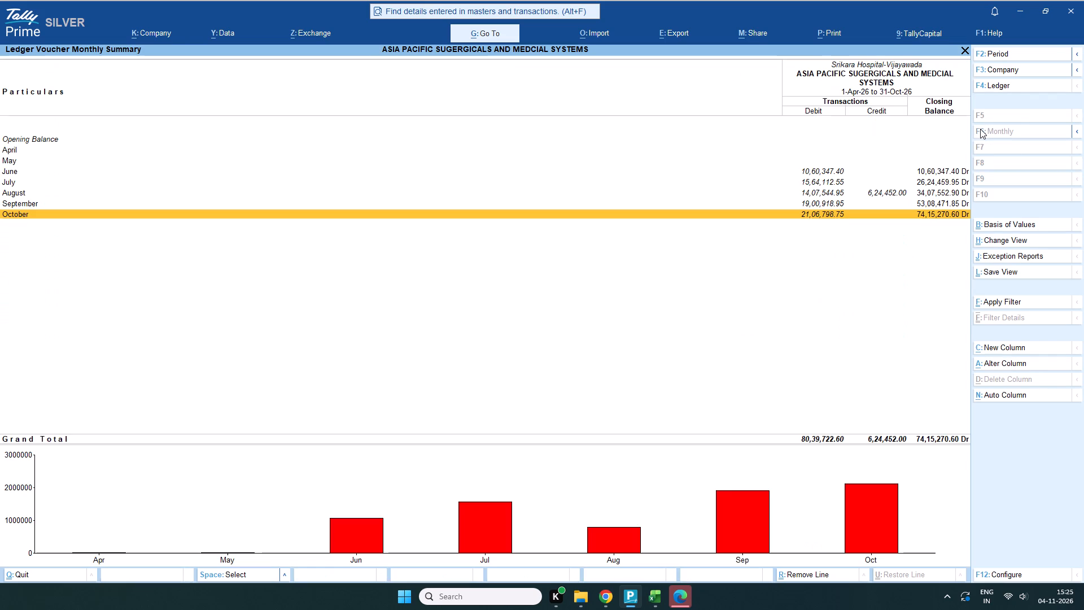
pyautogui.scroll(3, 430, 238)
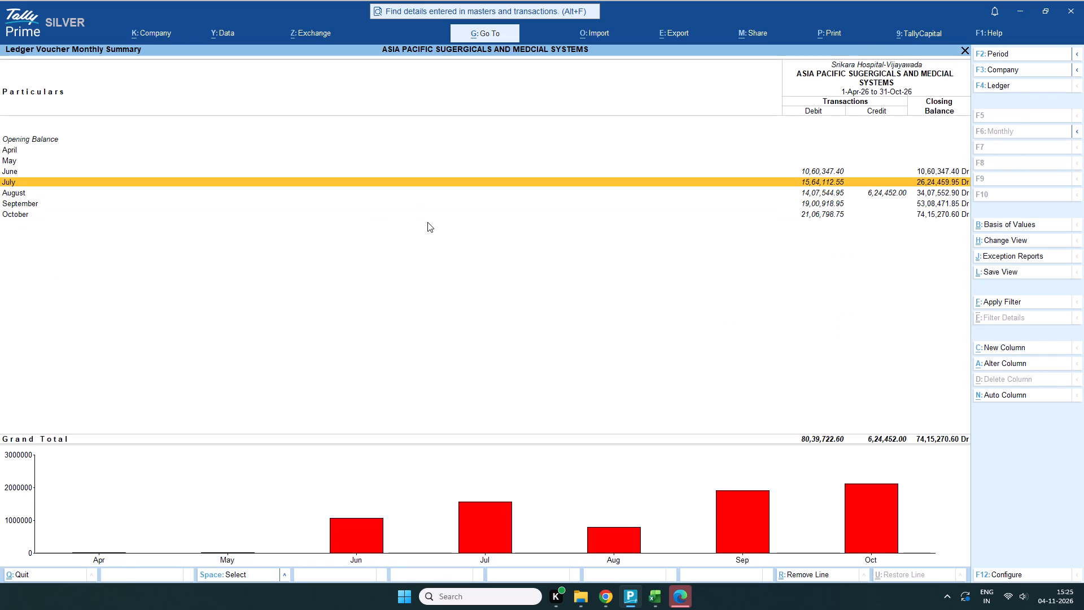
pyautogui.doubleClick(806, 181)
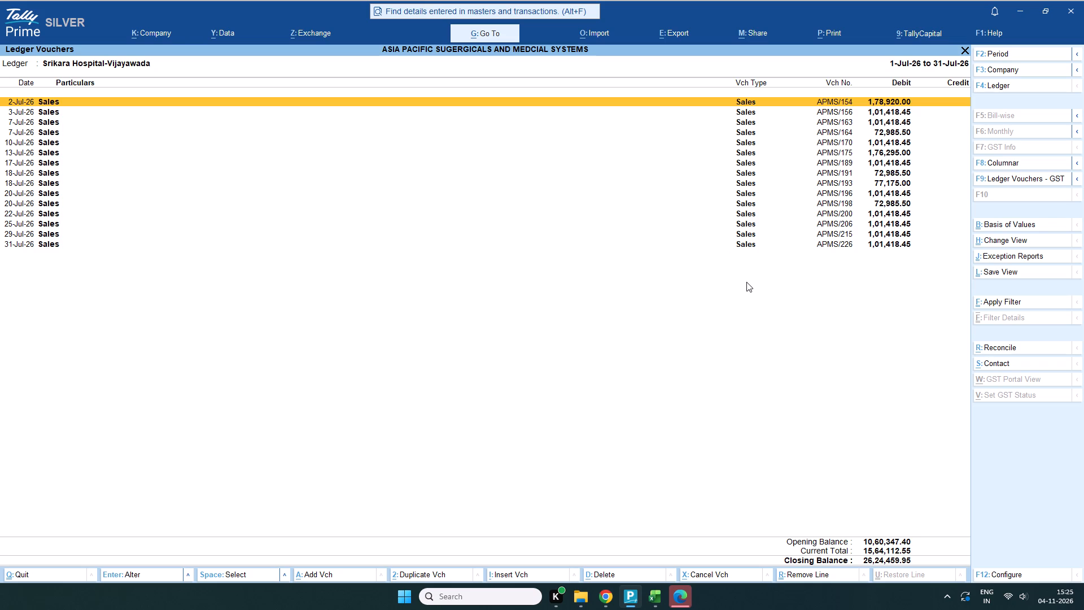
pyautogui.click(963, 47)
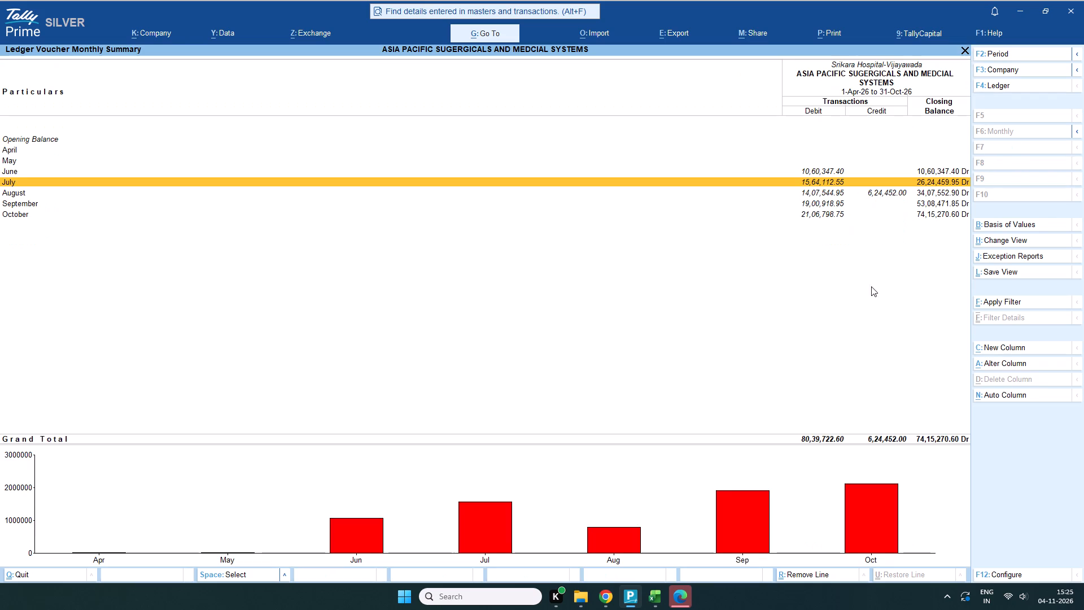
# Review the August vouchers of Srikara Hospital-Vijayawada and return to the ledger selection.
pyautogui.scroll(-2, 885, 232)
pyautogui.scroll(1, 871, 221)
pyautogui.doubleClick(833, 192)
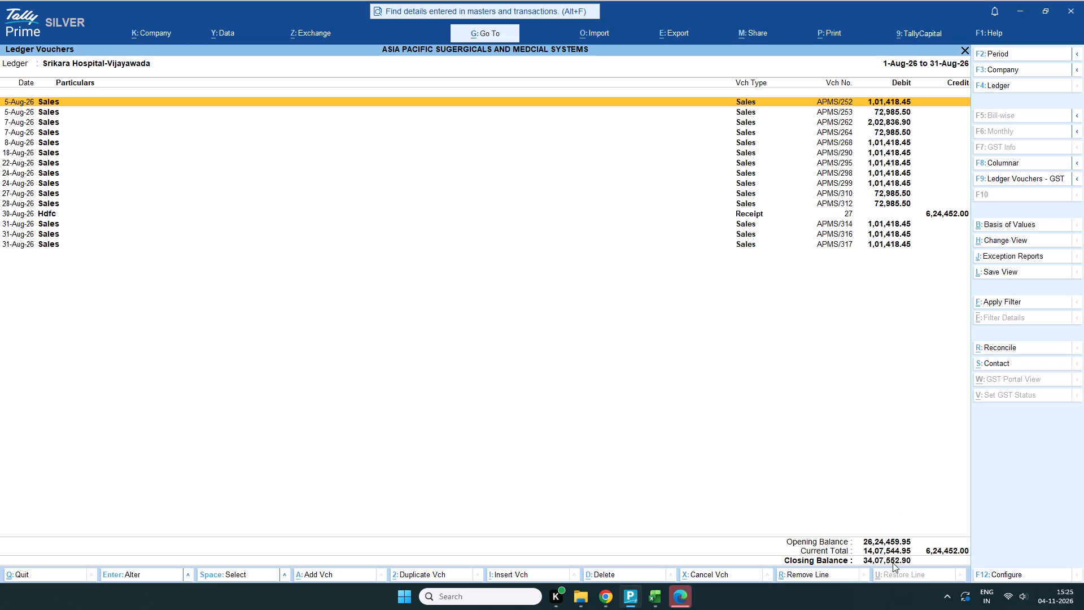
pyautogui.click(962, 49)
pyautogui.click(963, 48)
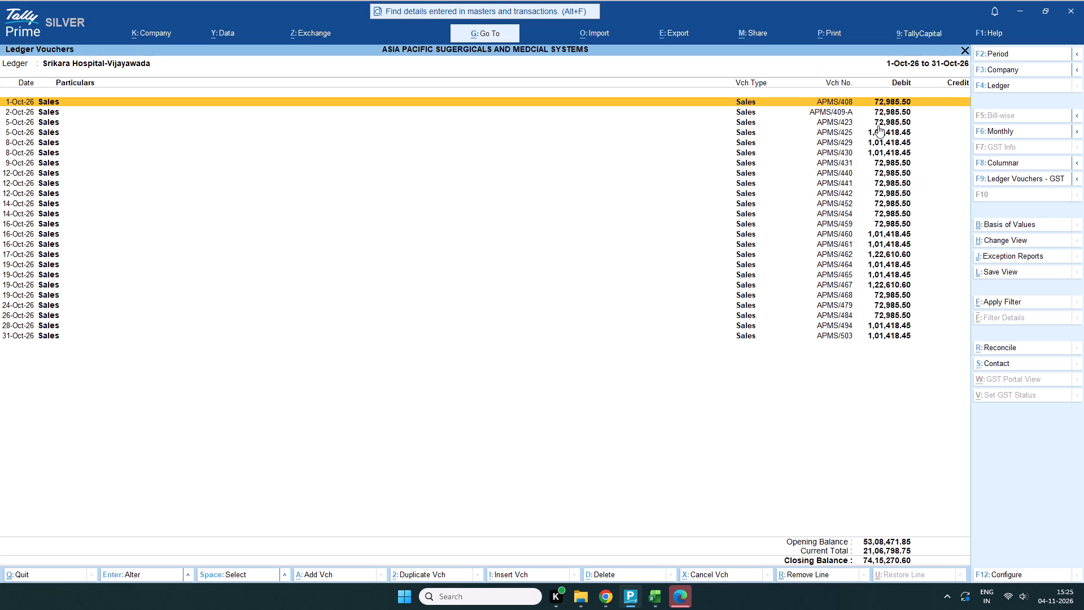
pyautogui.click(963, 48)
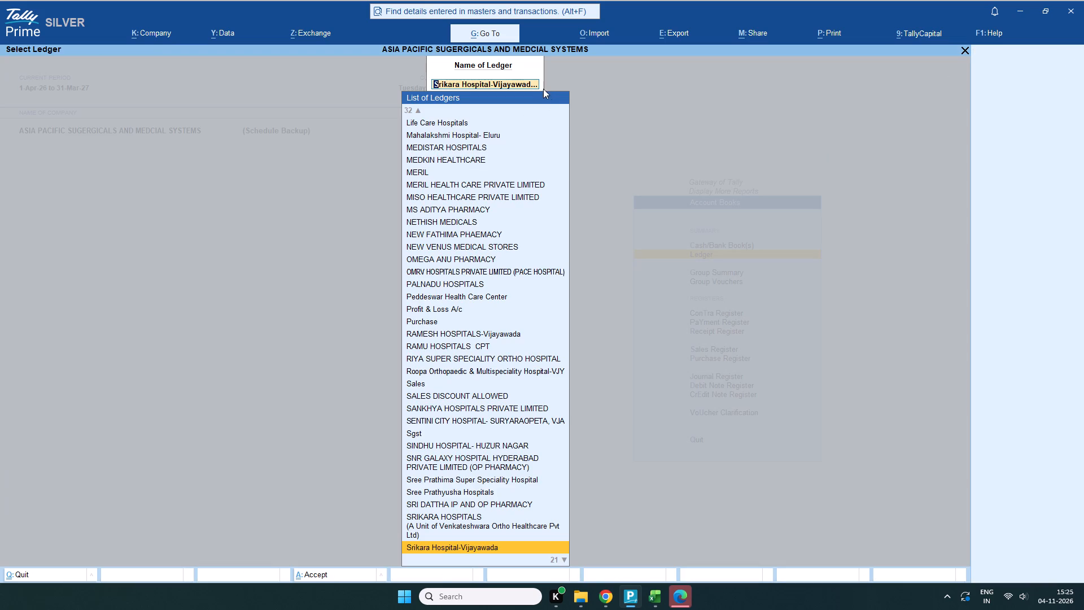
# Open the monthly summary of the TRUST PHARMACEUTICALS- VIJAYAWADA ledger.
pyautogui.moveTo(537, 84); pyautogui.dragTo(417, 105)
pyautogui.press('BackSpace')
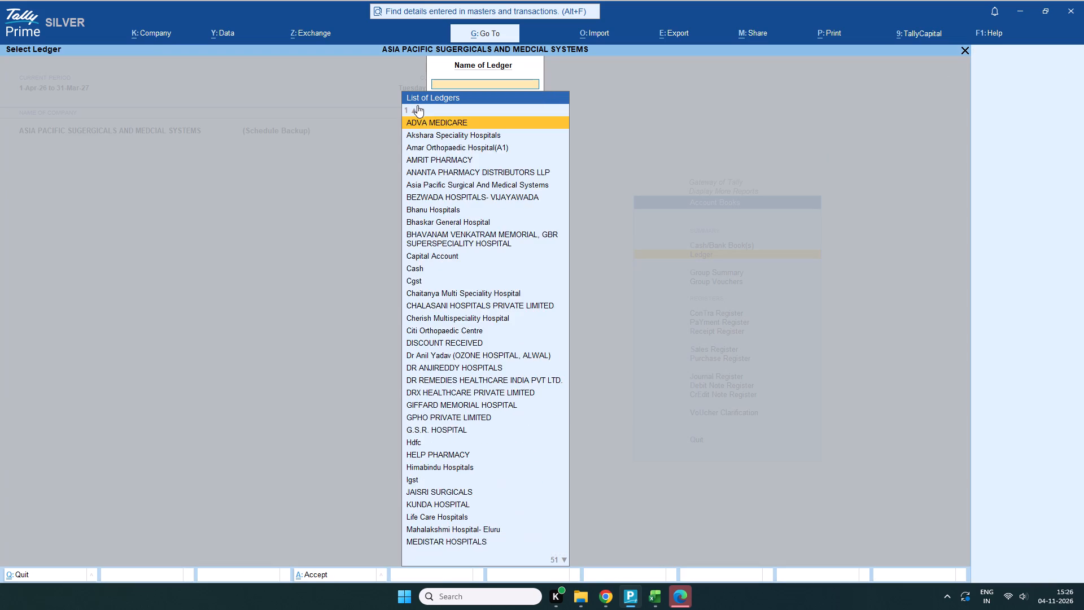
pyautogui.press('y')
pyautogui.press('BackSpace')
pyautogui.write('trust')
pyautogui.click(444, 130)
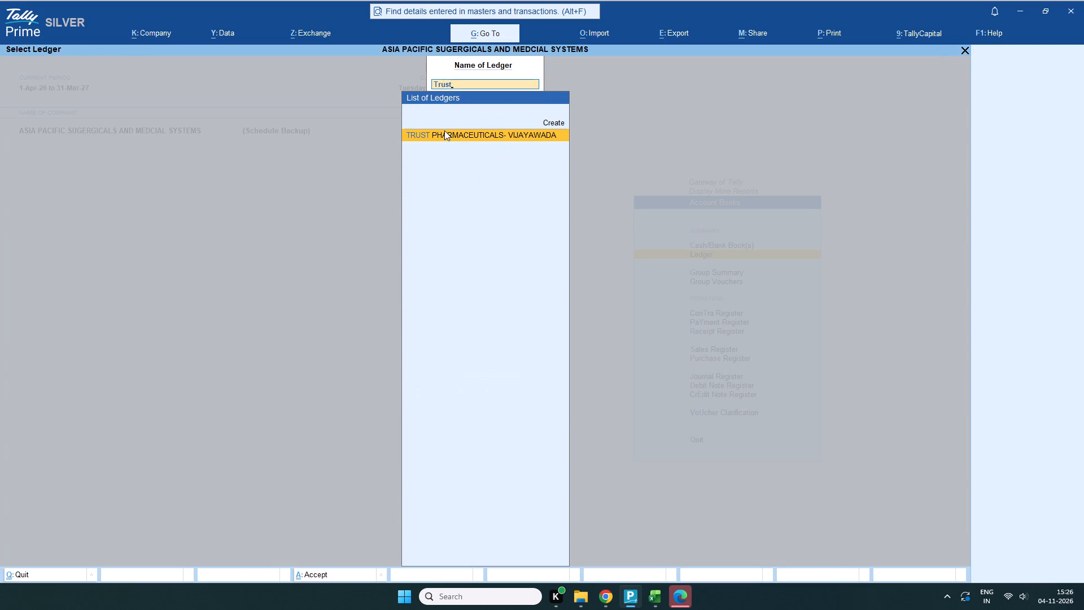
pyautogui.click(1011, 130)
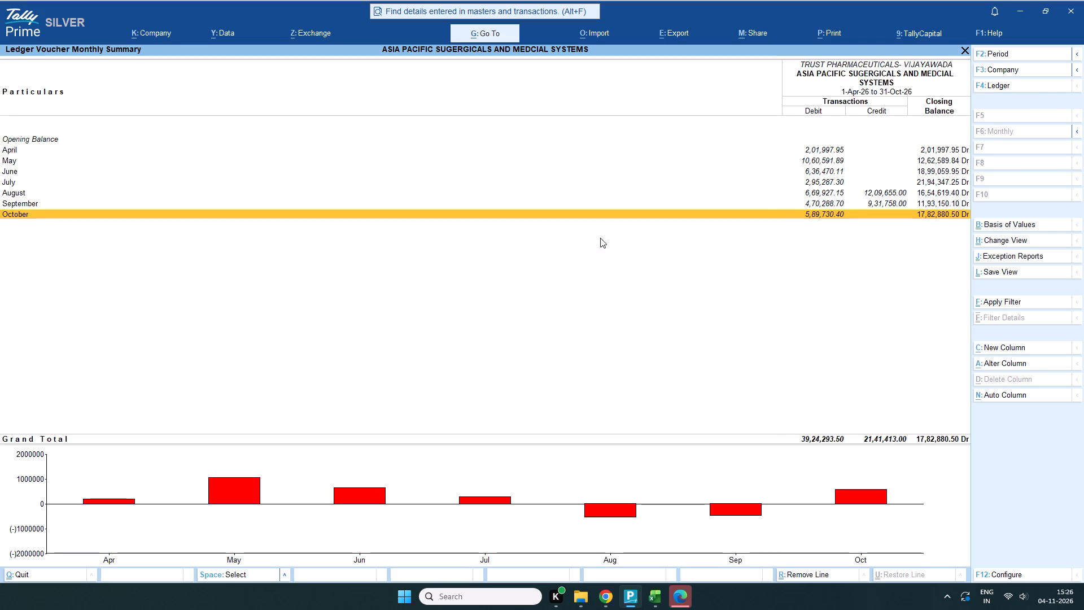
# Review the July vouchers of the TRUST PHARMACEUTICALS- VIJAYAWADA ledger and return to its monthly summary.
pyautogui.scroll(3, 579, 269)
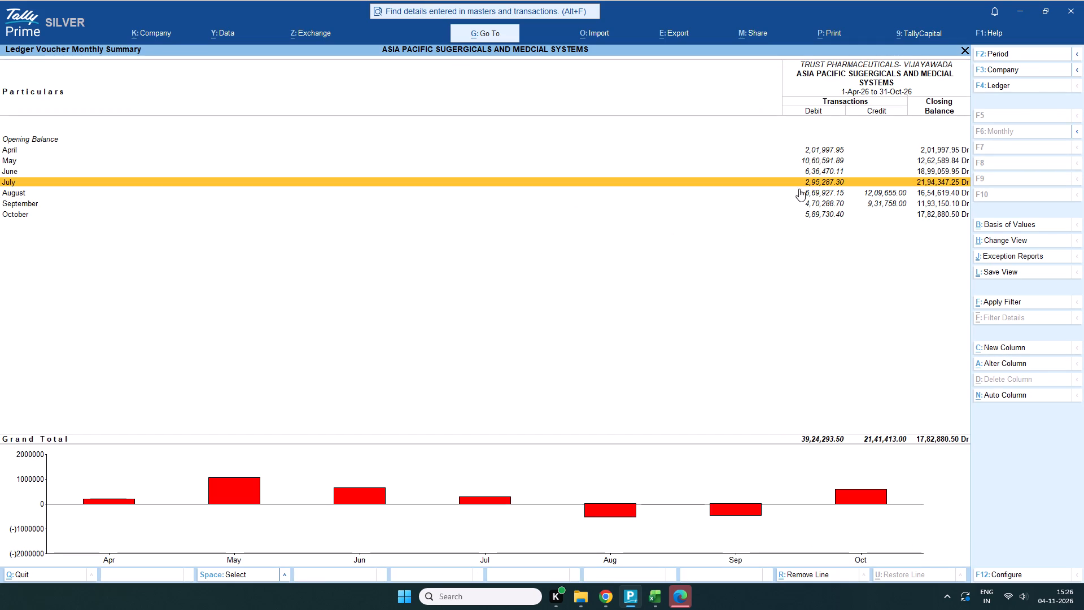
pyautogui.doubleClick(807, 180)
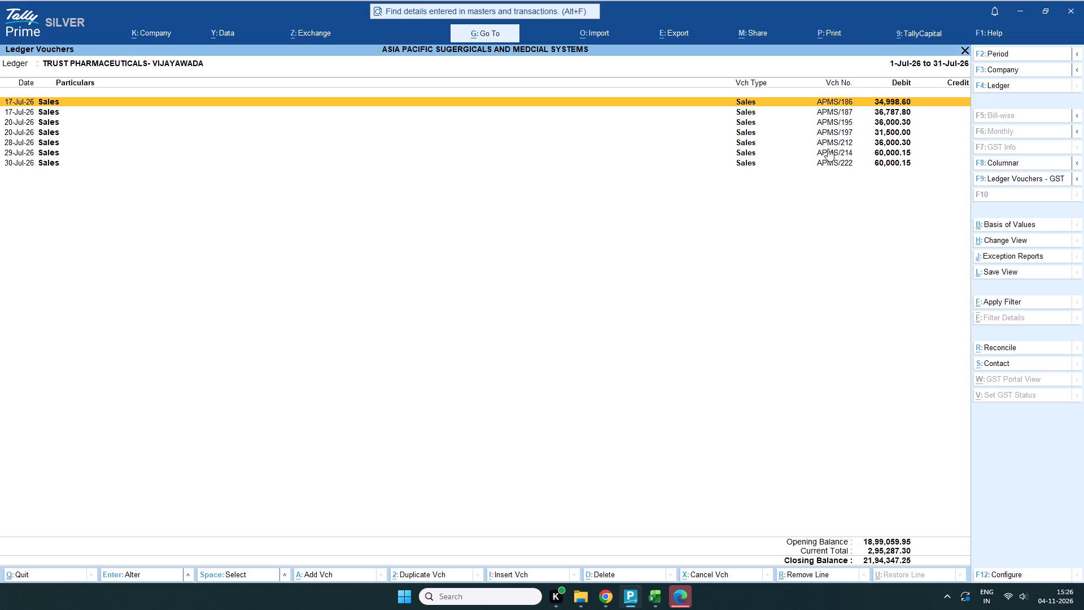
pyautogui.click(964, 45)
pyautogui.click(957, 47)
pyautogui.scroll(2, 1019, 206)
pyautogui.scroll(-2, 971, 162)
pyautogui.scroll(3, 945, 58)
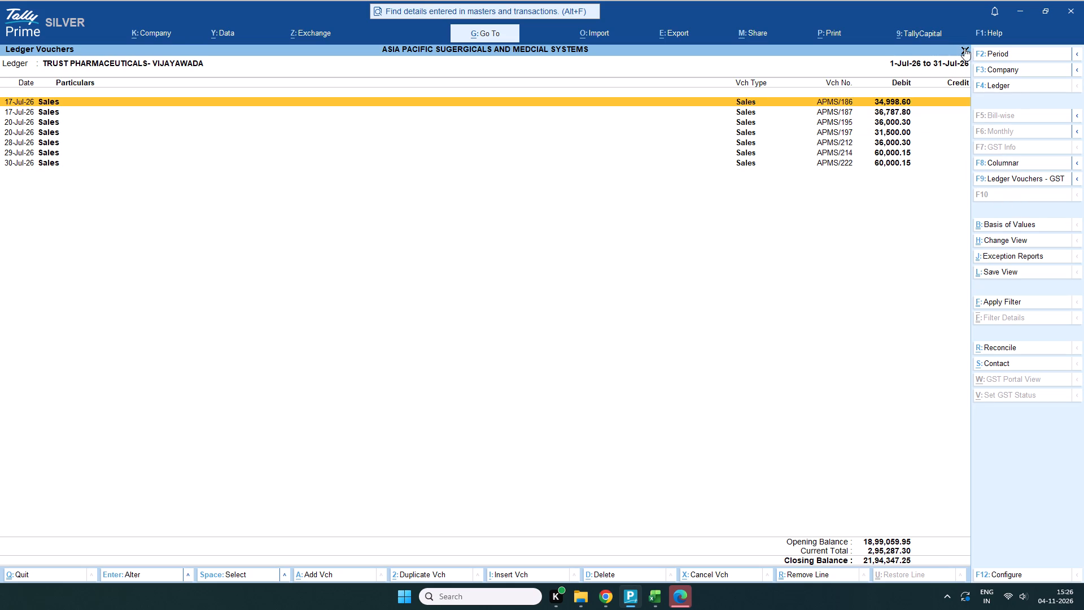
pyautogui.click(964, 48)
# Review the August vouchers of the TRUST PHARMACEUTICALS- VIJAYAWADA ledger and return to its monthly summary.
pyautogui.scroll(-2, 545, 195)
pyautogui.scroll(1, 549, 195)
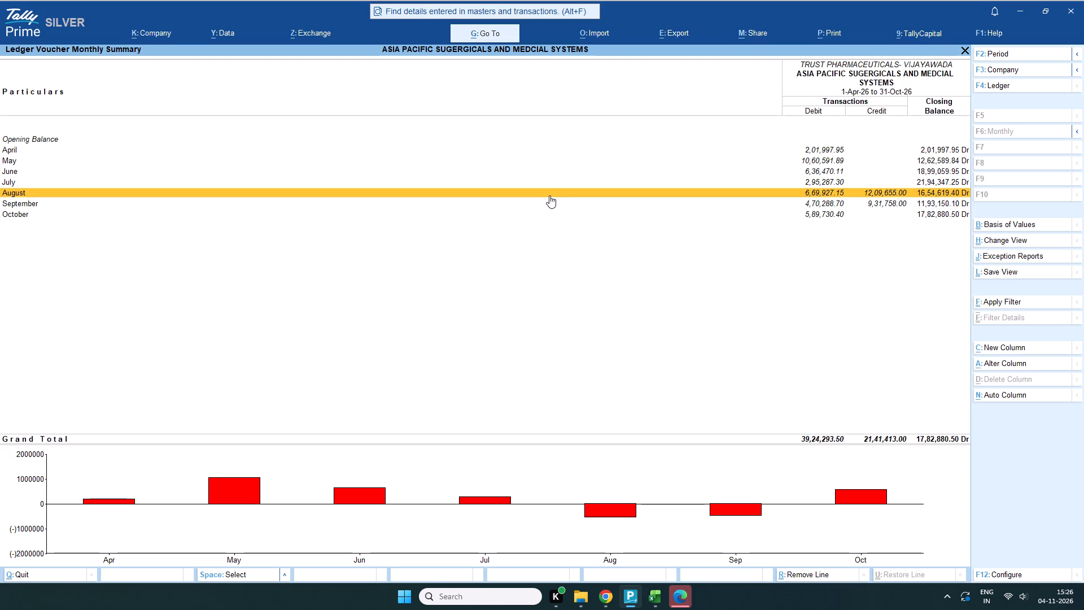
pyautogui.click(802, 191)
pyautogui.doubleClick(800, 191)
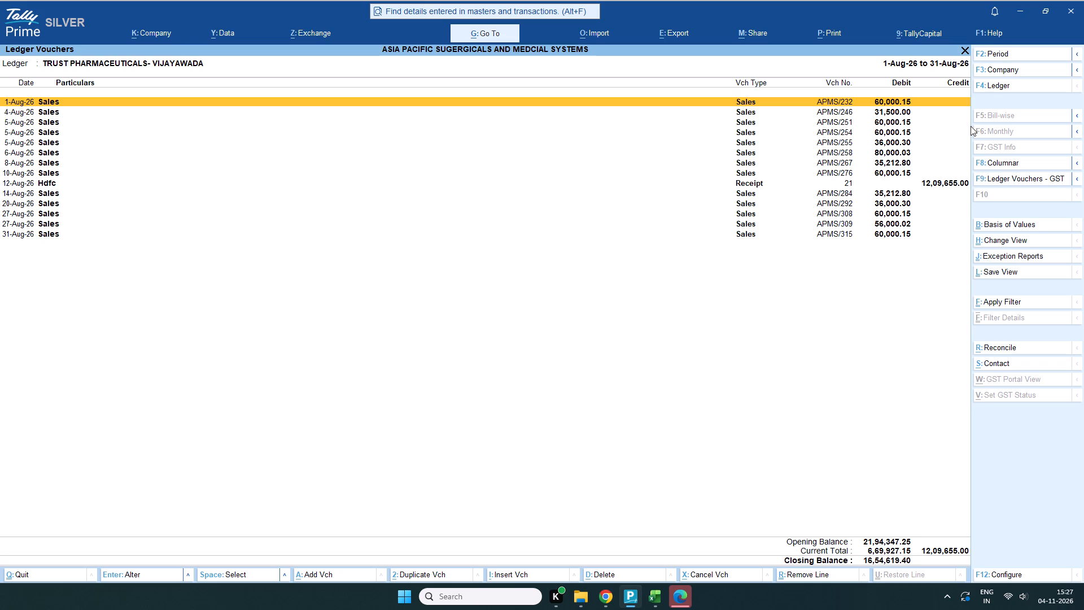
pyautogui.click(963, 48)
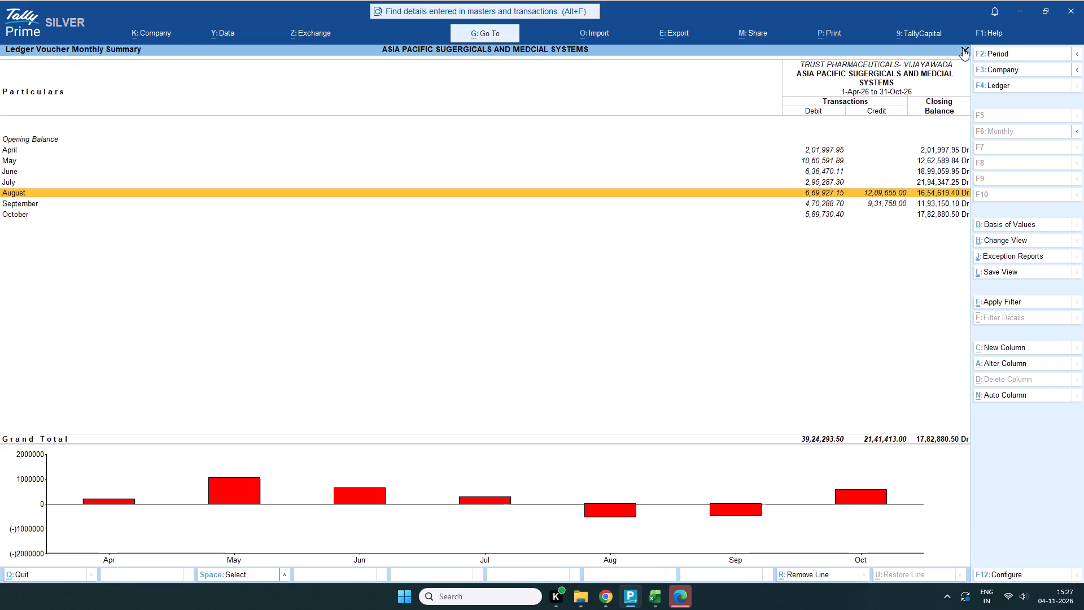
# Select September in the monthly summary of the TRUST PHARMACEUTICALS- VIJAYAWADA ledger.
pyautogui.scroll(-3, 744, 165)
pyautogui.scroll(2, 745, 170)
pyautogui.scroll(-1, 744, 184)
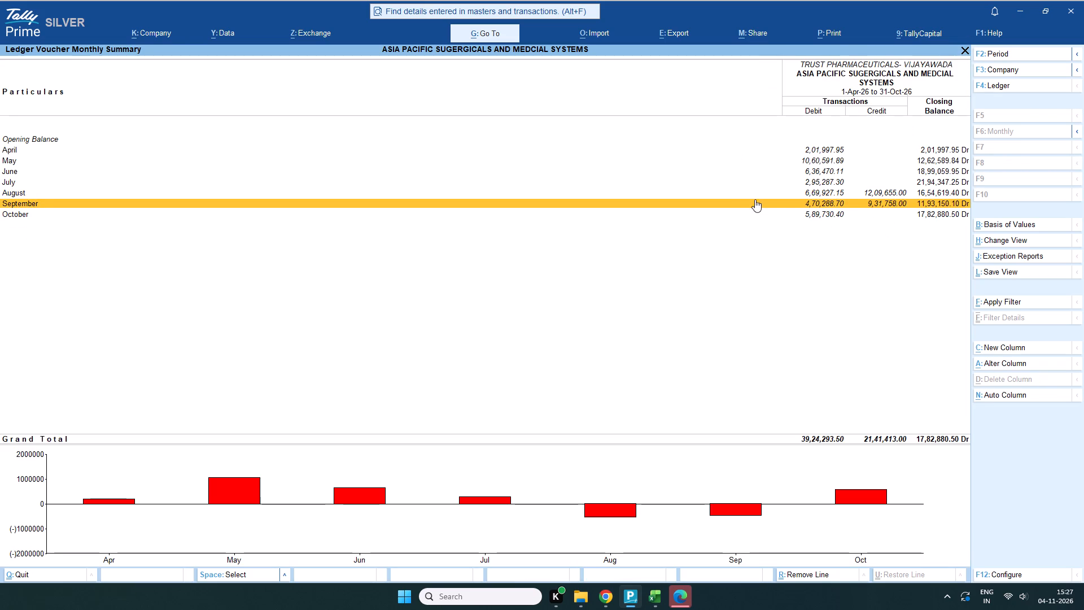
# Open the September vouchers of the TRUST PHARMACEUTICALS- VIJAYAWADA ledger for review.
pyautogui.doubleClick(823, 204)
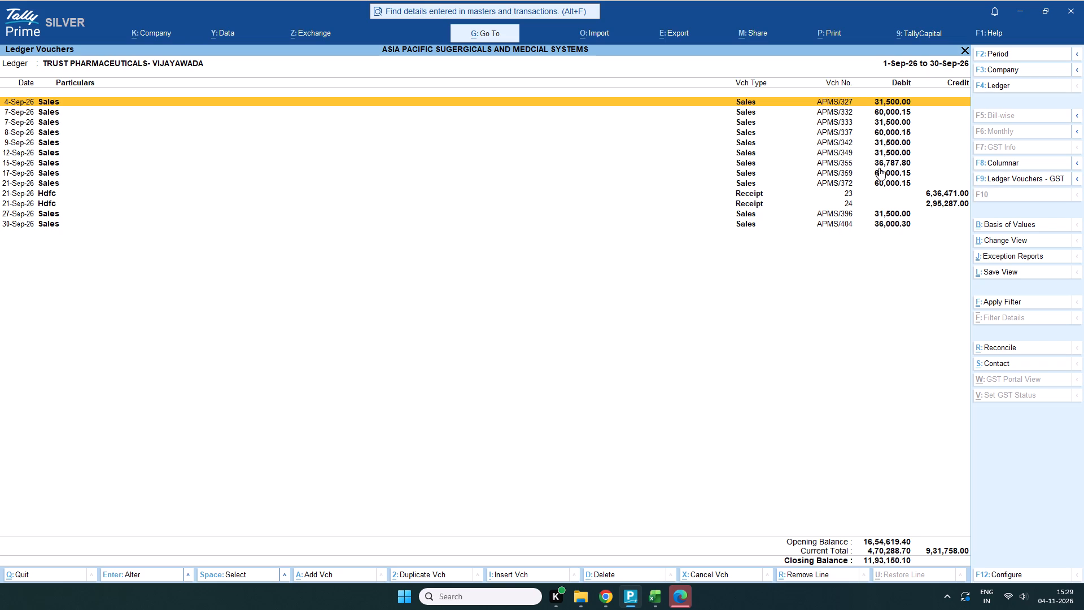
# Open sales voucher APMS/355 of 15-Sep-26 from the TRUST PHARMACEUTICALS- VIJAYAWADA ledger.
pyautogui.doubleClick(843, 164)
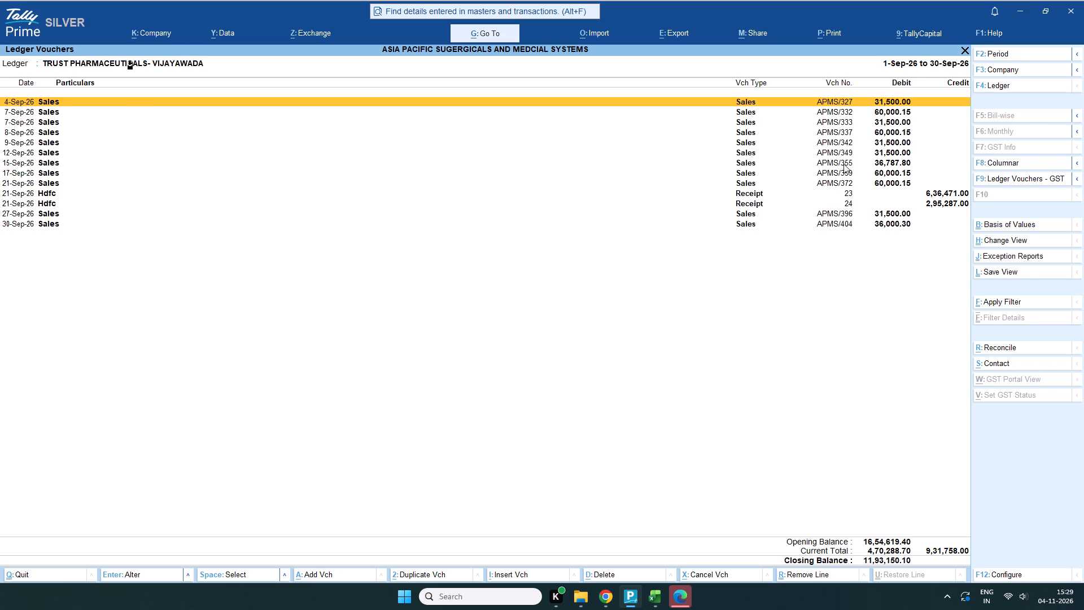
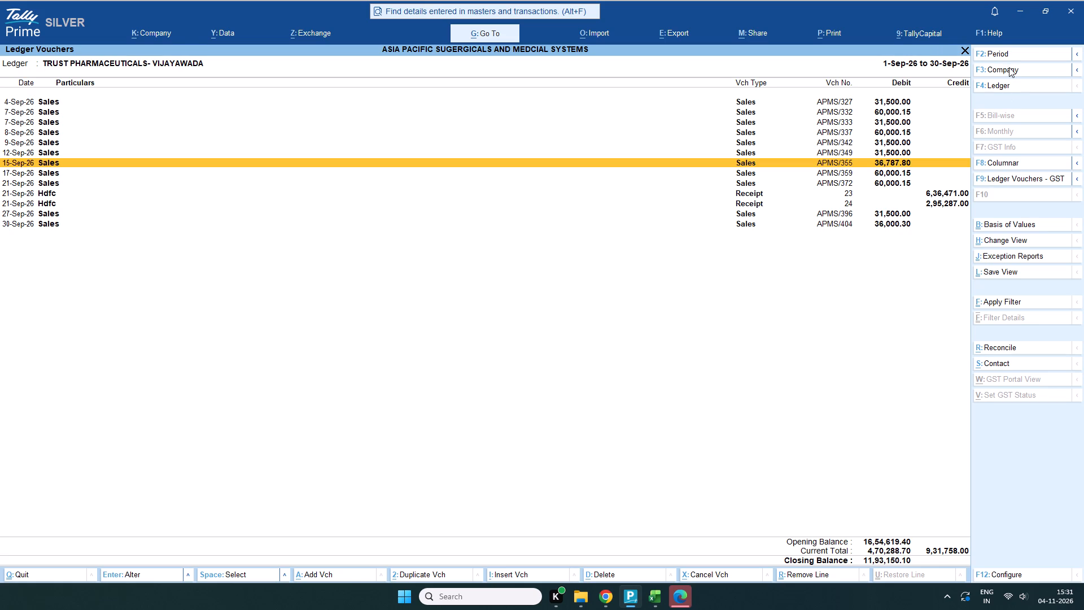
# Change the period of the TRUST PHARMACEUTICALS- VIJAYAWADA ledger vouchers to 01-02-2026 through 04-11-2026.
pyautogui.click(1002, 54)
pyautogui.write('010-')
pyautogui.press('BackSpace')
pyautogui.press('BackSpace')
pyautogui.press('BackSpace')
pyautogui.press('BackSpace')
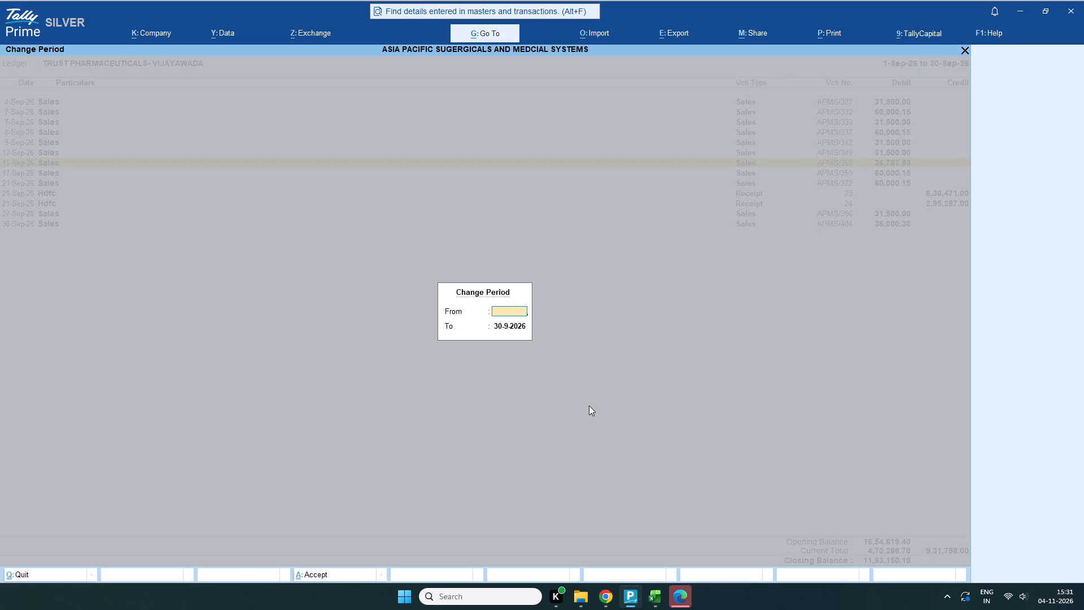
pyautogui.write('01-02-2026')
pyautogui.press('Return')
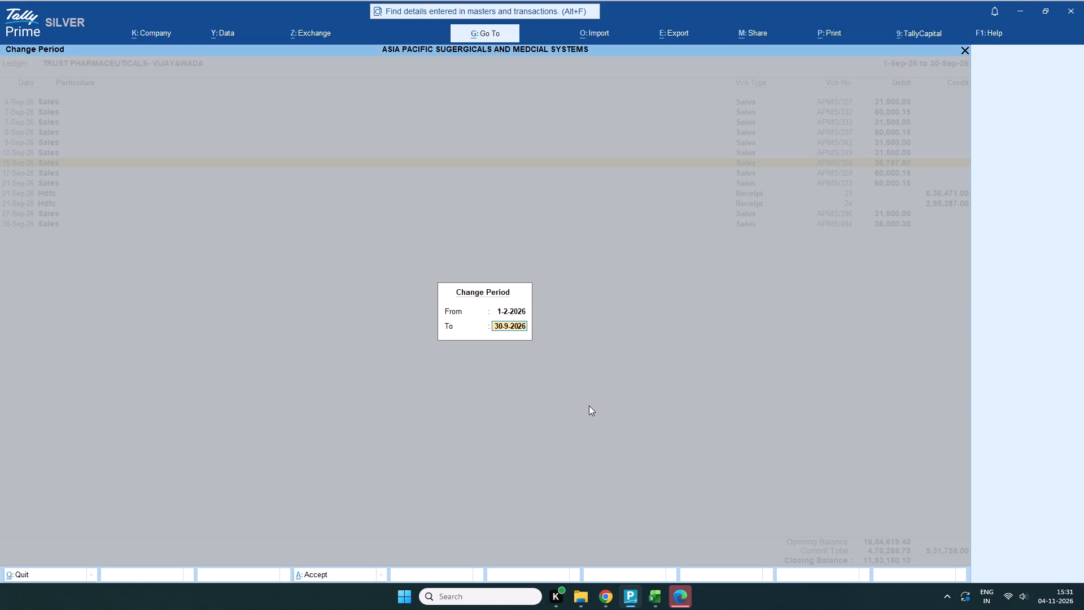
pyautogui.write('04-')
pyautogui.write('11=')
pyautogui.press('BackSpace')
pyautogui.press('-')
pyautogui.write('2026')
pyautogui.press('Return')
# Examine the sales and receipt entries of the TRUST PHARMACEUTICALS- VIJAYAWADA ledger down to the last voucher of the period.
pyautogui.scroll(-4, 801, 244)
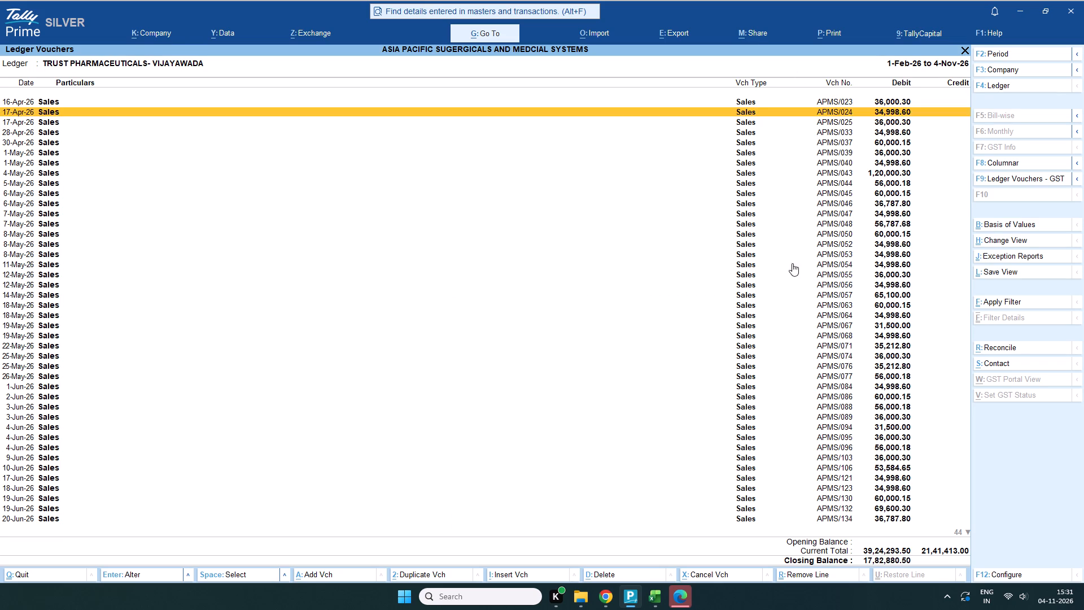
pyautogui.scroll(-20, 792, 263)
pyautogui.scroll(-20, 792, 263)
pyautogui.scroll(-5, 792, 263)
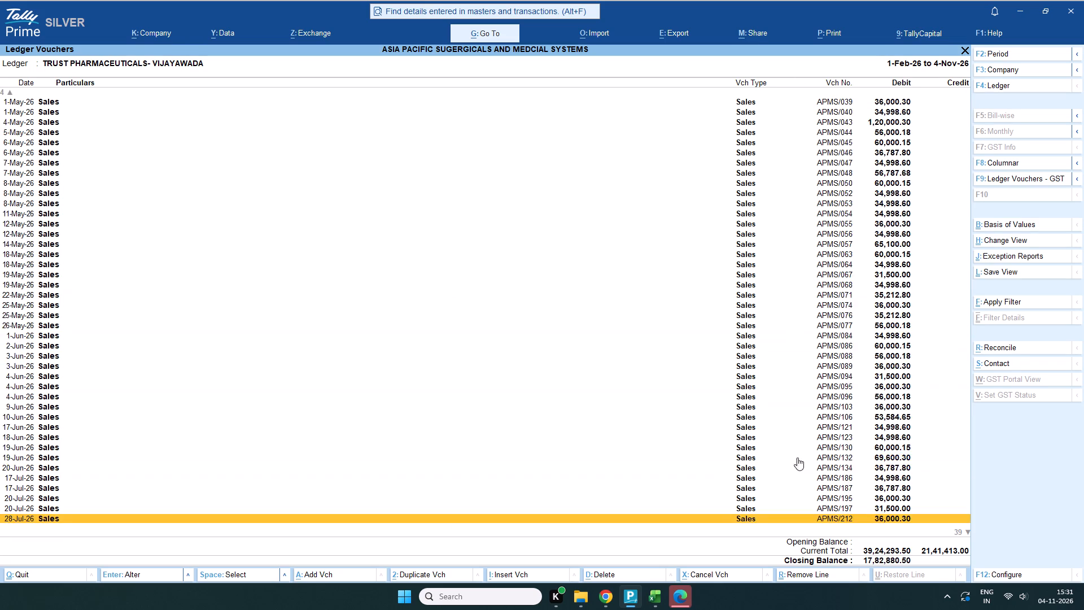
pyautogui.scroll(-20, 797, 457)
pyautogui.scroll(-20, 797, 457)
pyautogui.scroll(-5, 797, 457)
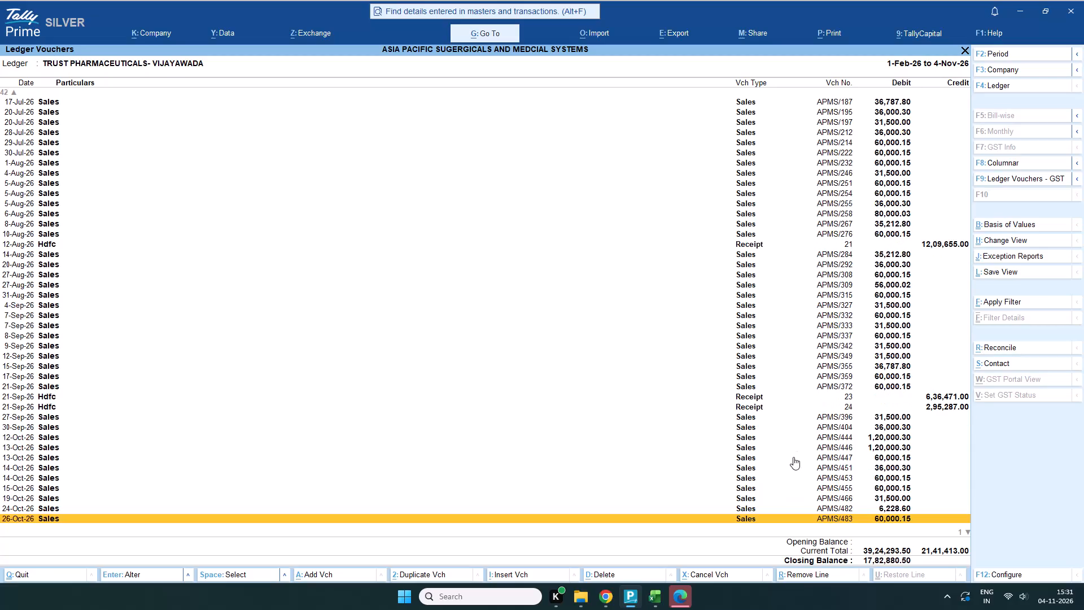
pyautogui.scroll(-16, 793, 457)
pyautogui.scroll(-2, 780, 518)
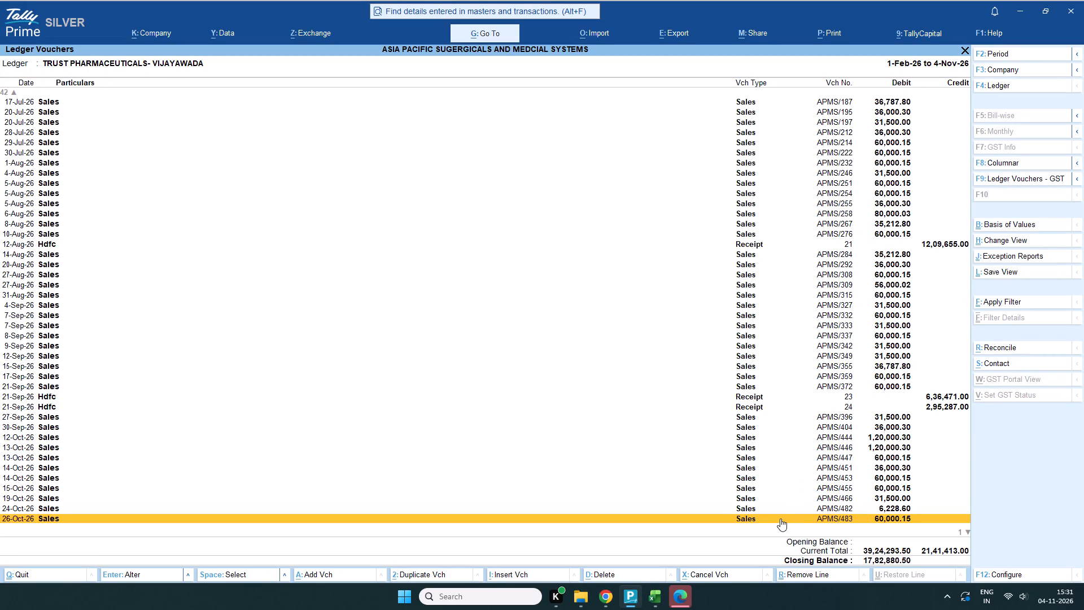
pyautogui.scroll(-2, 780, 518)
pyautogui.scroll(4, 780, 518)
pyautogui.scroll(-13, 780, 518)
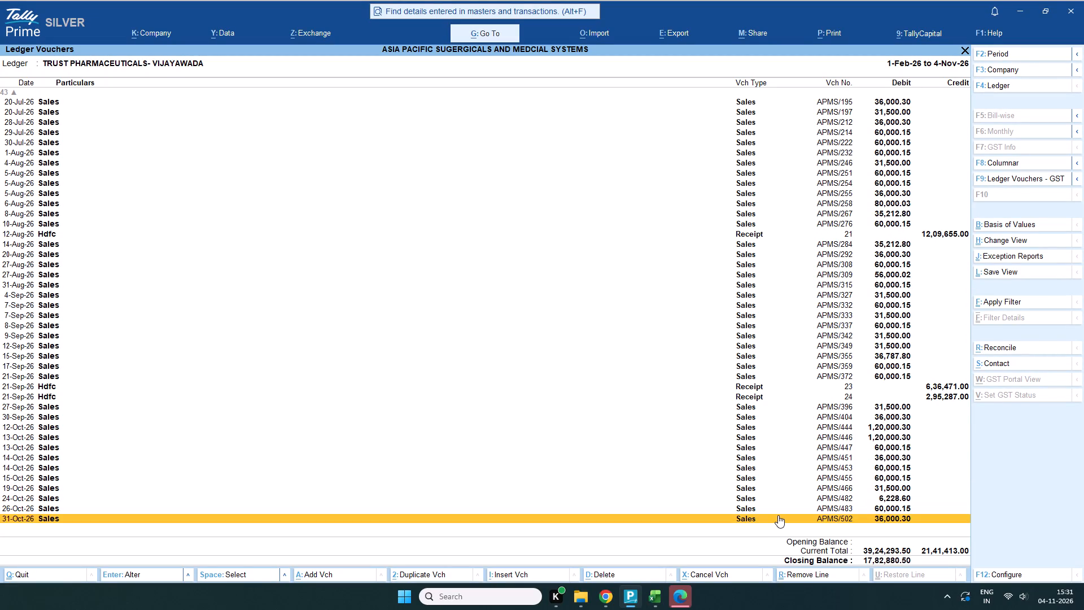
pyautogui.scroll(-3, 778, 515)
pyautogui.scroll(2, 778, 515)
pyautogui.scroll(-3, 778, 515)
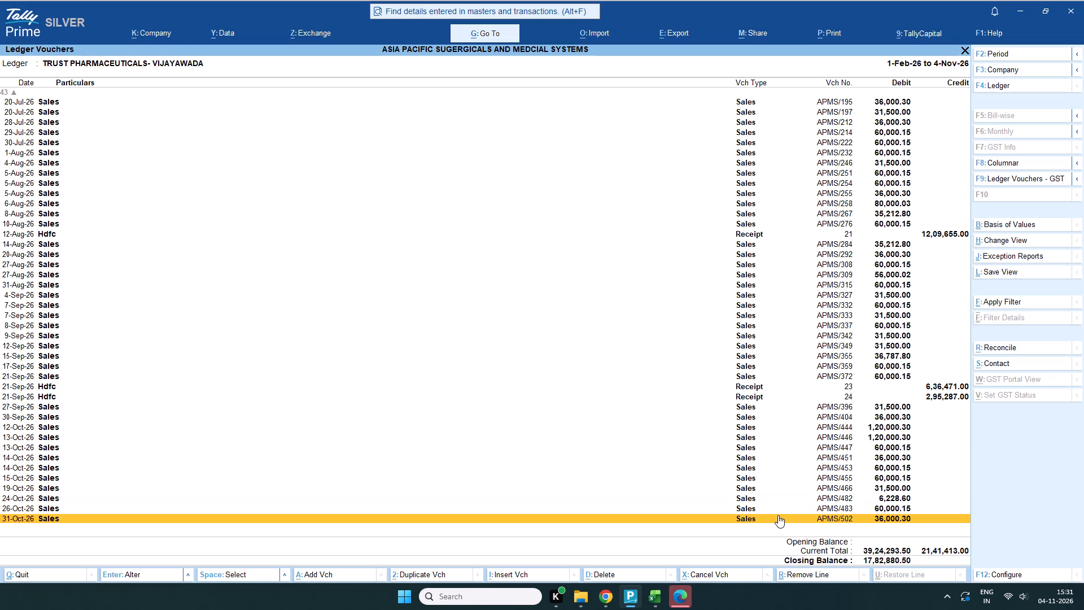
pyautogui.scroll(-4, 778, 515)
pyautogui.scroll(14, 778, 515)
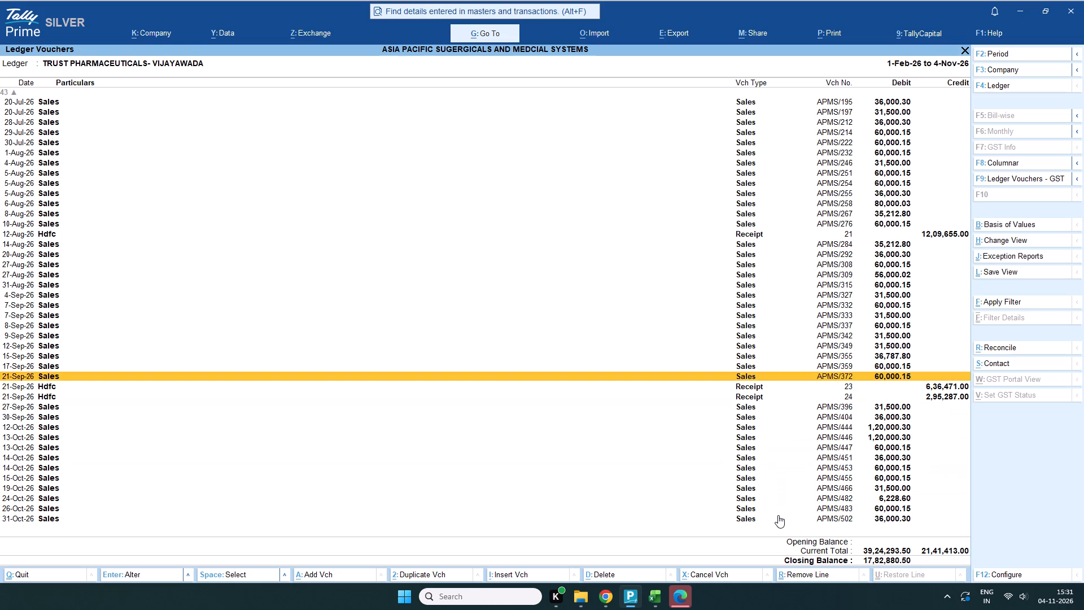
pyautogui.scroll(-17, 778, 515)
pyautogui.scroll(12, 781, 512)
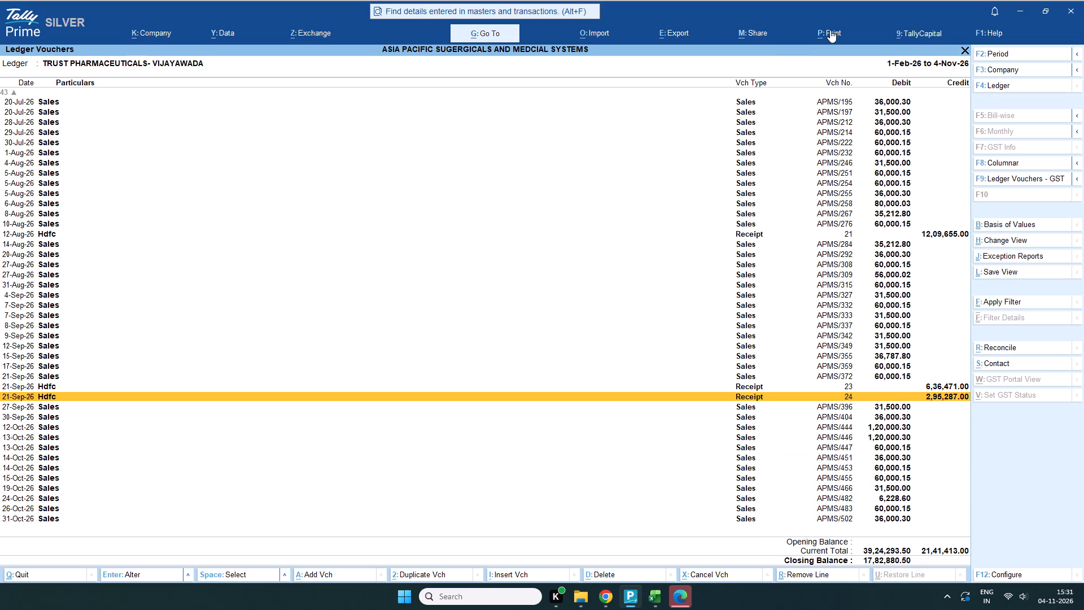
# Print the current Ledger Vouchers report with the Microsoft Print to PDF printer.
pyautogui.click(829, 34)
pyautogui.click(860, 68)
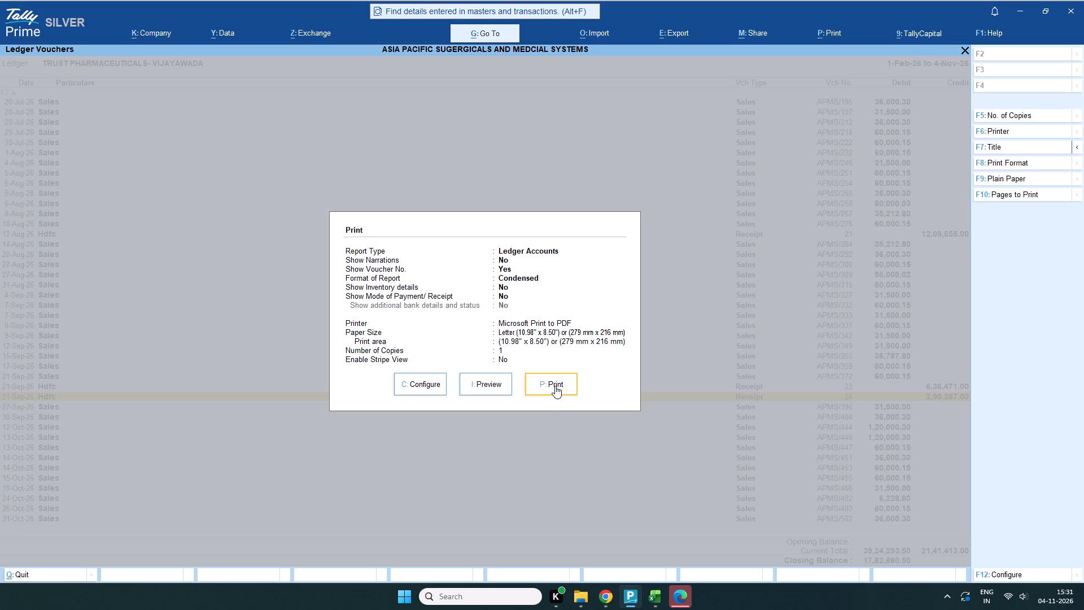
pyautogui.click(553, 385)
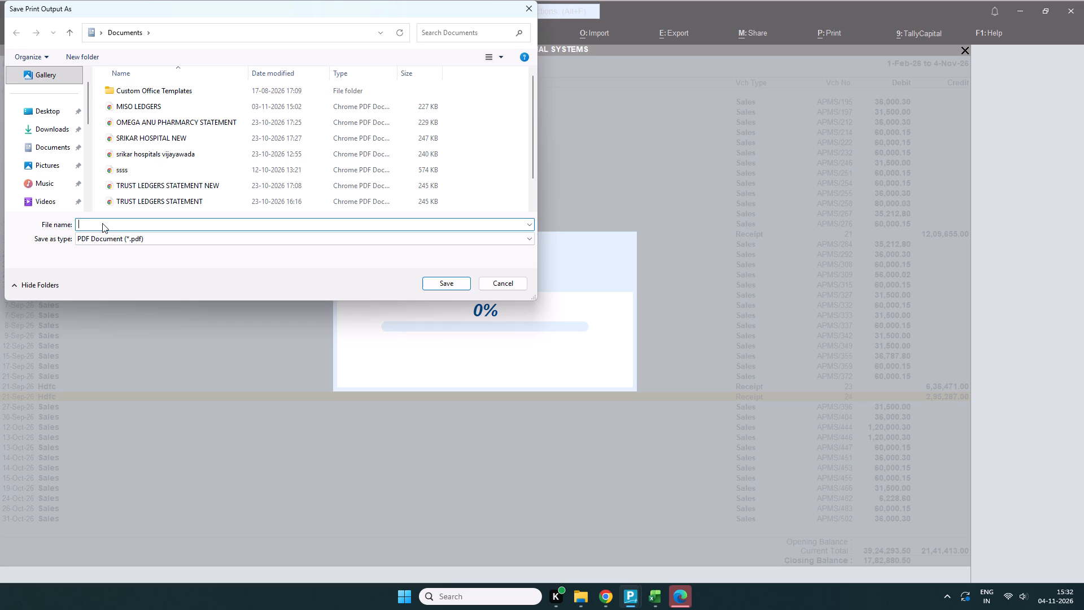
# Enter the PDF's file name in Documents, starting from the existing name TRUST LEDGERS STATEMENT NEW.pdf.
pyautogui.write('tr')
pyautogui.write('ust')
pyautogui.press('space')
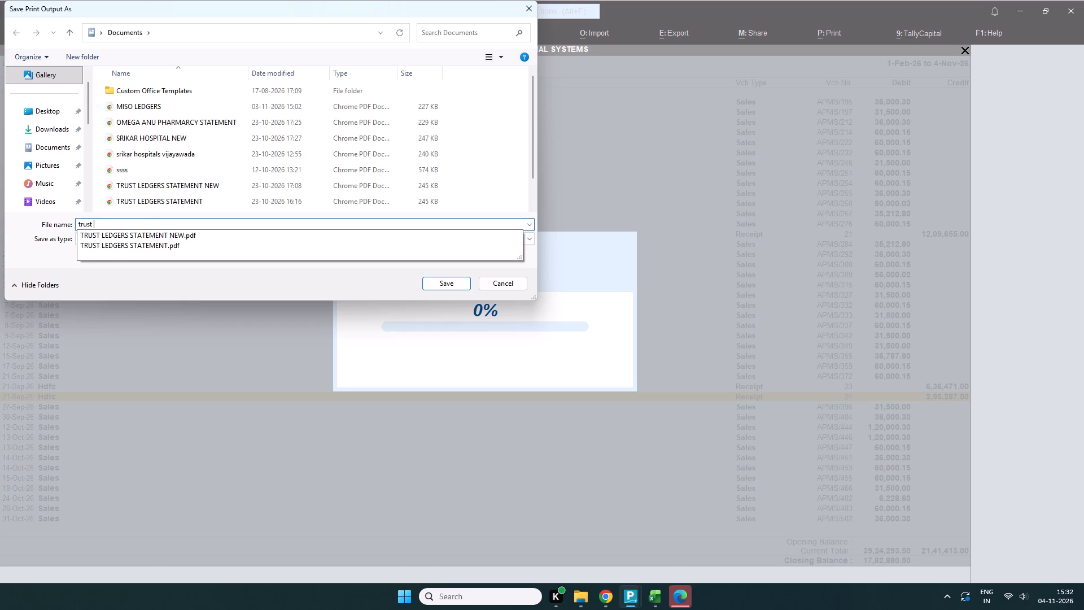
pyautogui.click(143, 234)
pyautogui.click(198, 225)
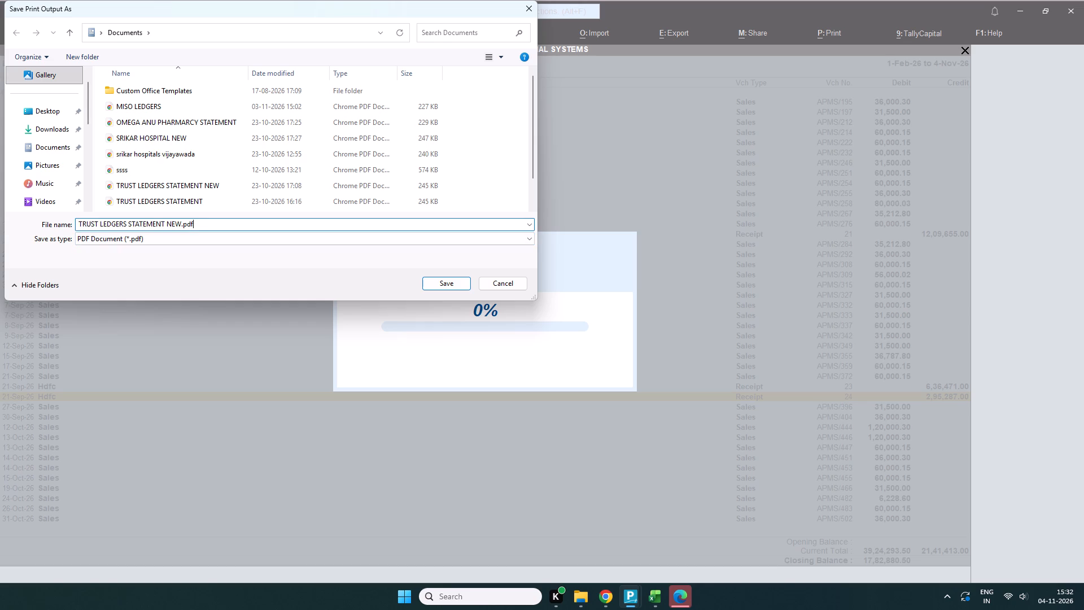
# Append " 3" to the PDF's file name, making it TRUST LEDGERS STATEMENT NEW.pdf 3, and save it in Documents.
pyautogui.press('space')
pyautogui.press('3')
pyautogui.click(438, 285)
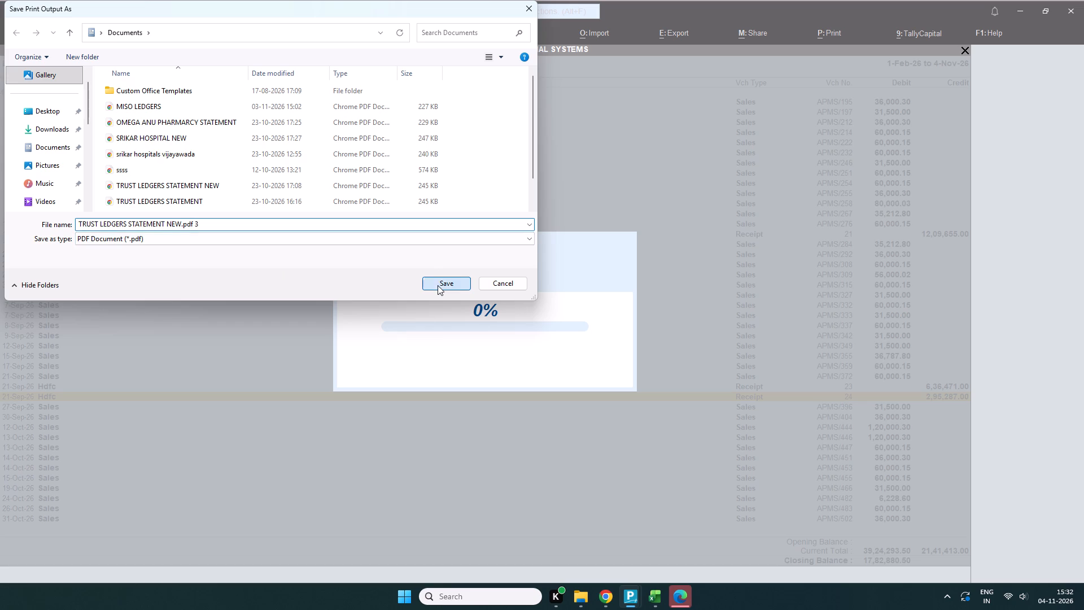
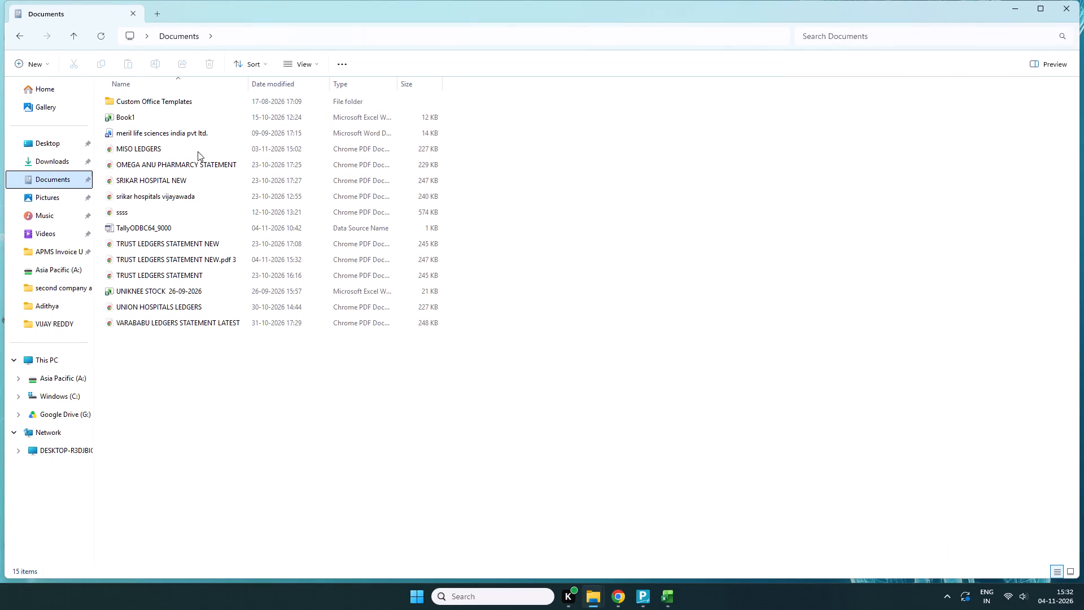
# Bring up the available file actions for the saved statement TRUST LEDGERS STATEMENT NEW.pdf 3 in the Documents folder.
pyautogui.rightClick(203, 256)
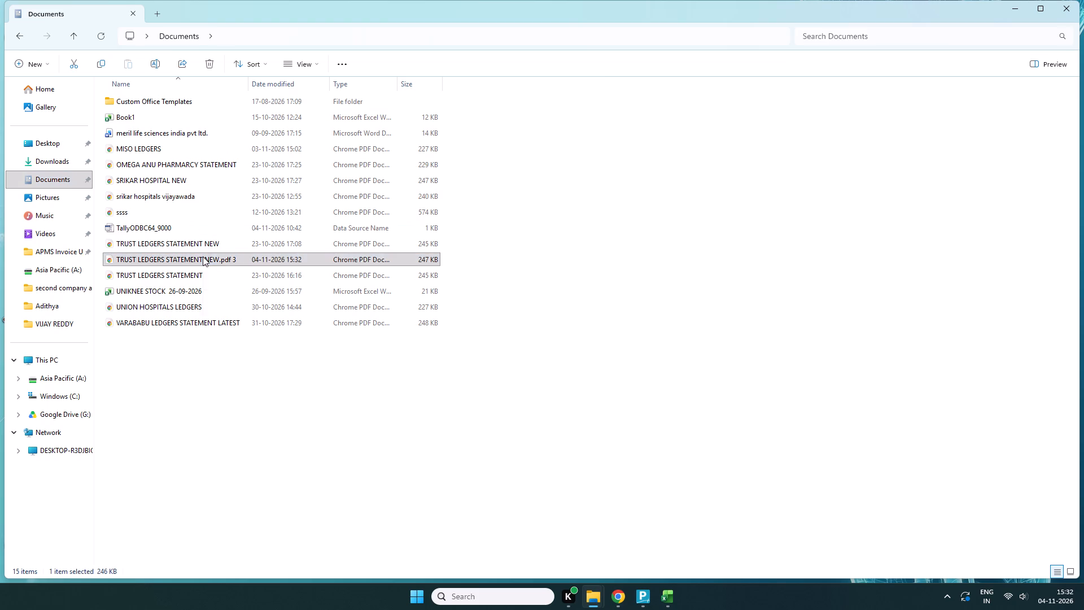
# Copy the file TRUST LEDGERS STATEMENT NEW.pdf 3 from Documents into the Asia Pacific (A:) drive.
pyautogui.click(264, 276)
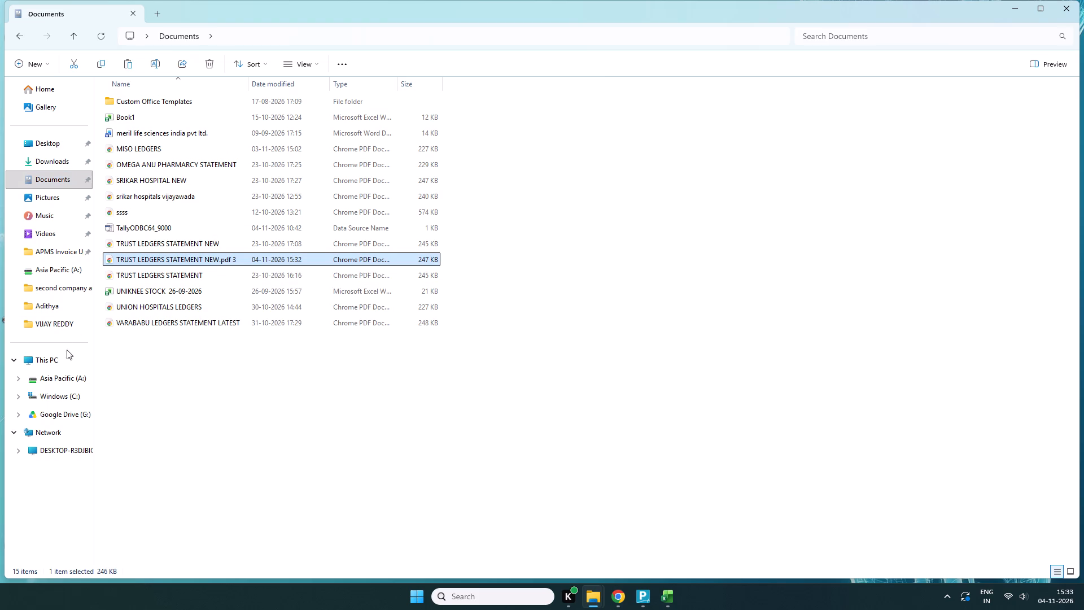
pyautogui.click(63, 374)
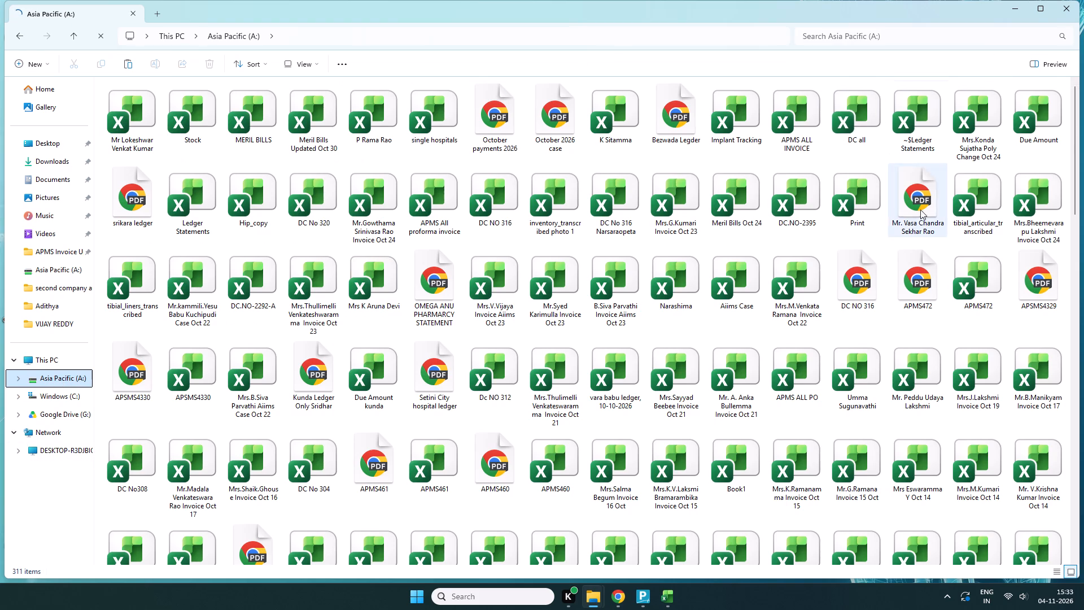
pyautogui.scroll(-14, 889, 258)
pyautogui.scroll(-2, 700, 505)
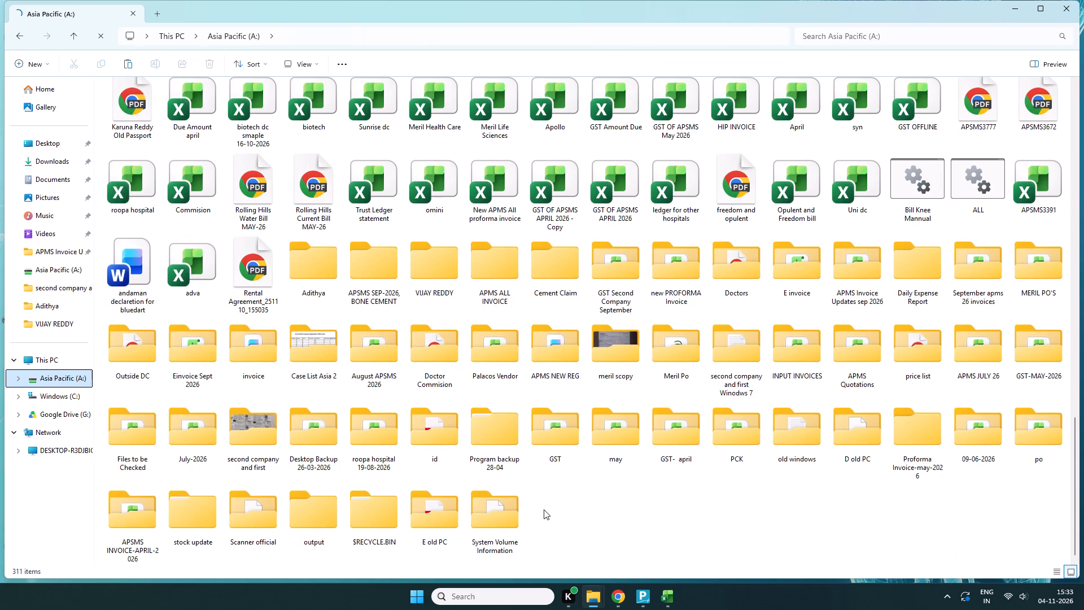
pyautogui.hotkey('ctrl', 'v')
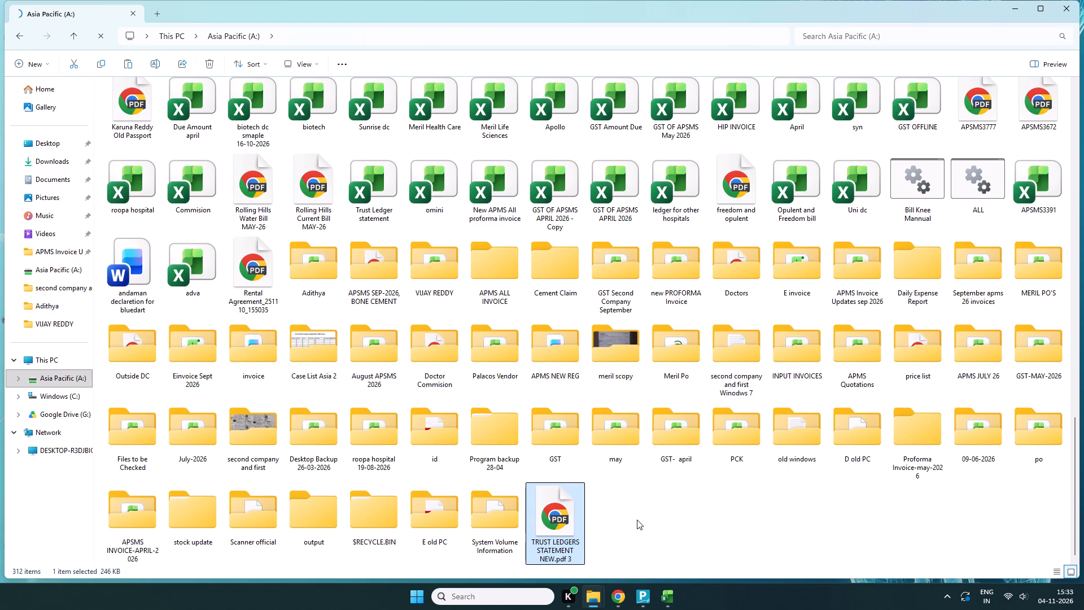
# Open the copied TRUST LEDGERS STATEMENT NEW.pdf 3 from the A: drive and check its ledger entries page by page.
pyautogui.doubleClick(555, 516)
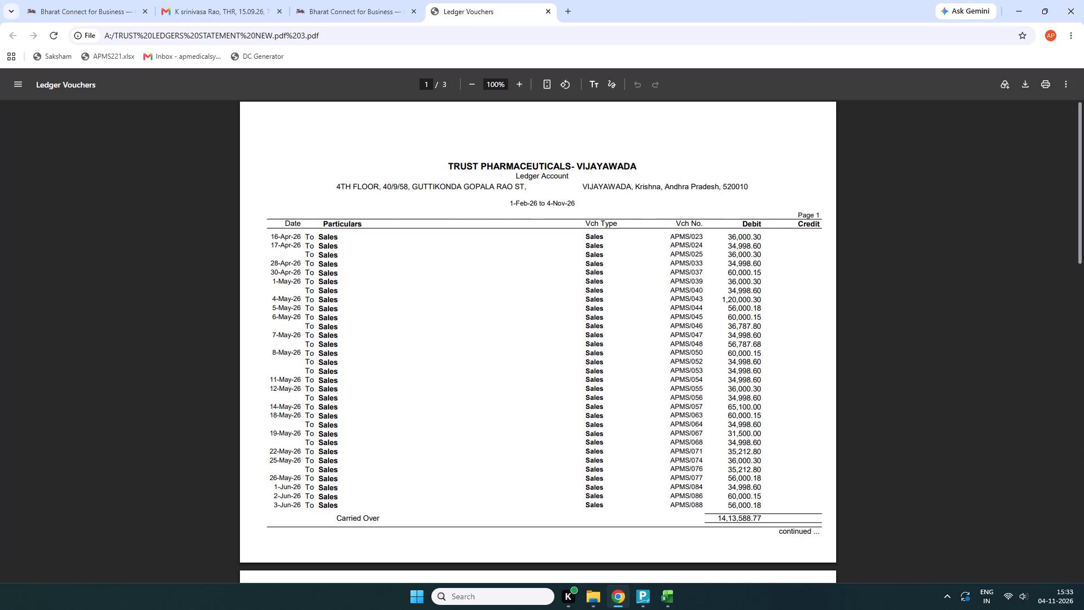
pyautogui.scroll(-2, 646, 260)
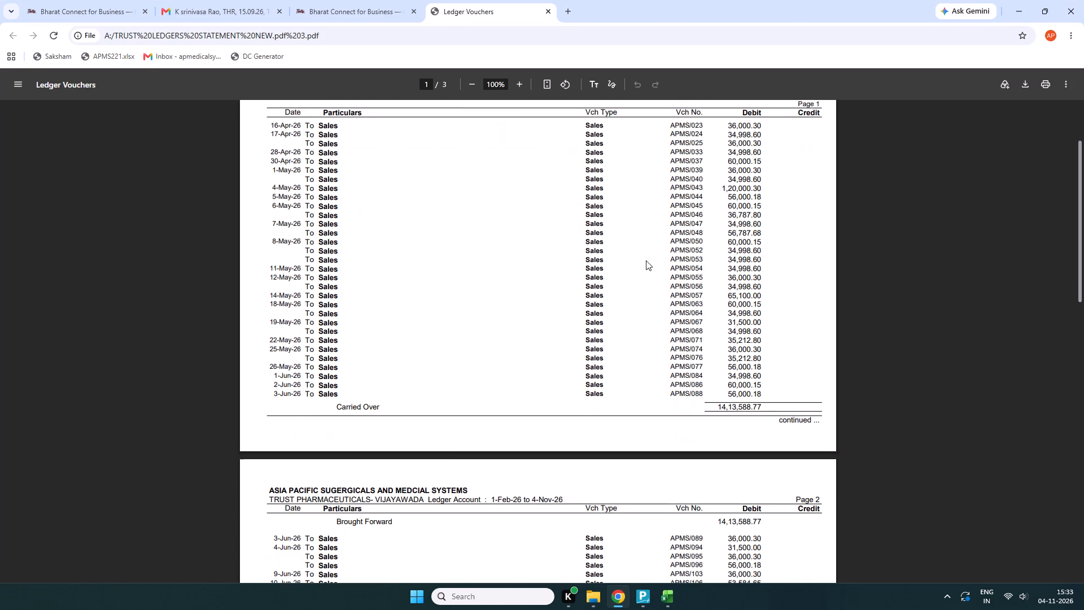
pyautogui.scroll(4, 646, 260)
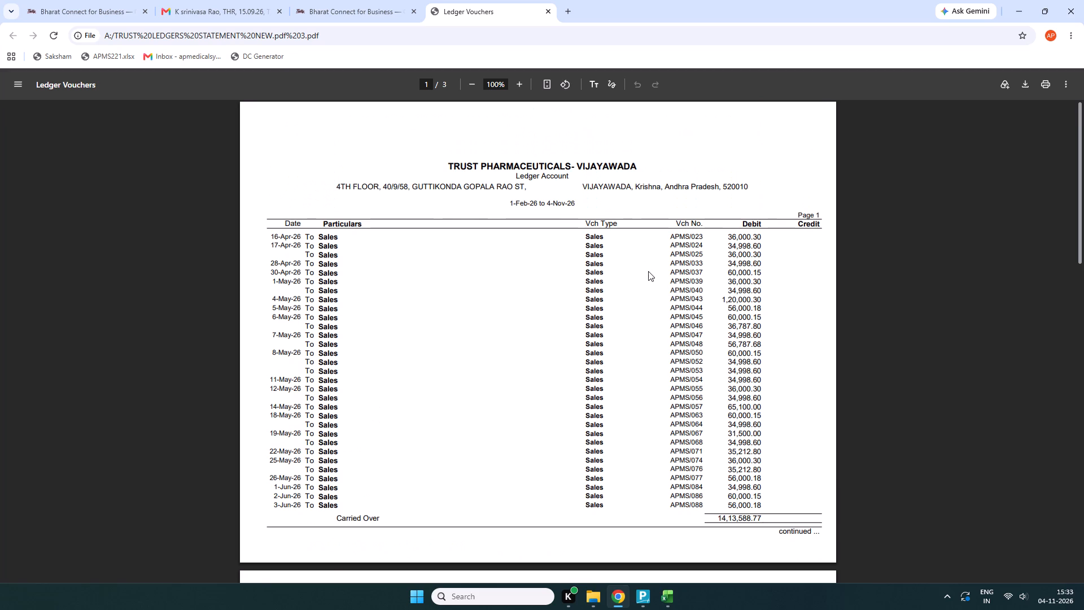
pyautogui.scroll(-10, 648, 271)
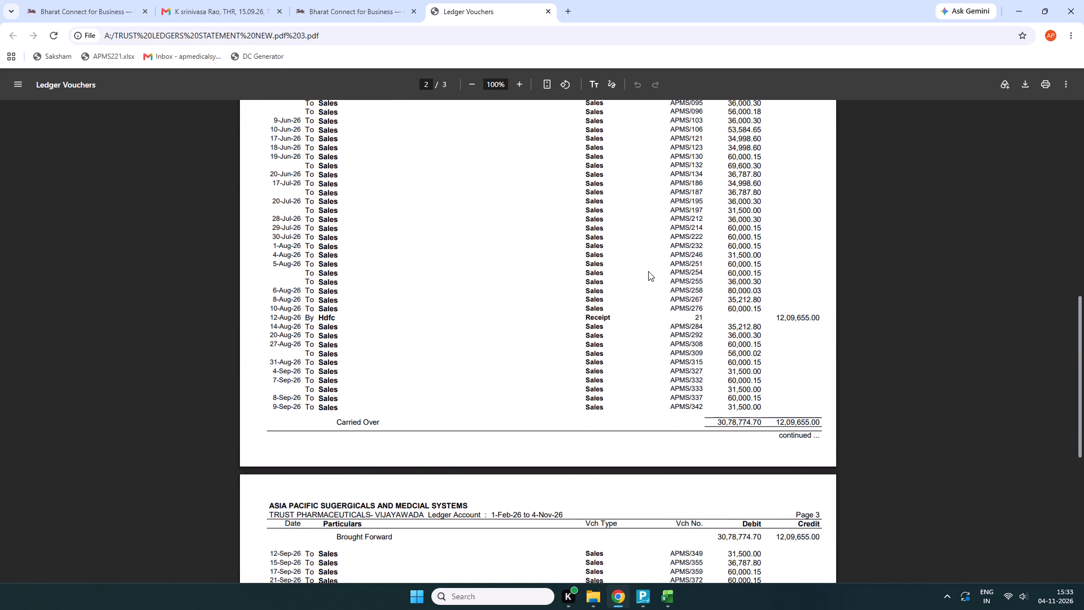
# Check the remaining ledger entries through the closing balance on page 3, review page 1 again, and close the statement PDF.
pyautogui.scroll(-5, 648, 271)
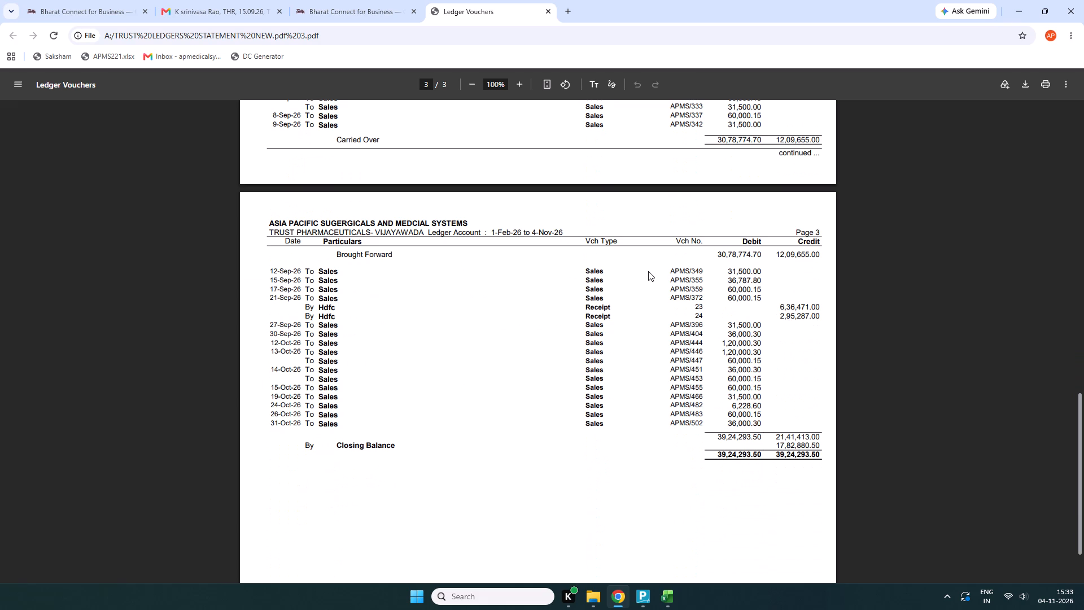
pyautogui.scroll(-4, 648, 271)
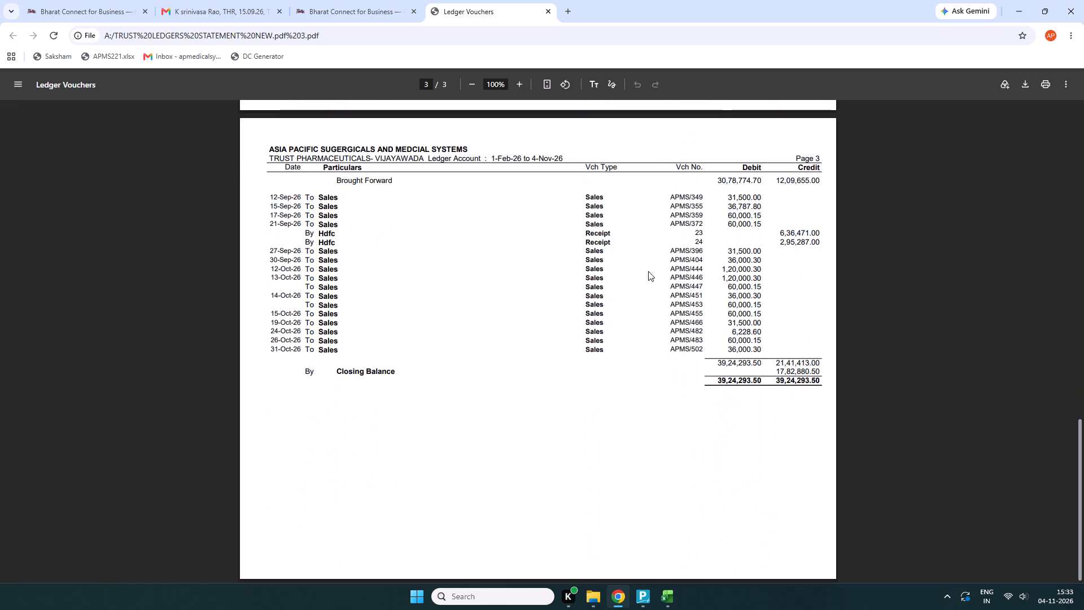
pyautogui.scroll(-5, 650, 274)
pyautogui.scroll(20, 664, 294)
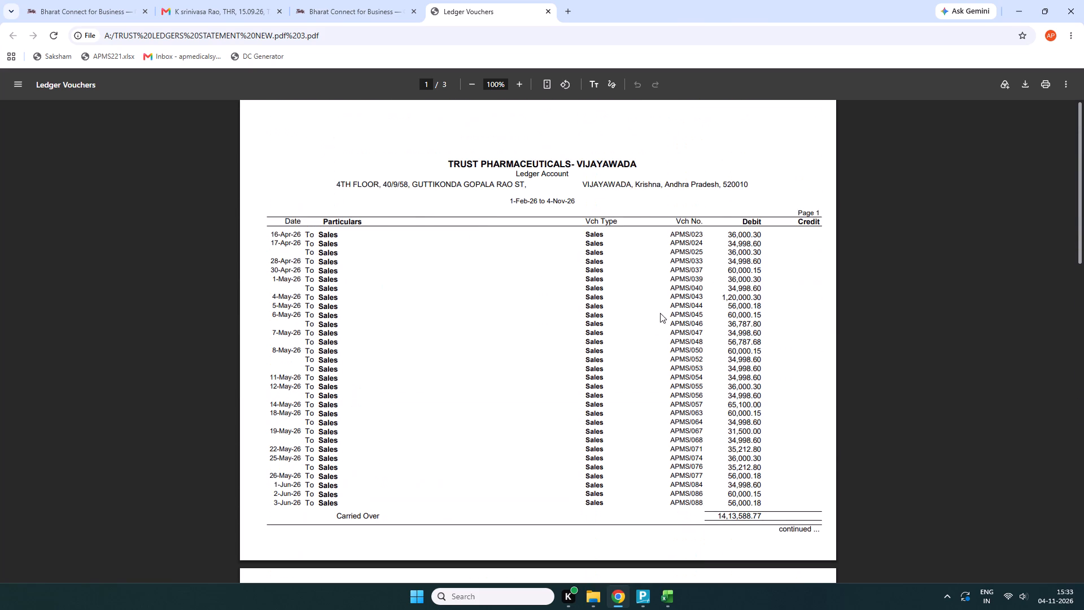
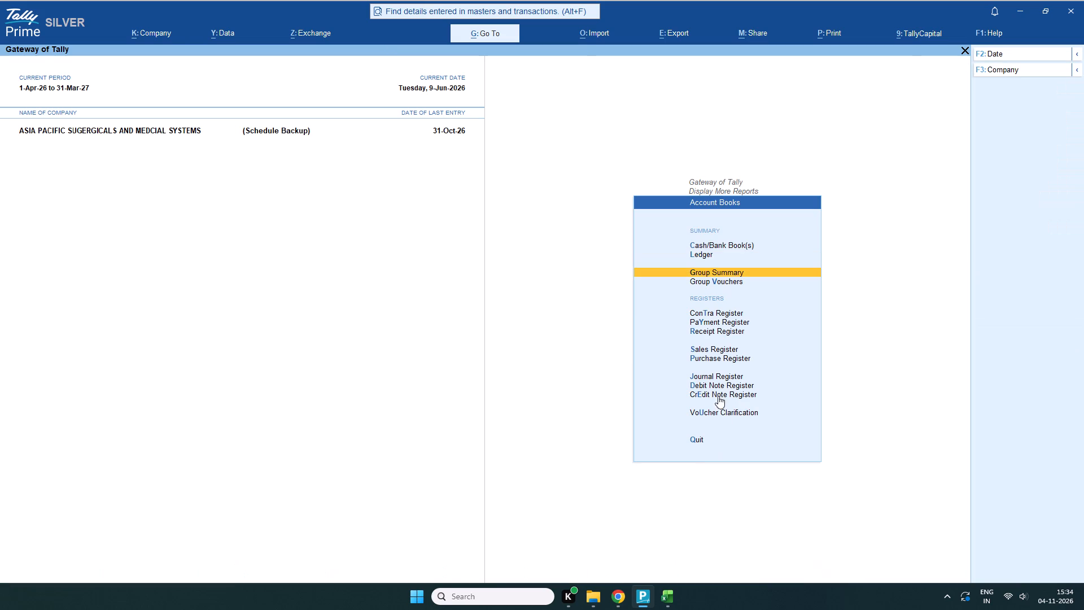
# Leave the Account Books reports for the Gateway of Tally and open a new Purchase voucher in Accounting Voucher Creation.
pyautogui.click(698, 435)
pyautogui.click(693, 440)
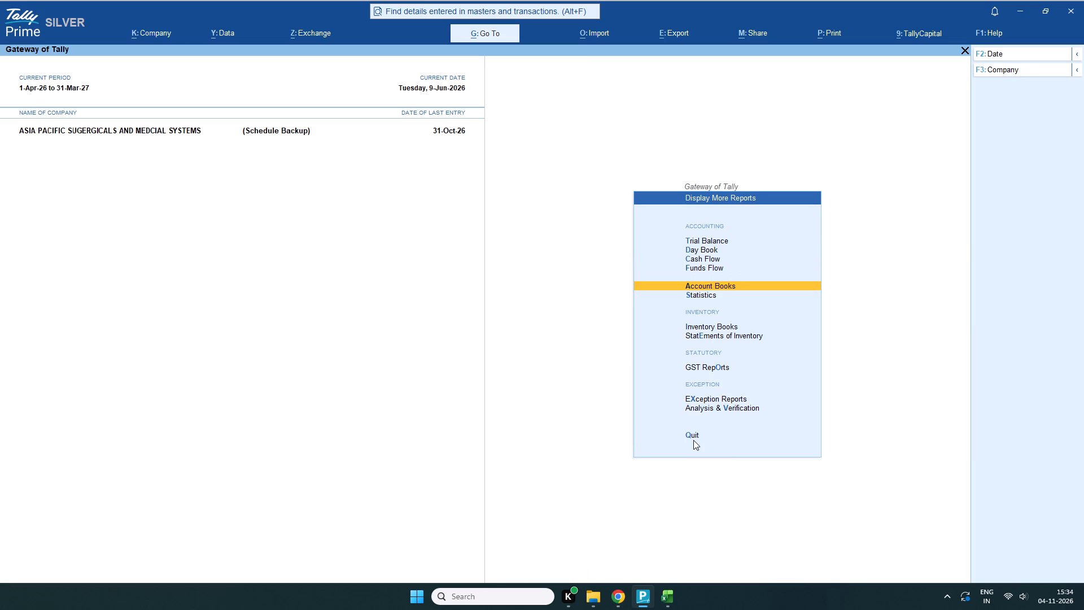
pyautogui.click(693, 440)
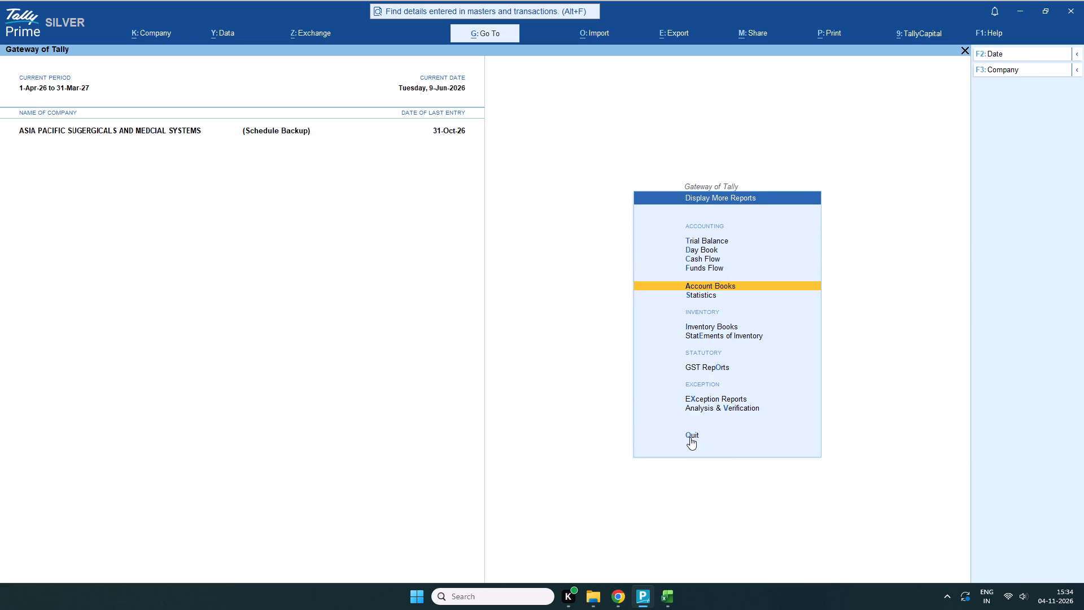
pyautogui.click(689, 437)
pyautogui.scroll(8, 700, 386)
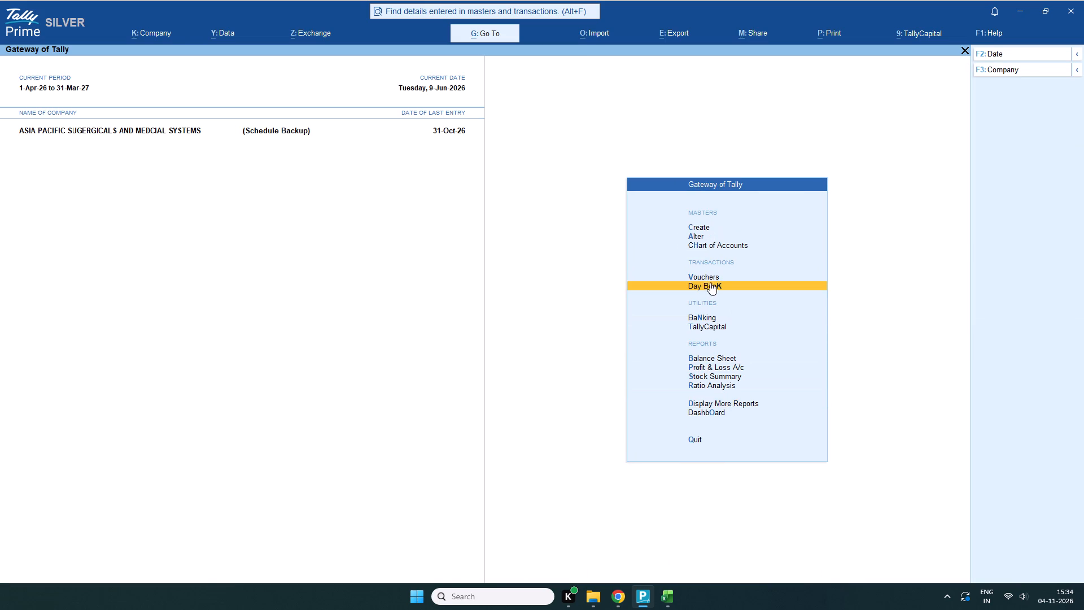
pyautogui.scroll(-1, 709, 281)
pyautogui.click(709, 281)
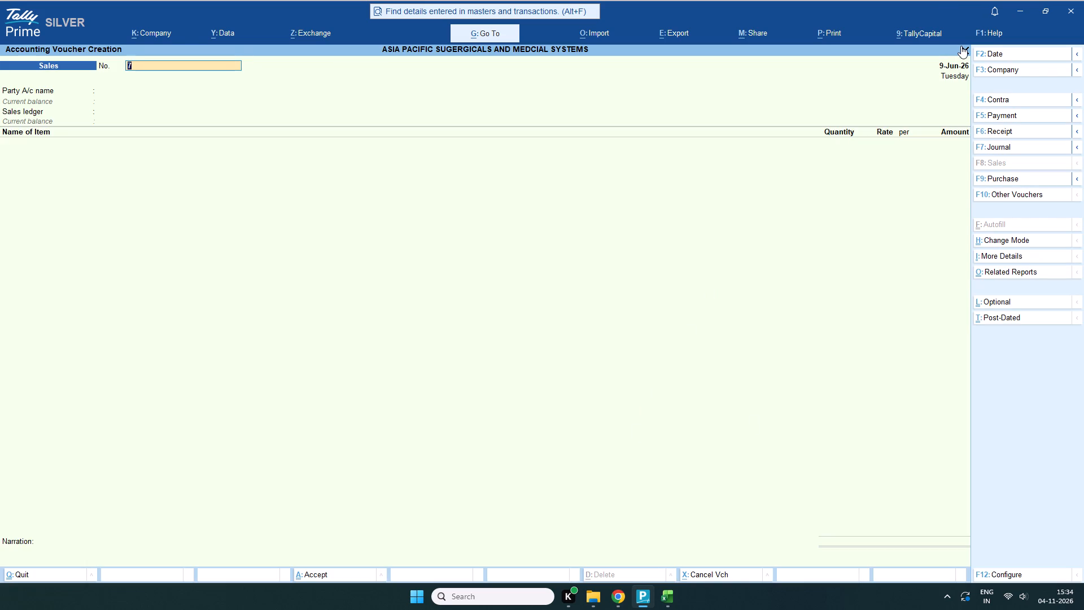
pyautogui.click(961, 46)
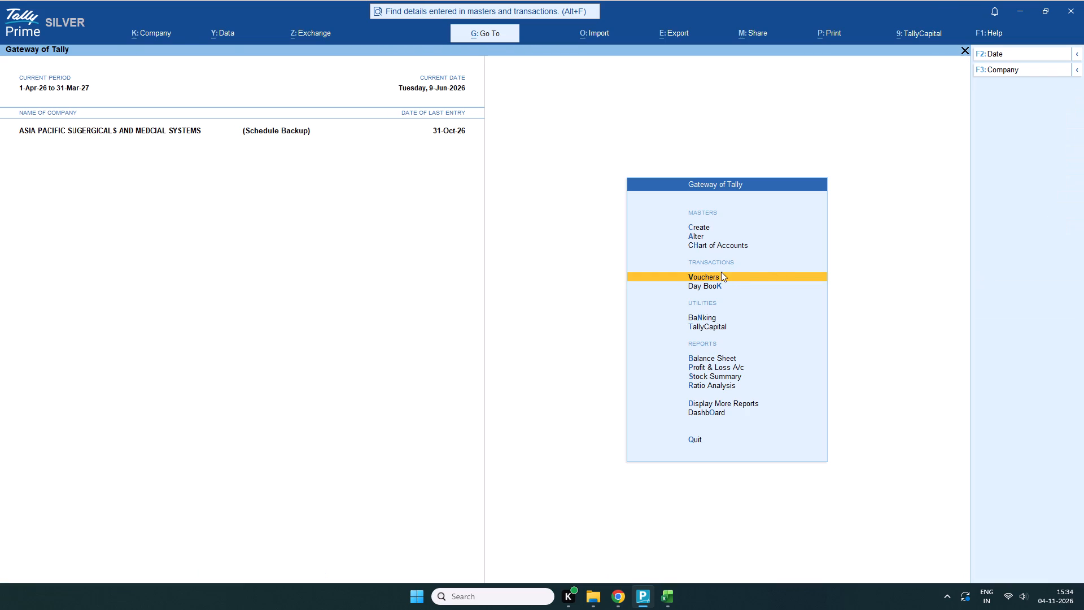
pyautogui.click(721, 272)
pyautogui.click(719, 274)
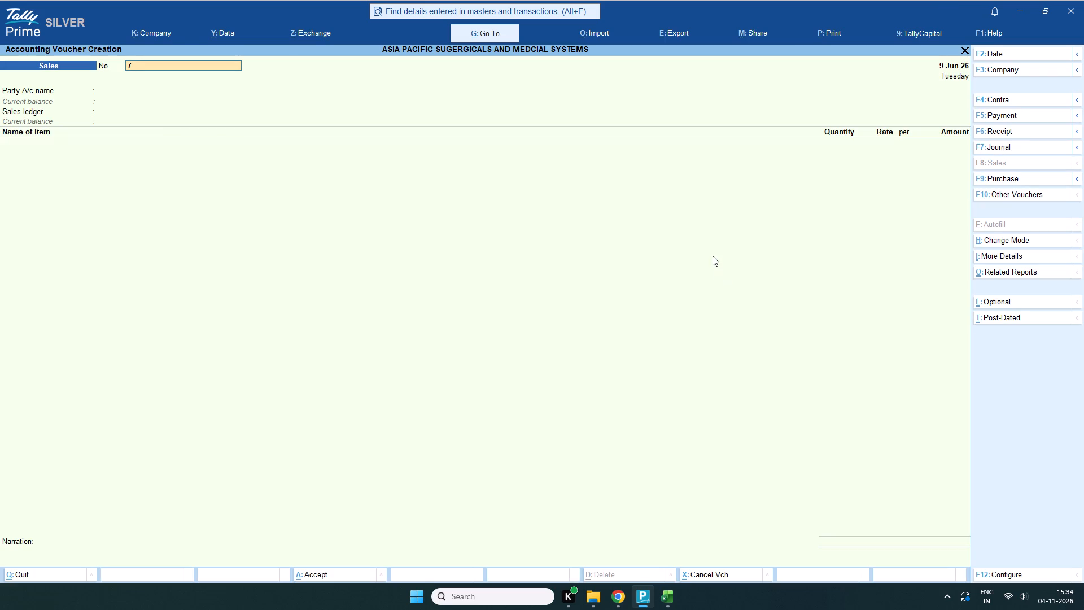
pyautogui.click(985, 176)
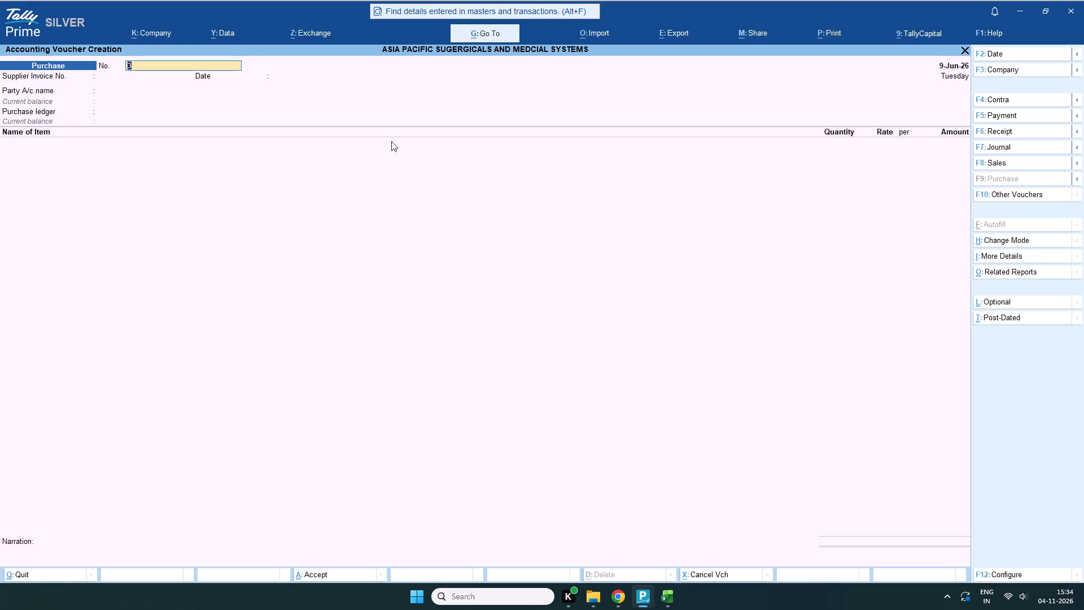
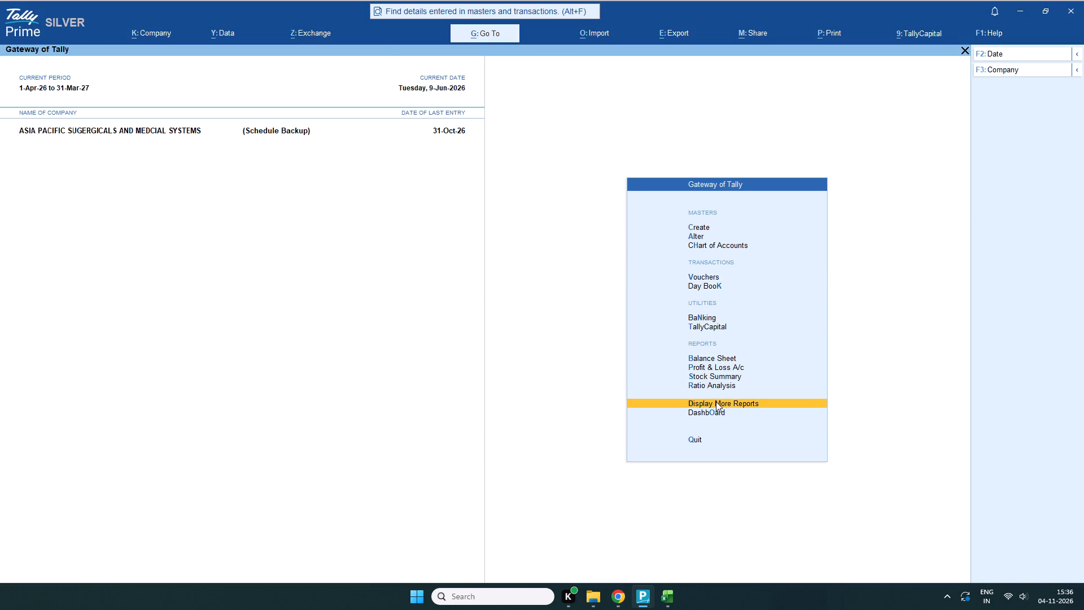
# Open the Ledger report from Account Books, bringing up the list of ledgers to choose from.
pyautogui.scroll(-4, 725, 303)
pyautogui.click(718, 285)
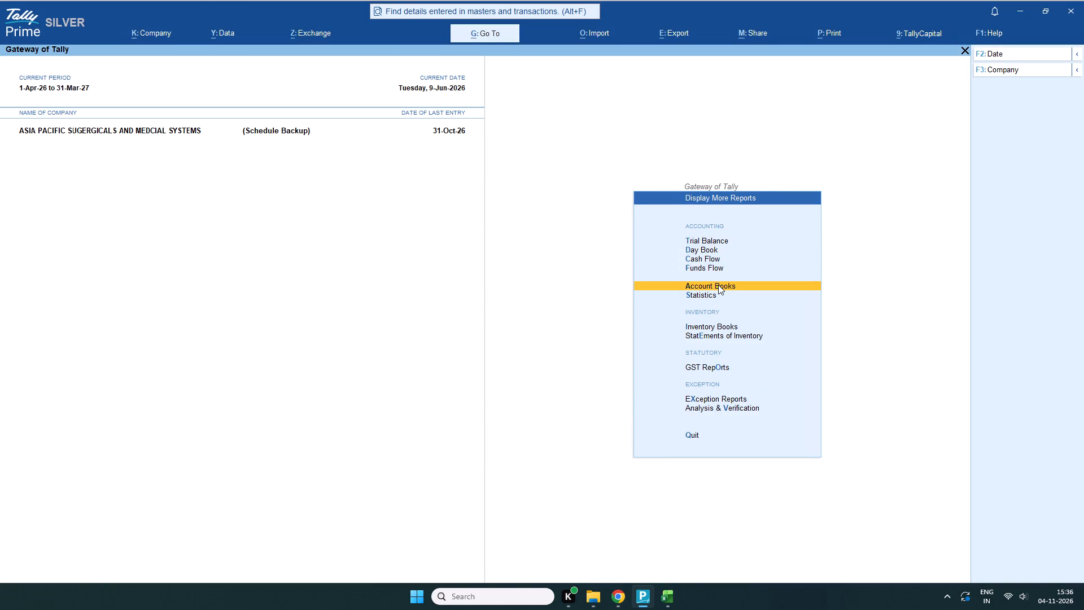
pyautogui.scroll(-2, 713, 265)
pyautogui.scroll(1, 711, 263)
pyautogui.click(709, 258)
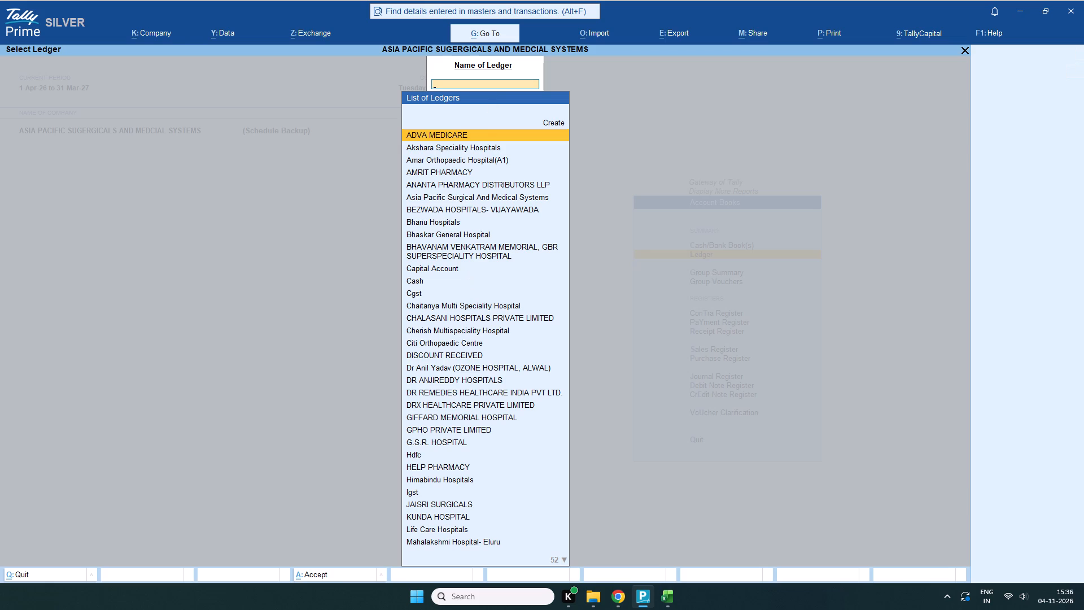
# Open the Srikara Hospital-Vijayawada ledger and go through its monthly summary to the August 2026 vouchers.
pyautogui.write('srikar')
pyautogui.doubleClick(485, 164)
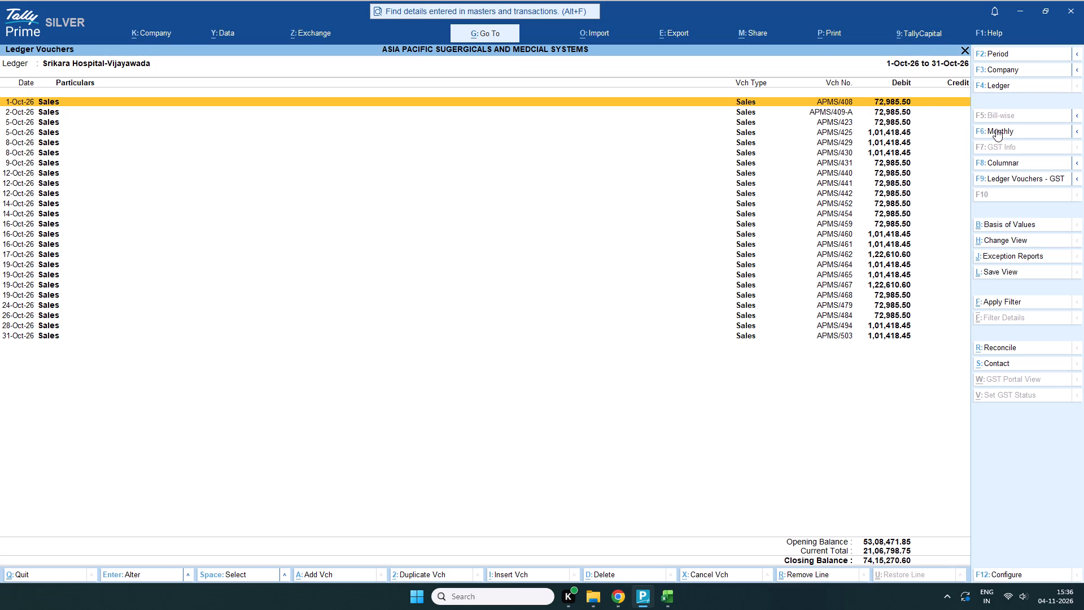
pyautogui.click(996, 129)
pyautogui.scroll(2, 420, 246)
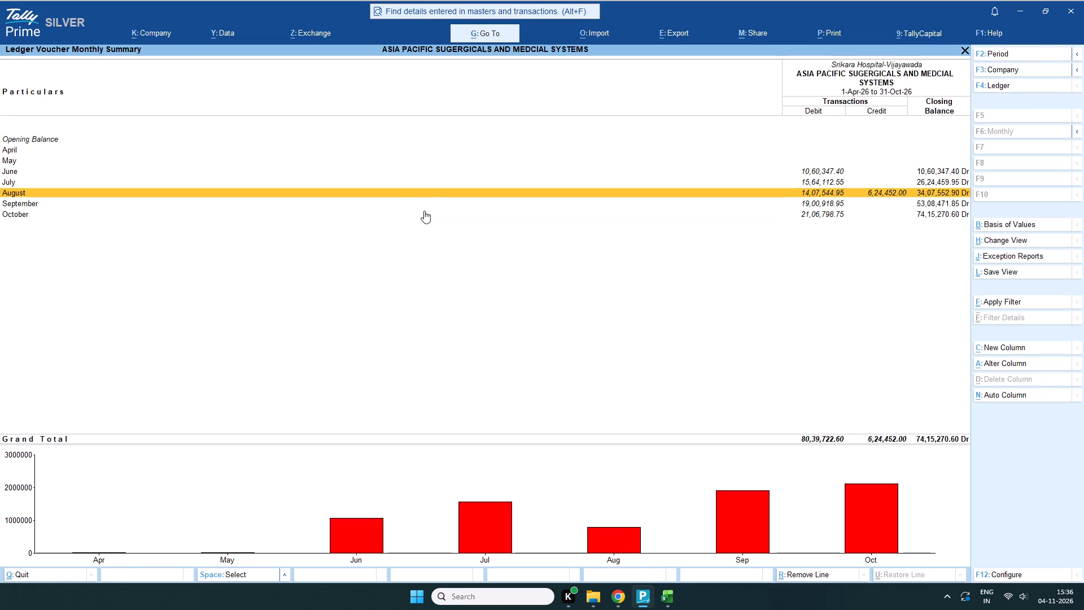
pyautogui.click(424, 190)
pyautogui.doubleClick(425, 190)
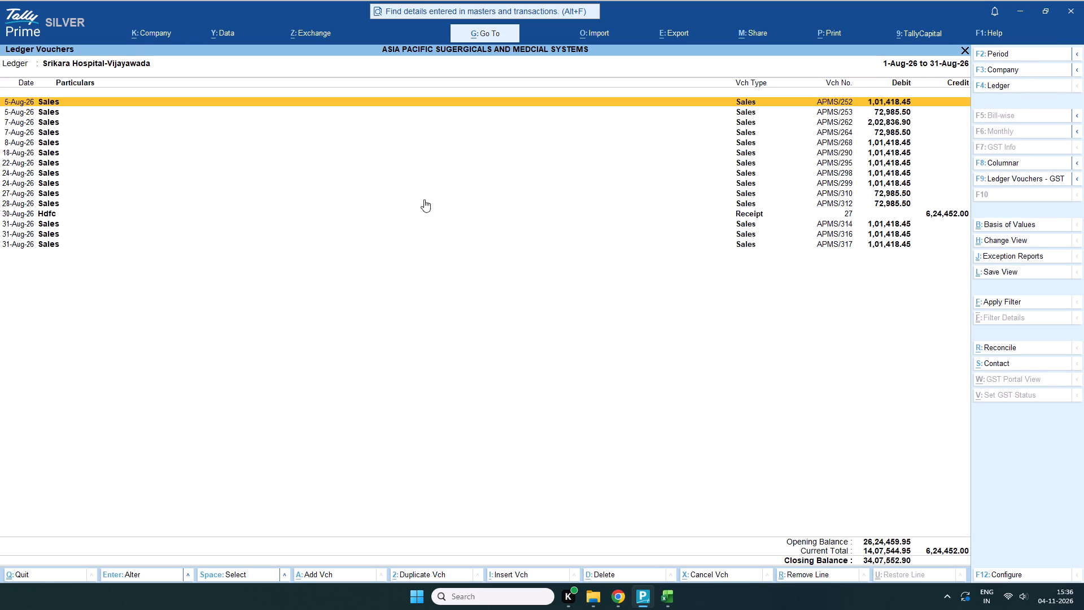
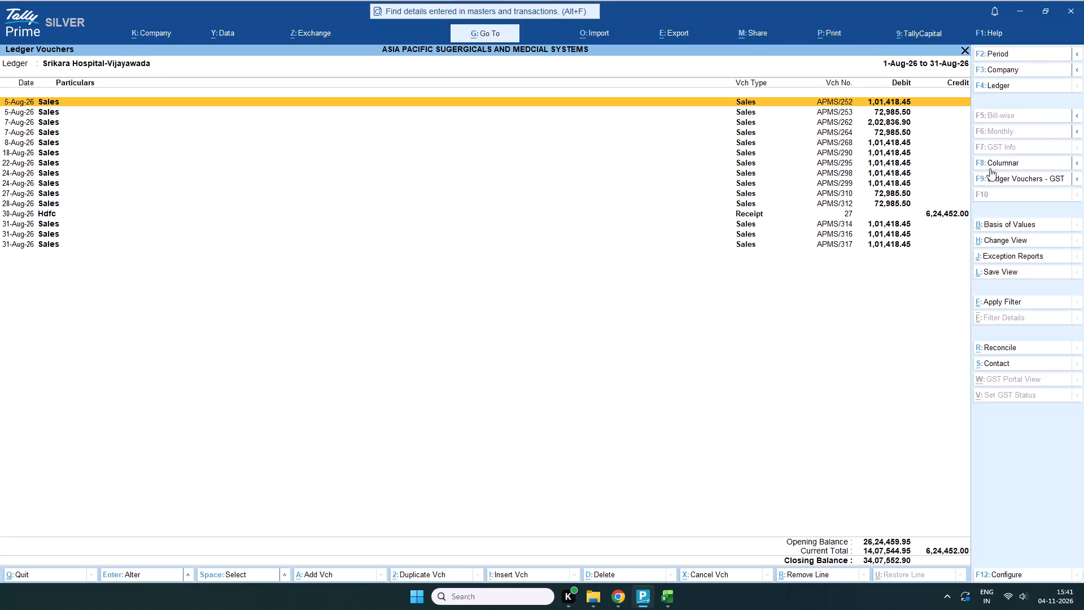
# Return to the Srikara Hospital-Vijayawada monthly summary, review it, and reopen the August 2026 vouchers.
pyautogui.click(964, 46)
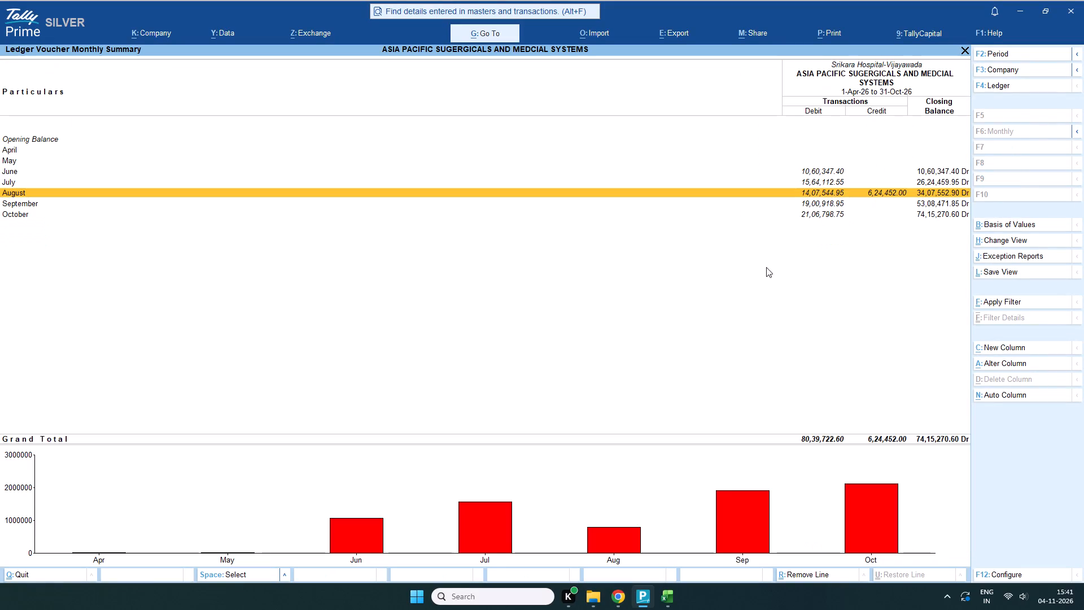
pyautogui.scroll(-1, 641, 241)
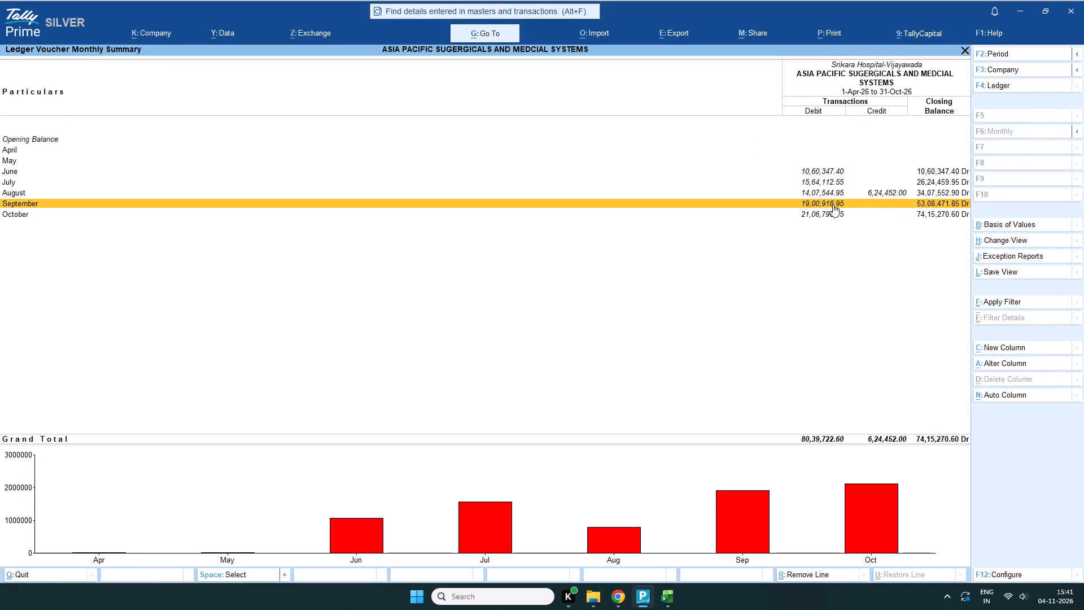
pyautogui.scroll(1, 833, 204)
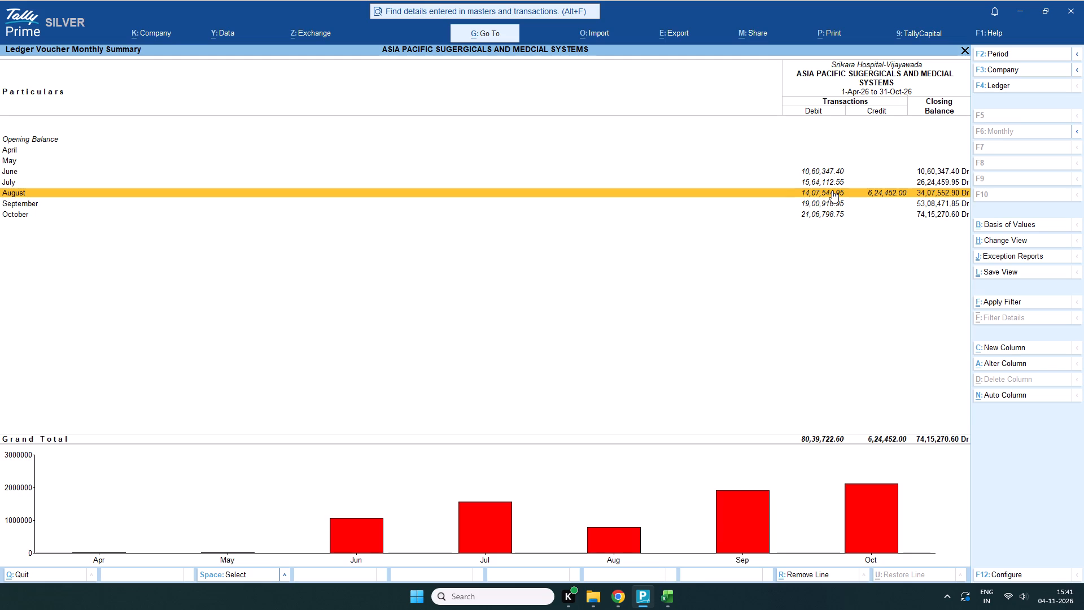
pyautogui.click(832, 190)
pyautogui.click(832, 190)
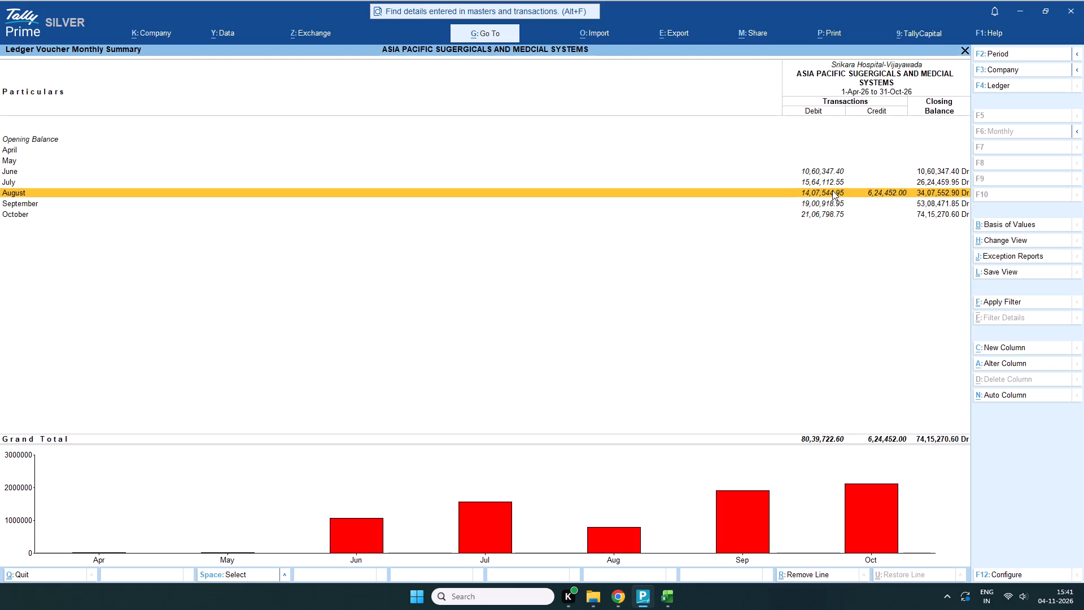
pyautogui.doubleClick(832, 190)
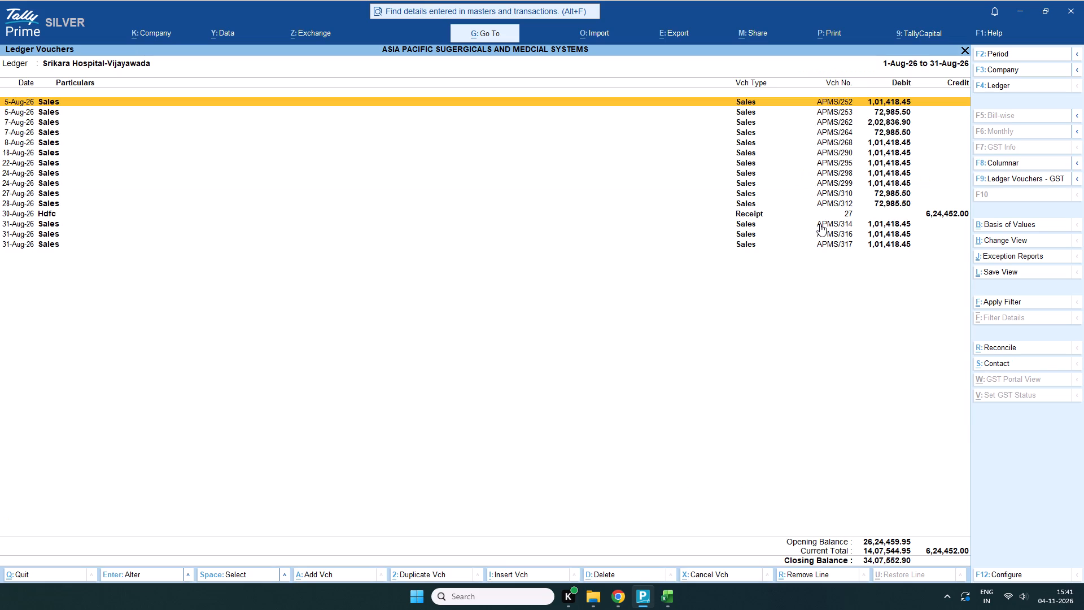